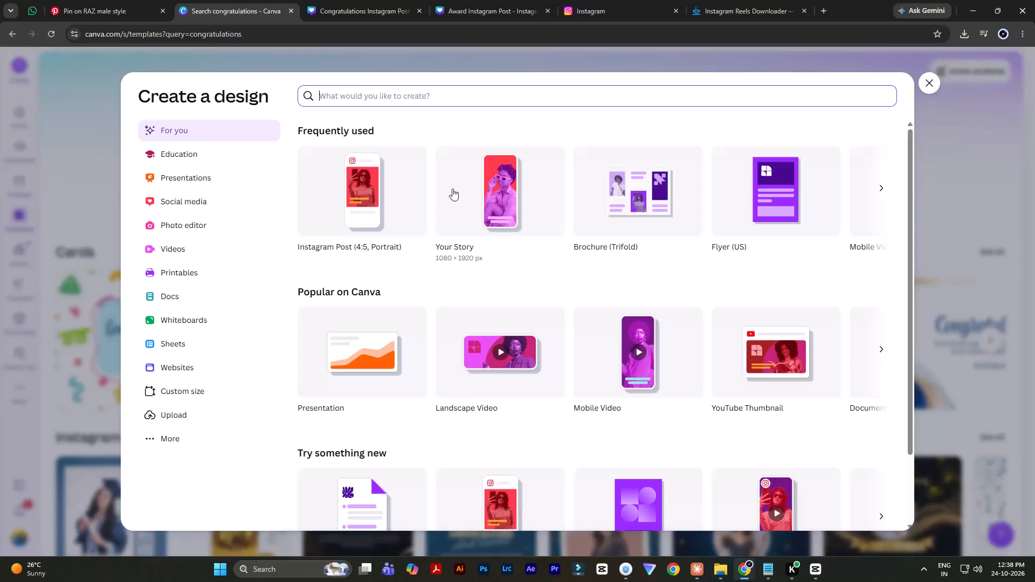
Create a new blank Your Story design at 1080 × 1920 px.
left_click(492, 191)
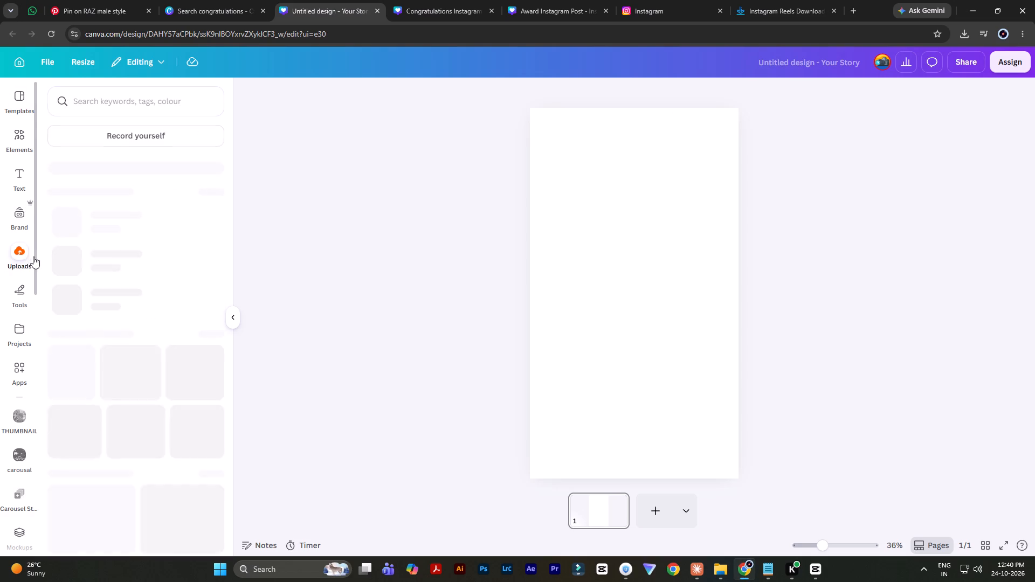
left_click(89, 322)
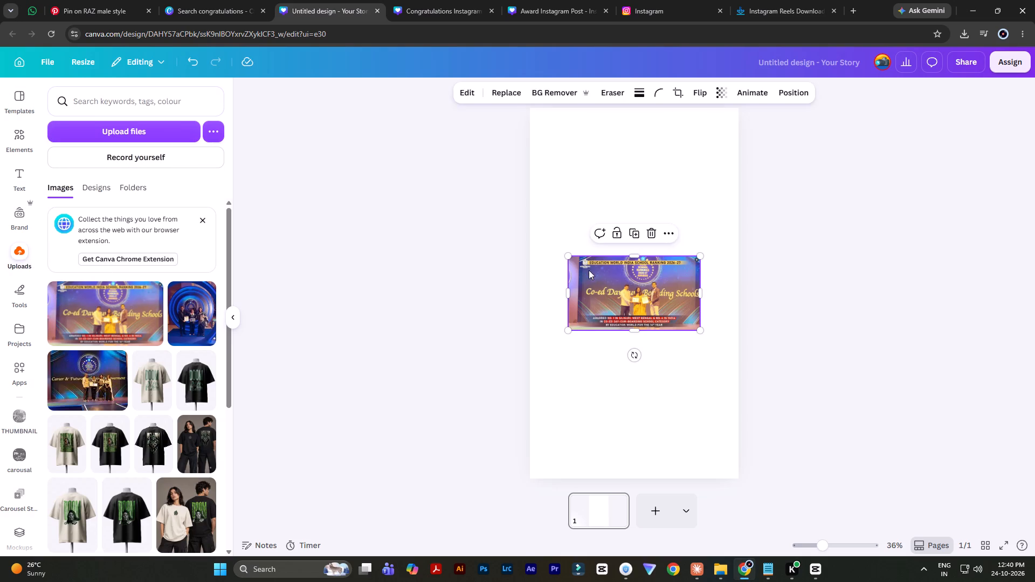
left_click(792, 237)
left_click(666, 290)
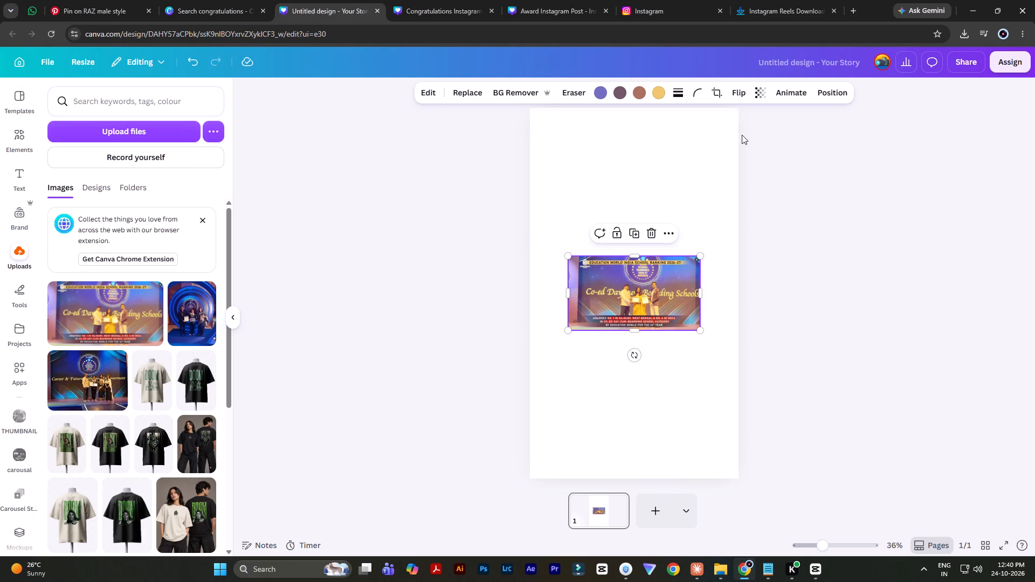
left_click(760, 163)
scroll(767, 179, "up", 5)
Hide the page thumbnail strip and duplicate the story page holding the award image.
left_click(682, 182)
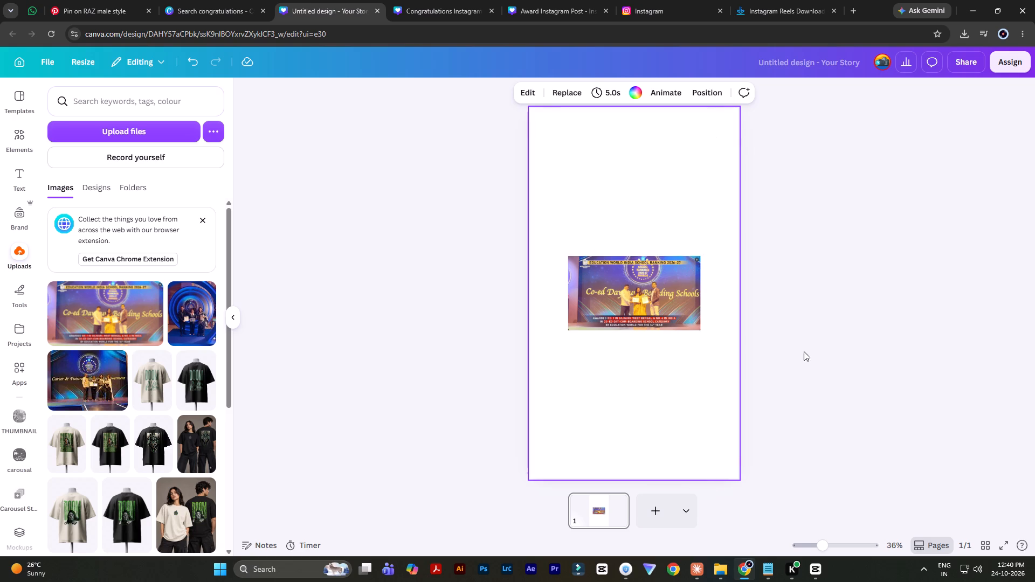
left_click(928, 549)
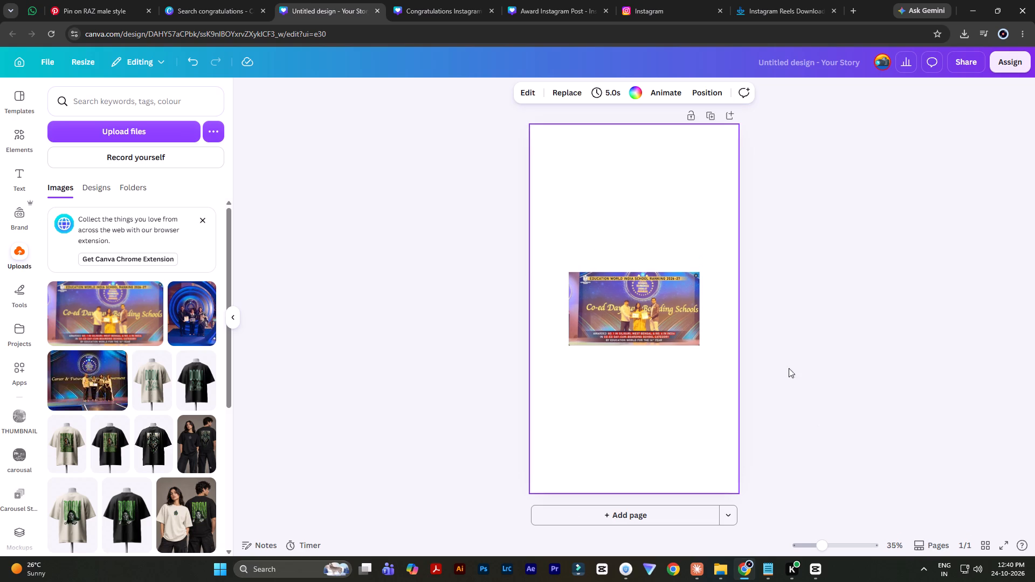
left_click(709, 115)
Enlarge the award image on page 2 to span the full page width.
left_click(648, 313)
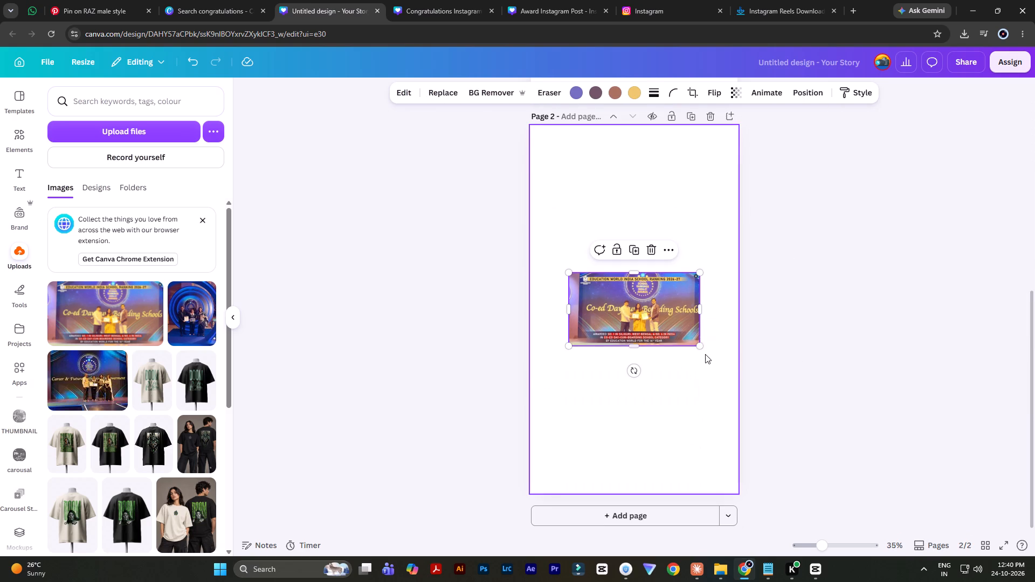
left_click_drag(698, 342, 728, 376)
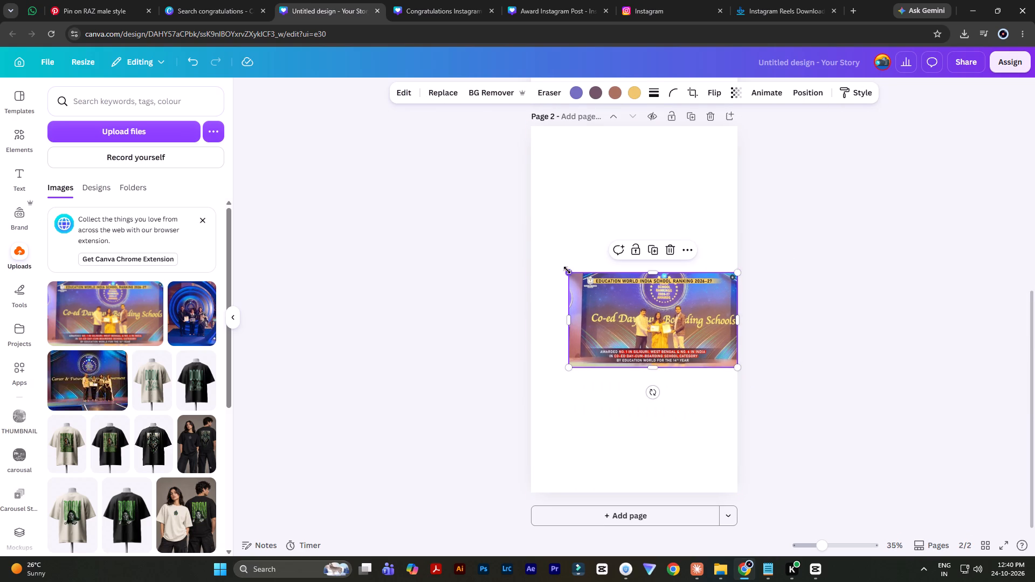
left_click_drag(567, 270, 531, 246)
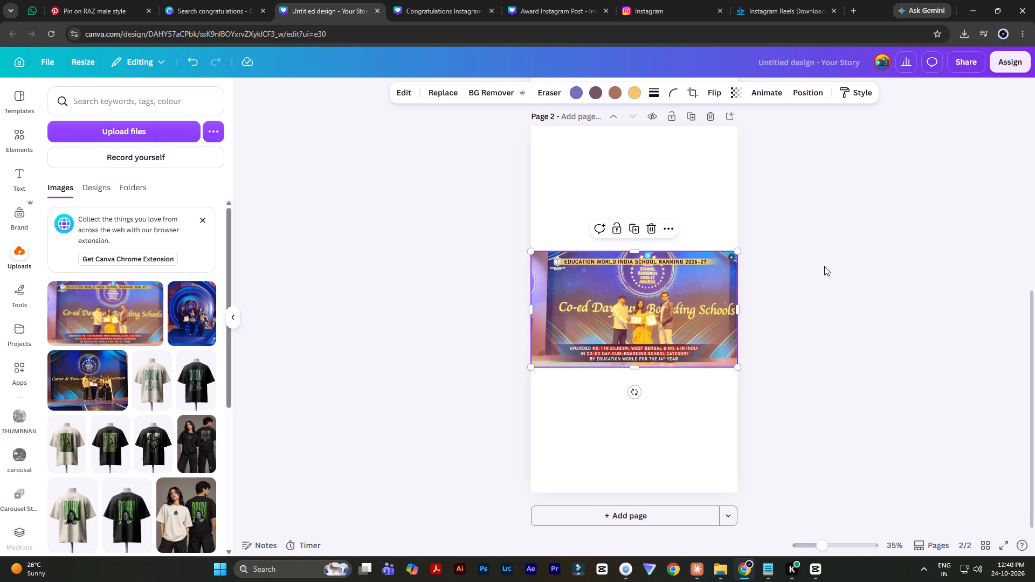
left_click(824, 266)
Duplicate the award image on page 2, placing one flush with the page's bottom edge and one in the upper half, with gaps above each.
left_click(669, 292)
left_click_drag(644, 319, 637, 253, "alt")
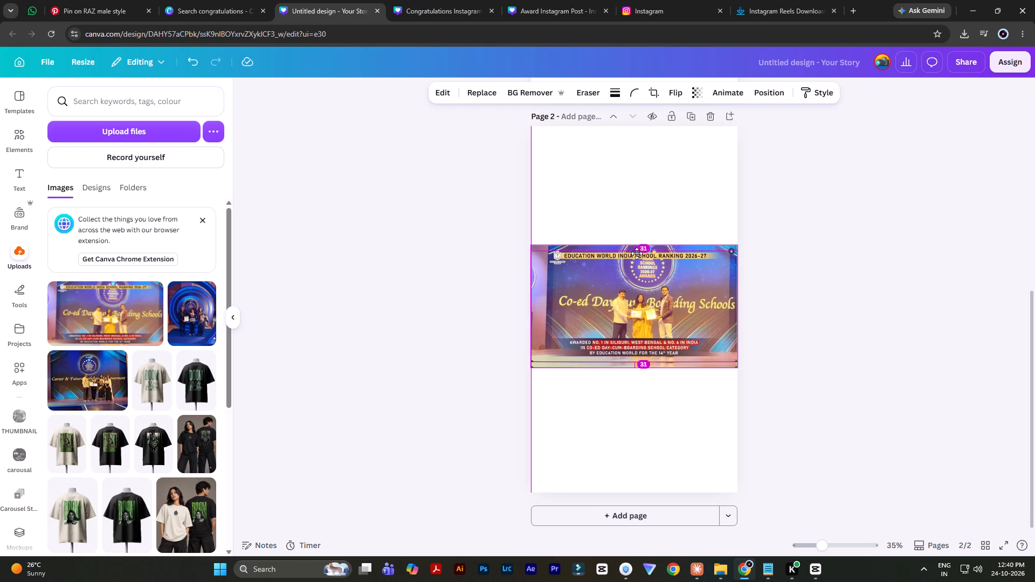
left_click_drag(637, 253, 643, 195, "alt")
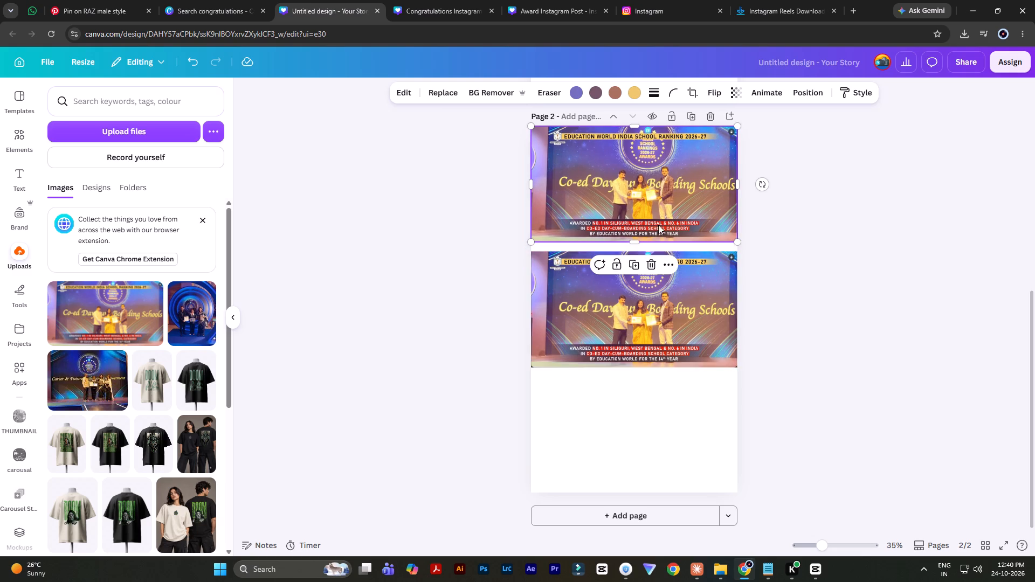
left_click(644, 317)
left_click_drag(634, 297, 631, 406)
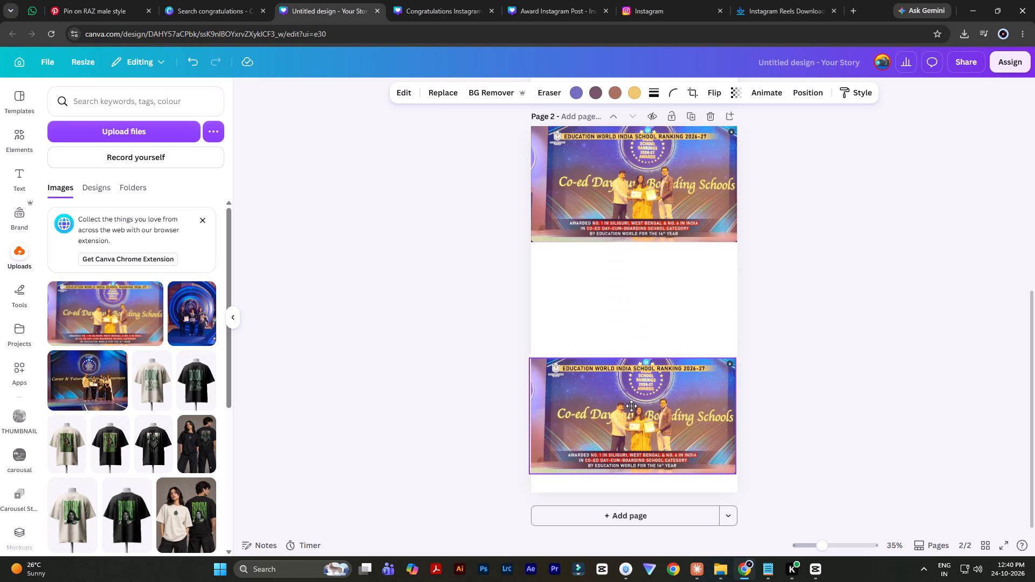
left_click_drag(631, 406, 633, 424)
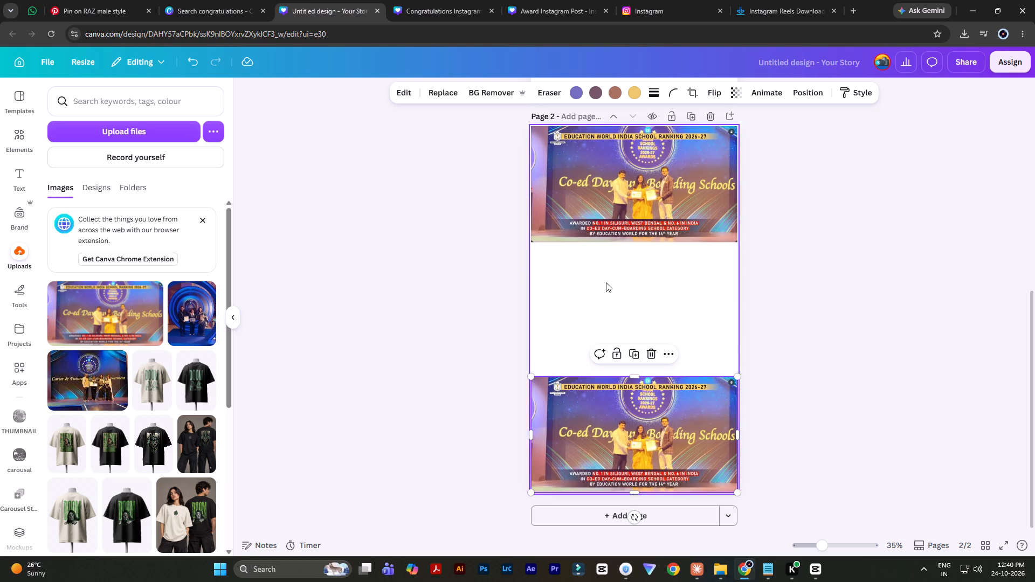
left_click(603, 219)
left_click_drag(627, 180, 629, 242)
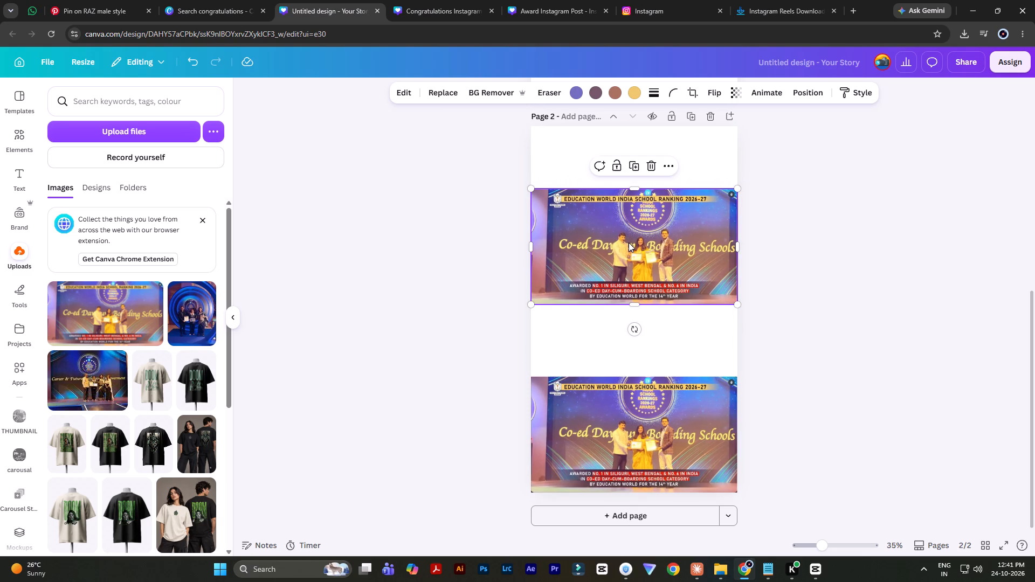
Set the page 2 background to a light-medium grey from the default solid colours.
left_click(567, 149)
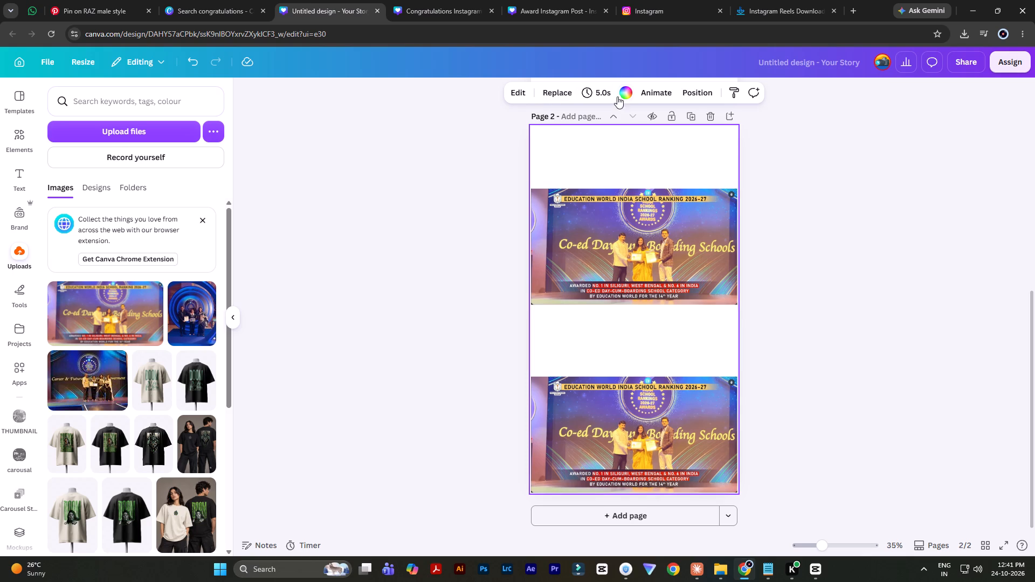
left_click(626, 94)
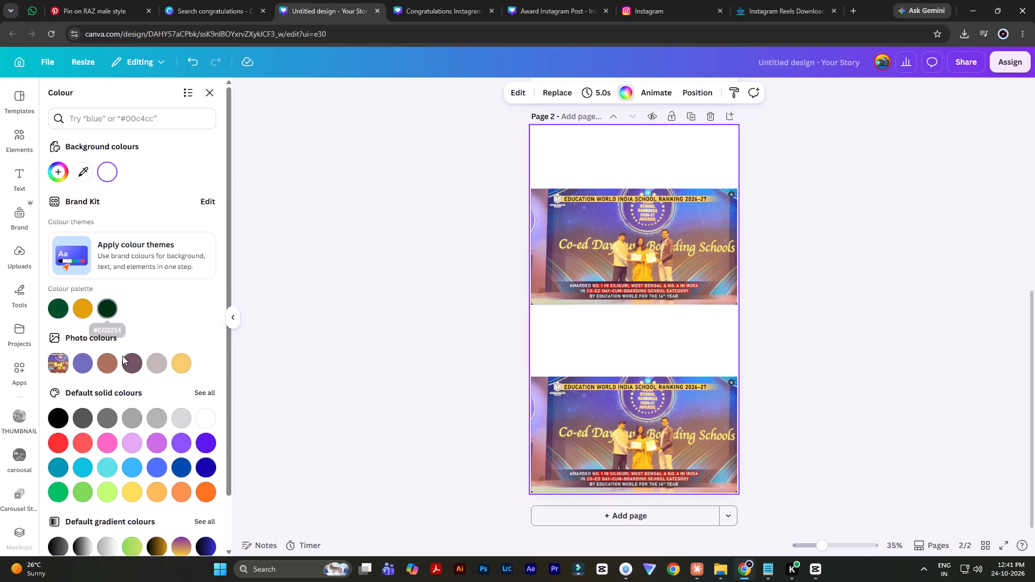
left_click(154, 415)
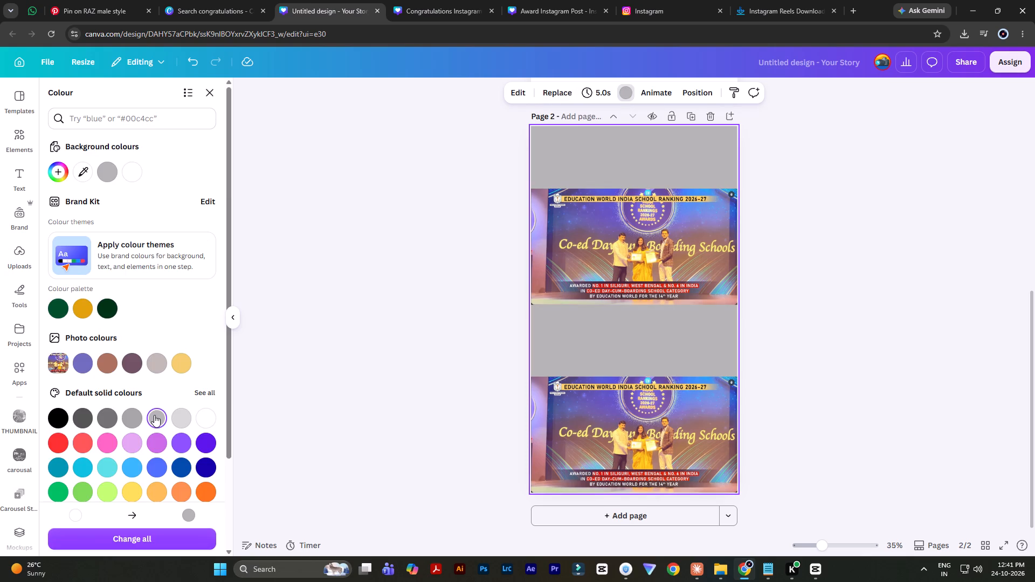
double_click(326, 257)
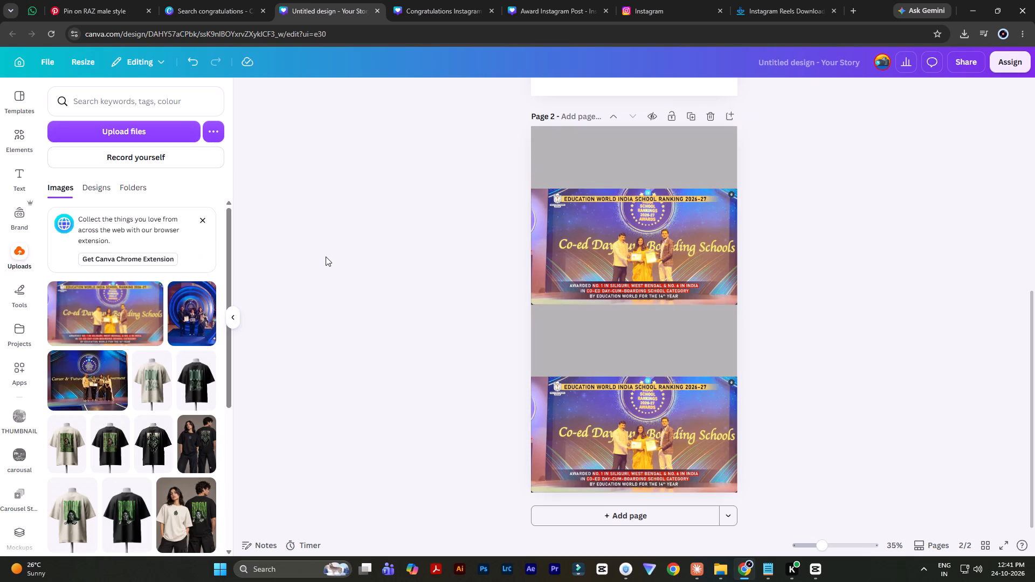
scroll(60, 294, "up", 5)
Add the small Delhi Public School Fulbari logo image from the logo uploads folder, aligned to page 2's top-left corner.
left_click(129, 184)
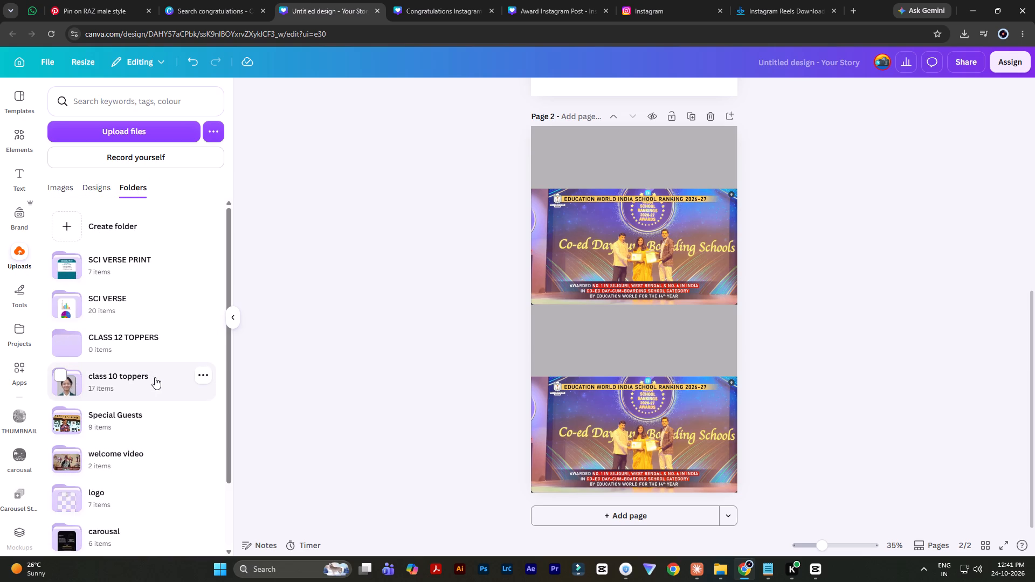
scroll(155, 377, "down", 11)
left_click(142, 427)
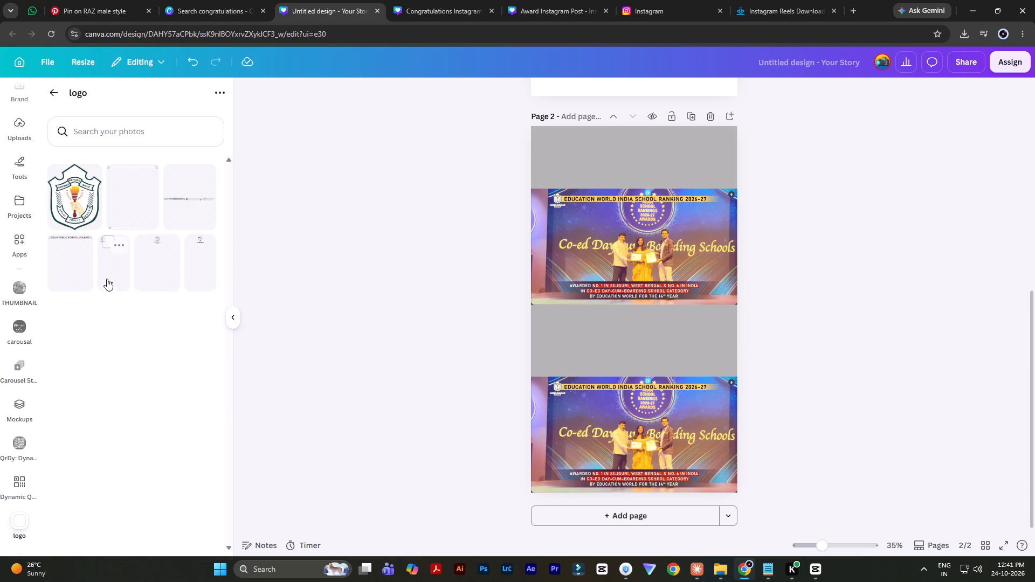
left_click(109, 269)
left_click_drag(640, 307, 611, 262)
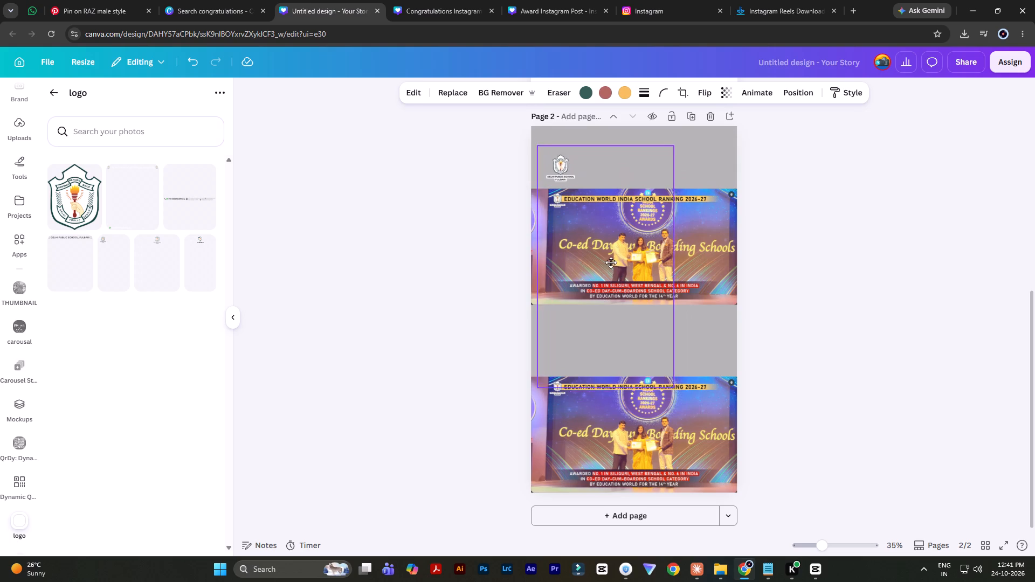
left_click_drag(611, 262, 605, 246)
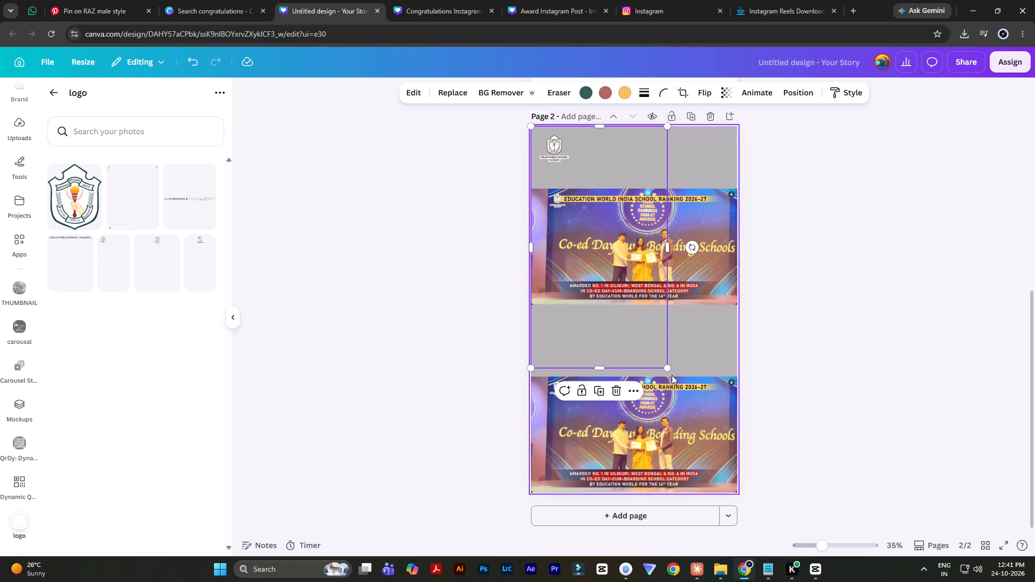
Enlarge the logo image to the 1,080 px page width and crop away its empty area below and beside the crest.
left_click_drag(666, 370, 789, 463)
left_click_drag(634, 491, 611, 250)
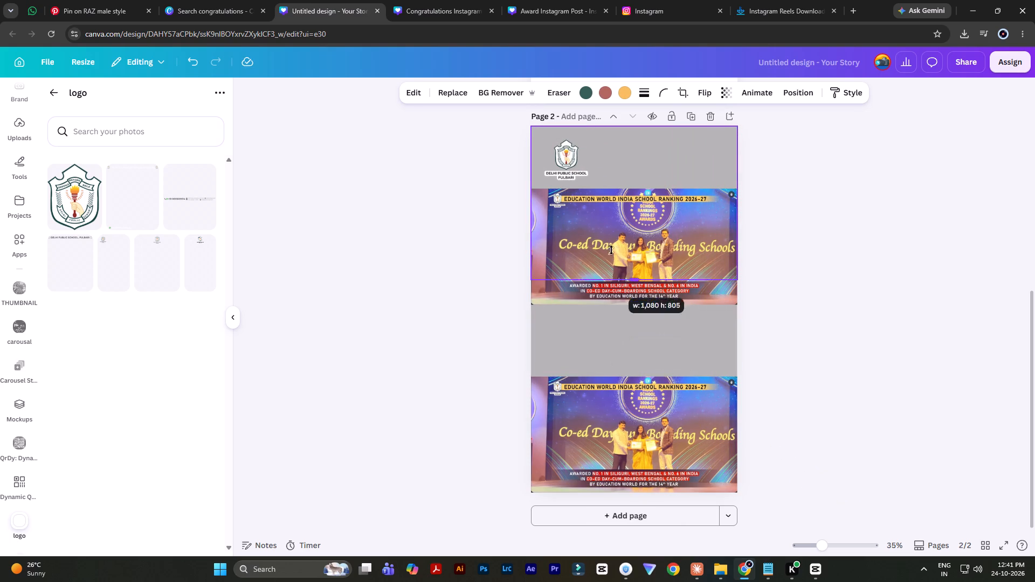
left_click_drag(611, 250, 615, 181)
left_click_drag(735, 154, 727, 156)
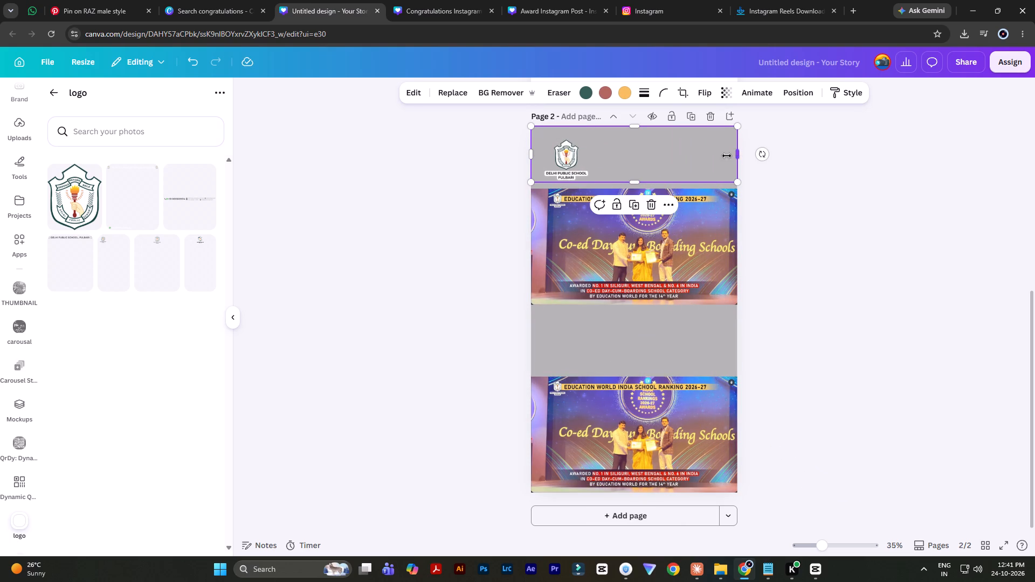
left_click_drag(727, 156, 590, 165)
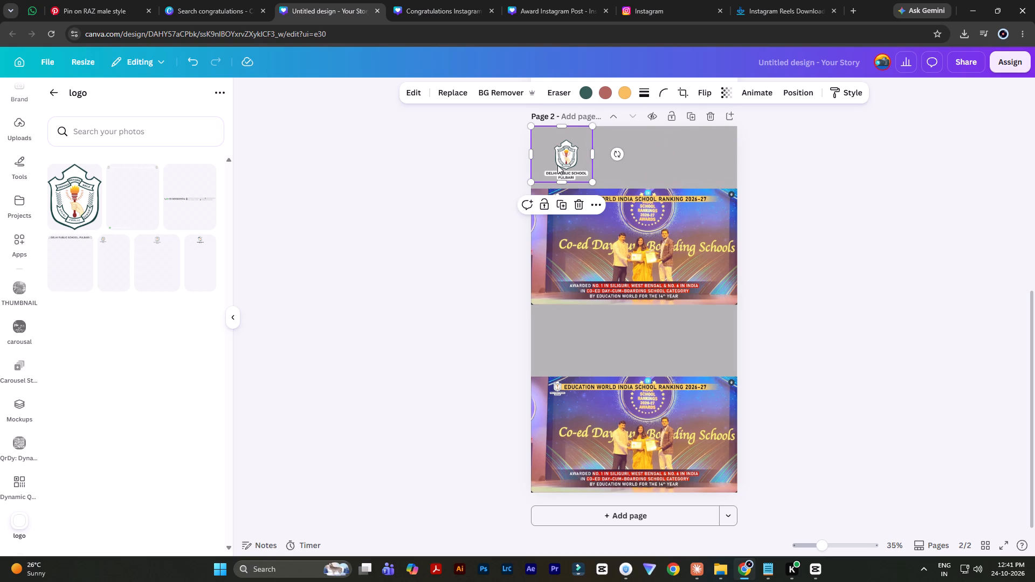
Lock the cropped school logo in place and deselect it.
left_click(544, 206)
double_click(434, 206)
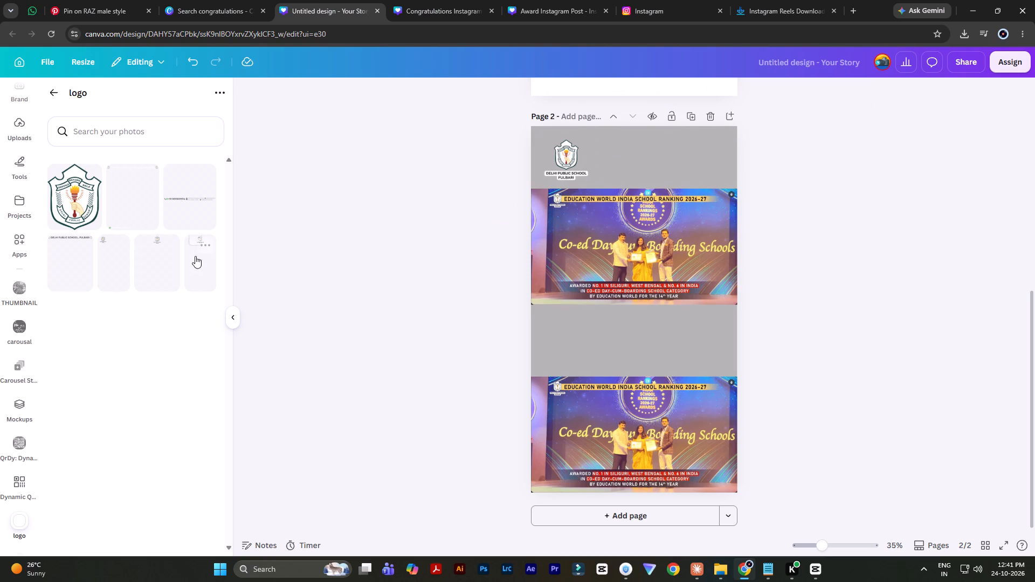
Search the elements library for "YELLOW STIPE" and show all graphics results.
scroll(15, 126, "up", 13)
left_click(22, 142)
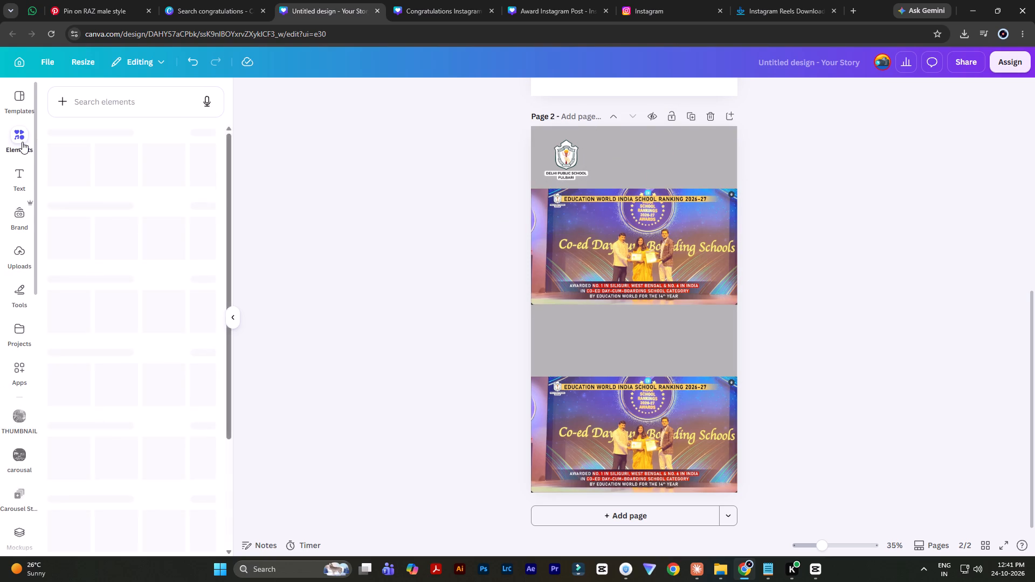
left_click(87, 103)
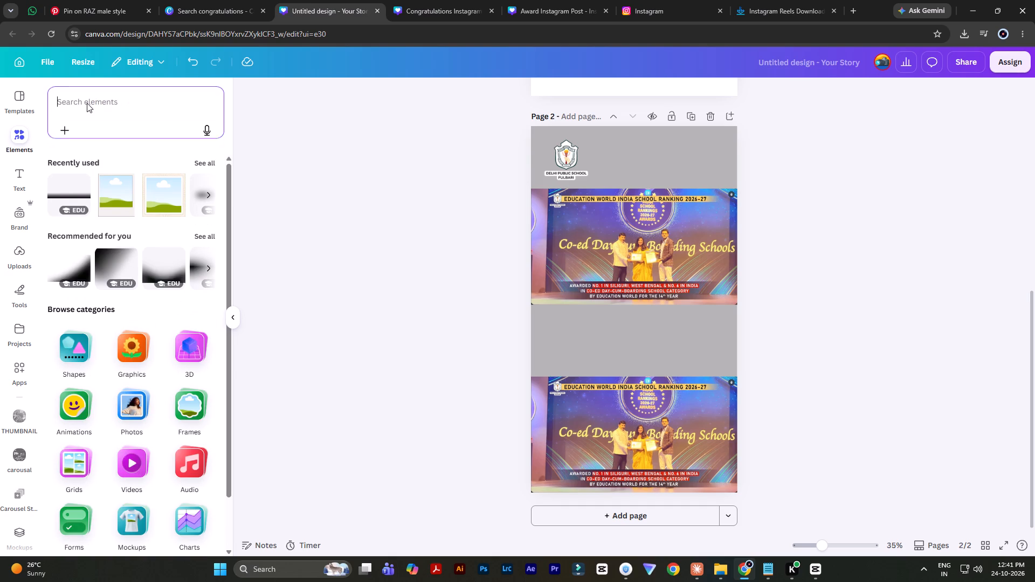
type("YELLOW")
key("space")
type("STIPE")
key("Return")
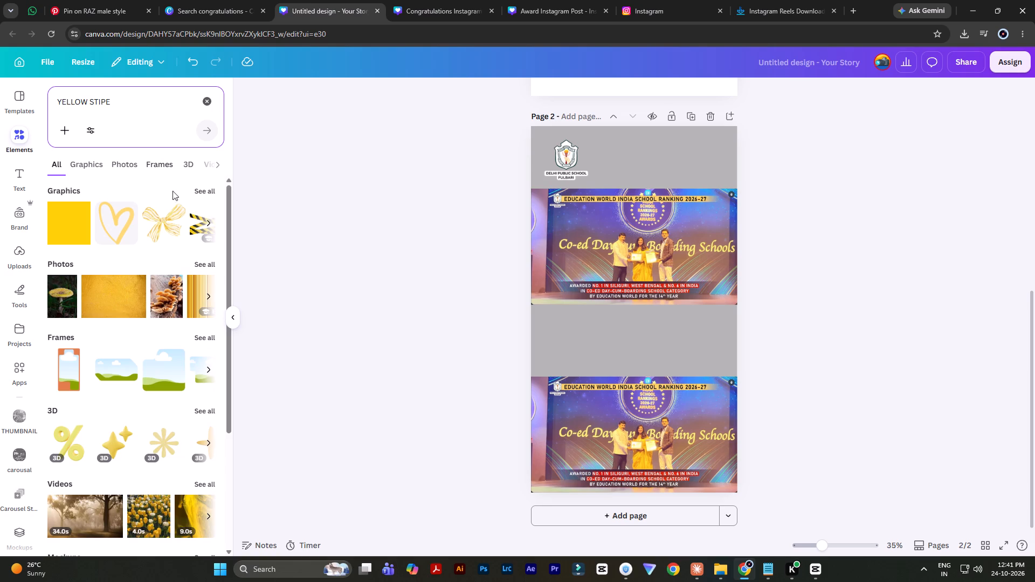
left_click(201, 191)
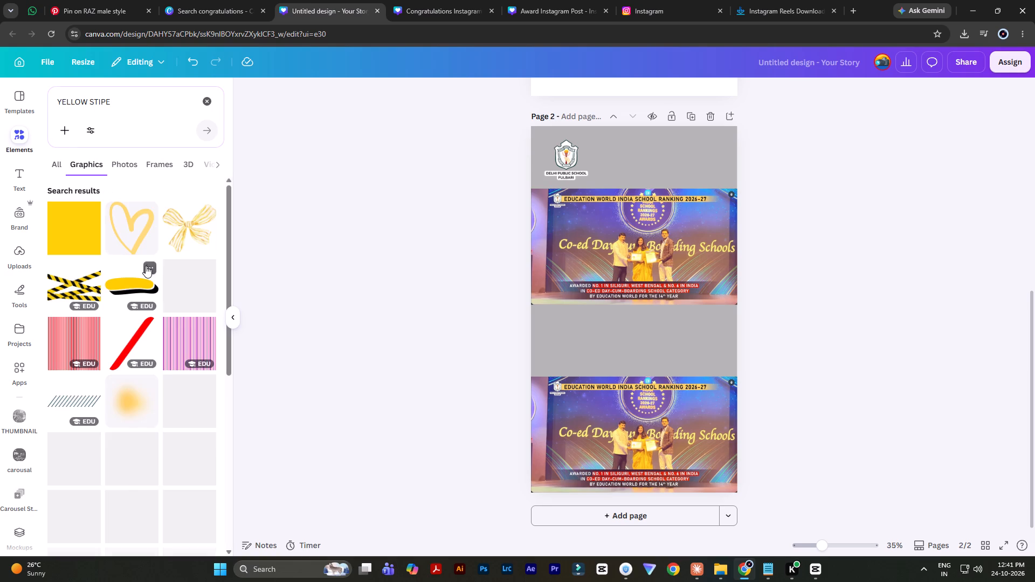
Add a yellow gradient graphic that fades to transparent from the graphics results to page 2.
scroll(146, 266, "down", 8)
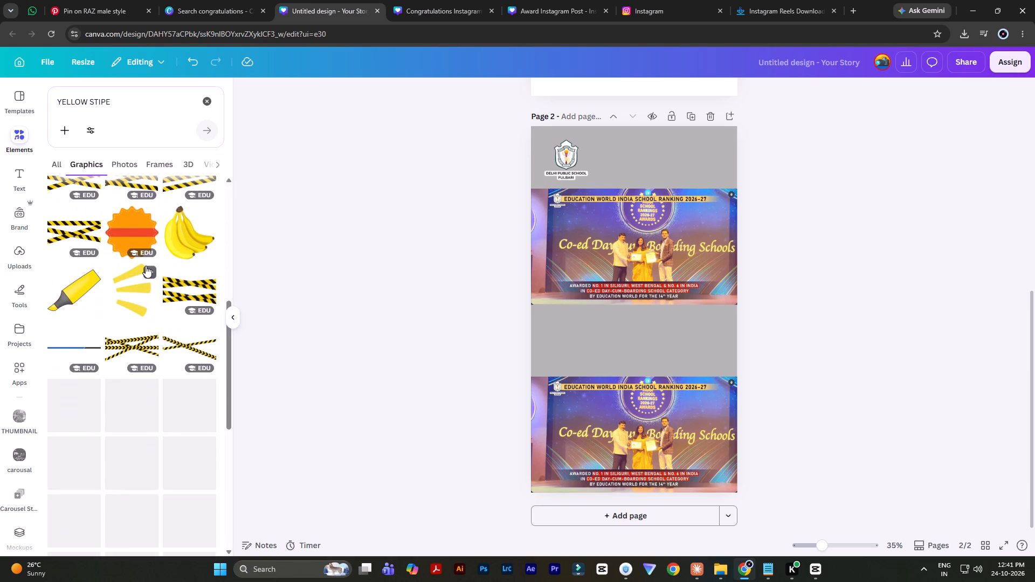
scroll(146, 266, "down", 5)
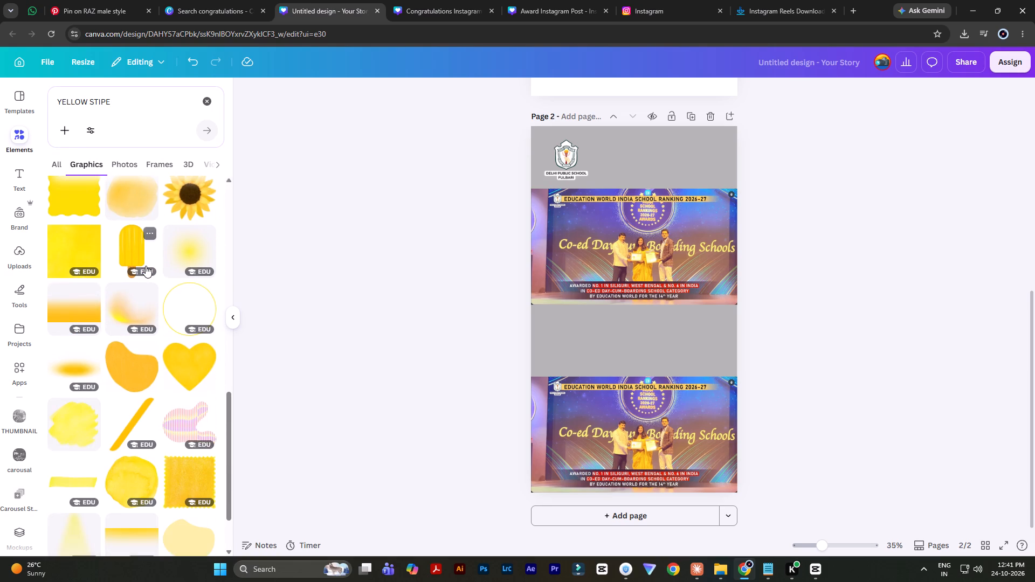
scroll(146, 266, "down", 5)
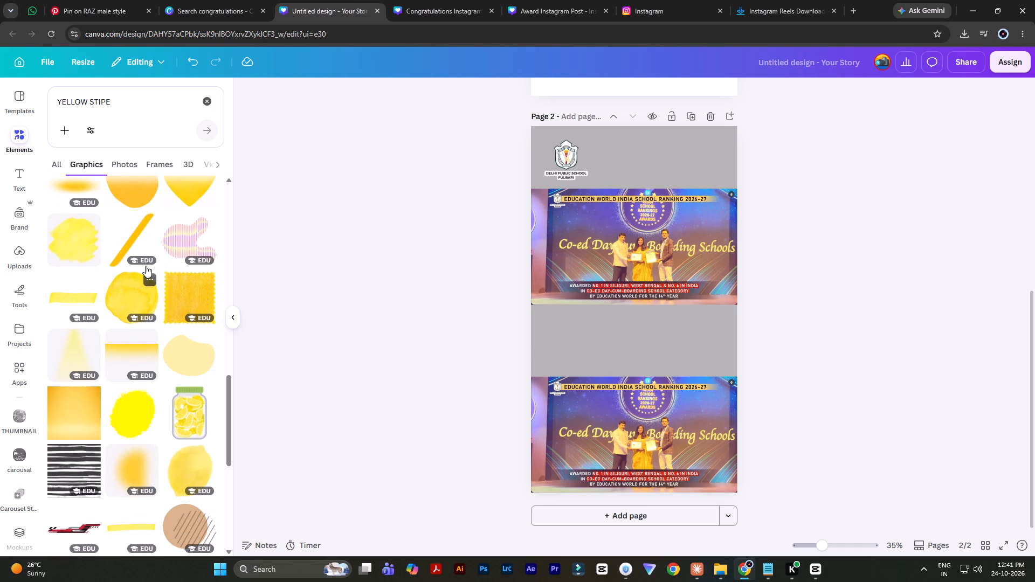
scroll(146, 266, "down", 5)
scroll(146, 266, "up", 3)
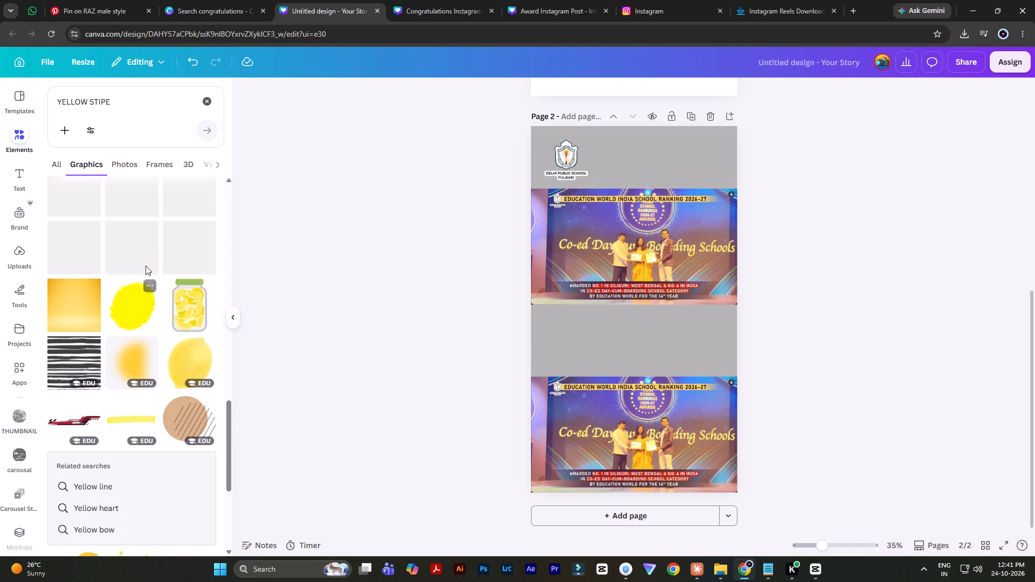
scroll(146, 266, "down", 5)
scroll(147, 266, "up", 2)
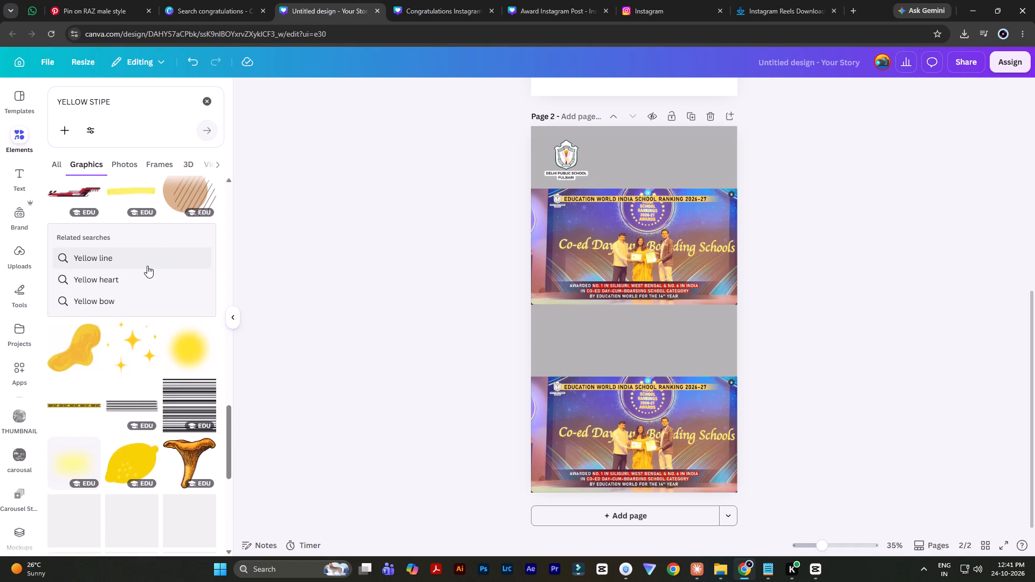
scroll(147, 266, "up", 2)
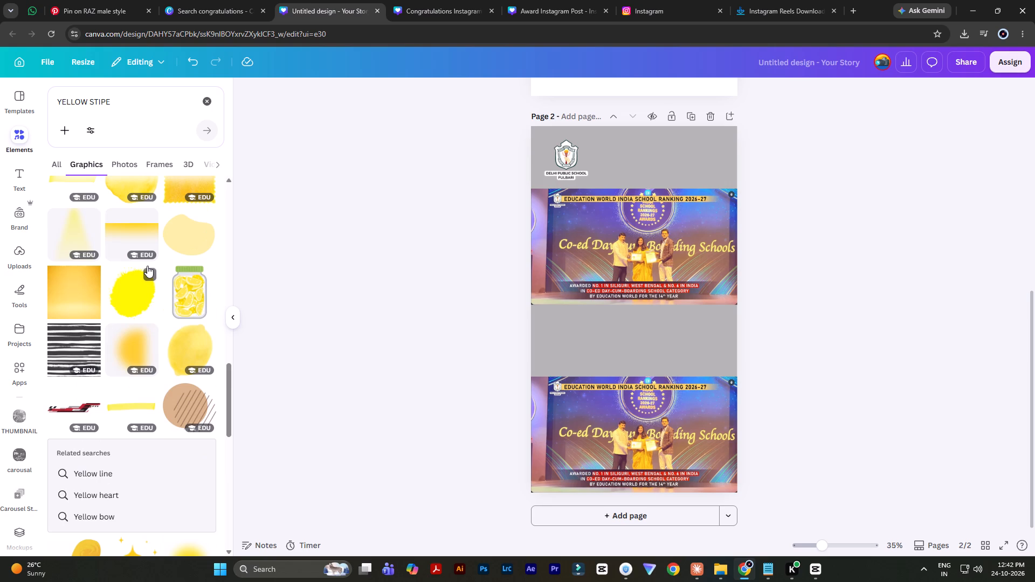
scroll(147, 266, "down", 5)
scroll(147, 266, "up", 4)
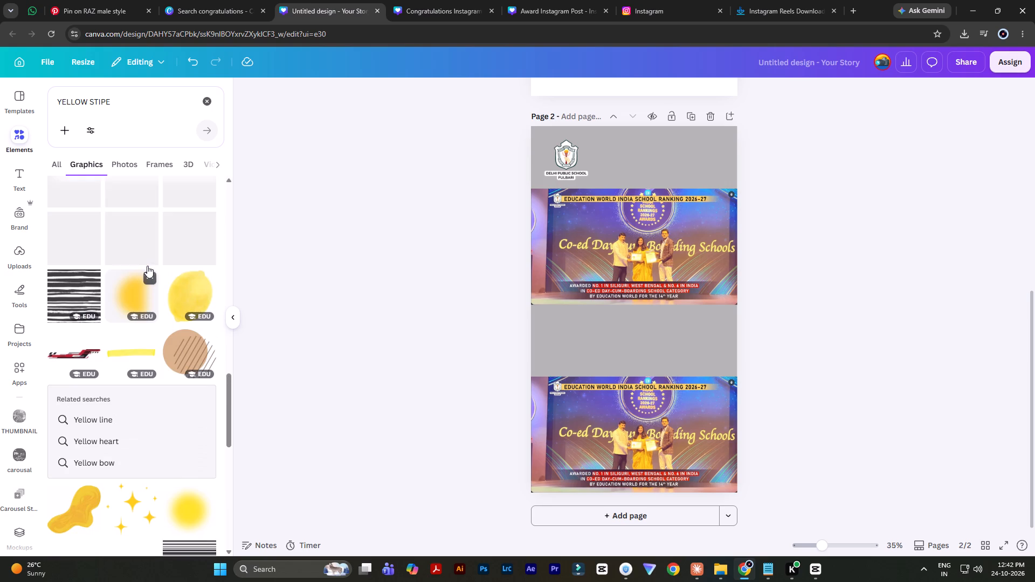
scroll(142, 262, "up", 2)
left_click(130, 281)
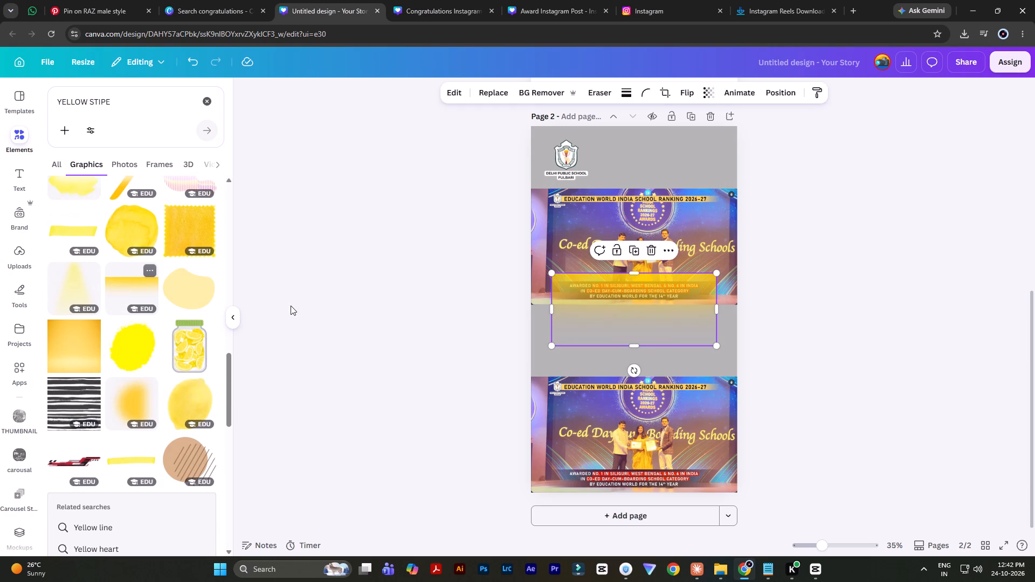
Rotate the yellow gradient a quarter turn, shorten it to a band about 226 px thick, and stretch it well past the page's right edge.
left_click_drag(635, 373, 684, 295)
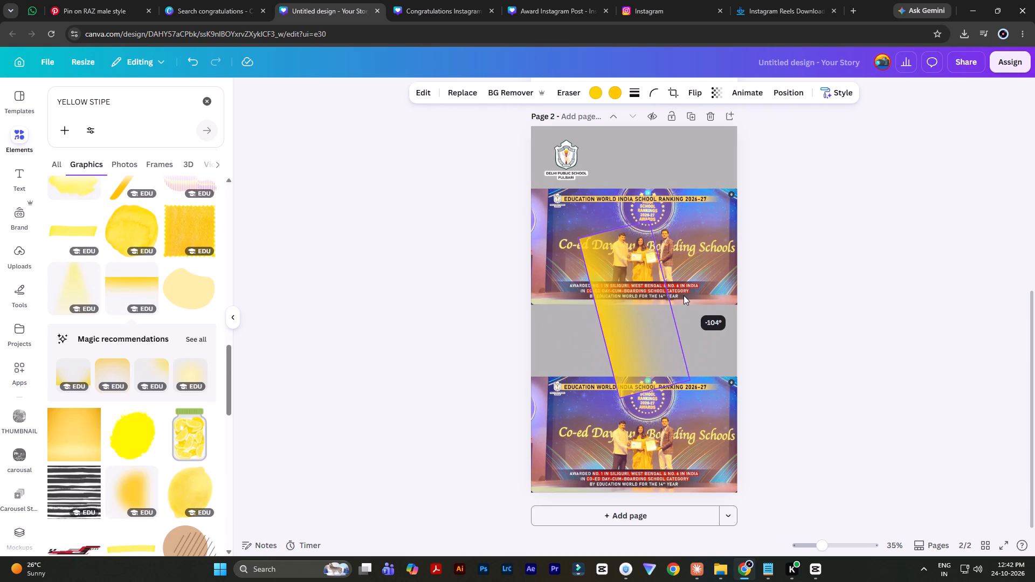
left_click_drag(684, 295, 684, 309)
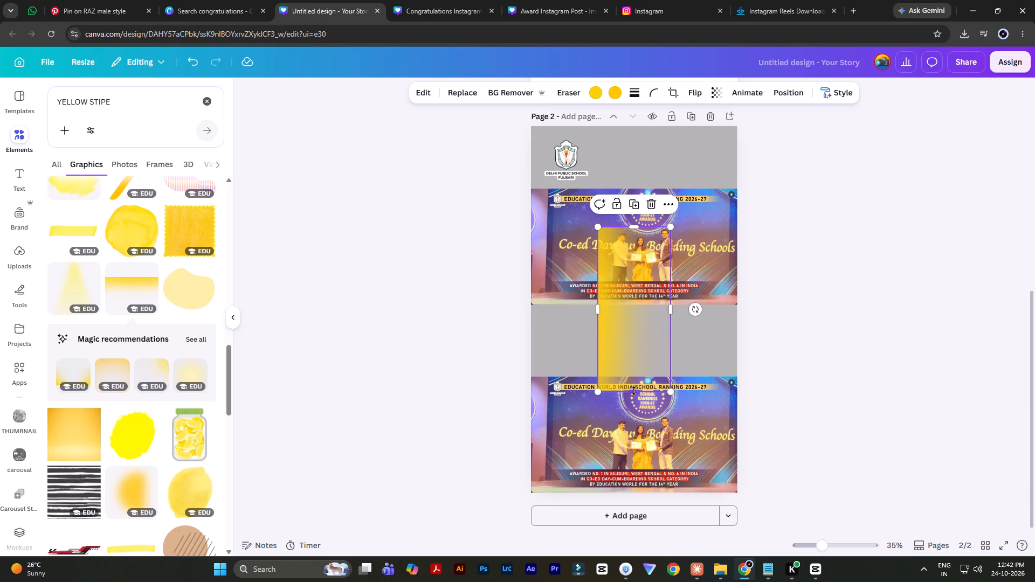
left_click_drag(634, 391, 644, 269)
left_click_drag(672, 248, 709, 246)
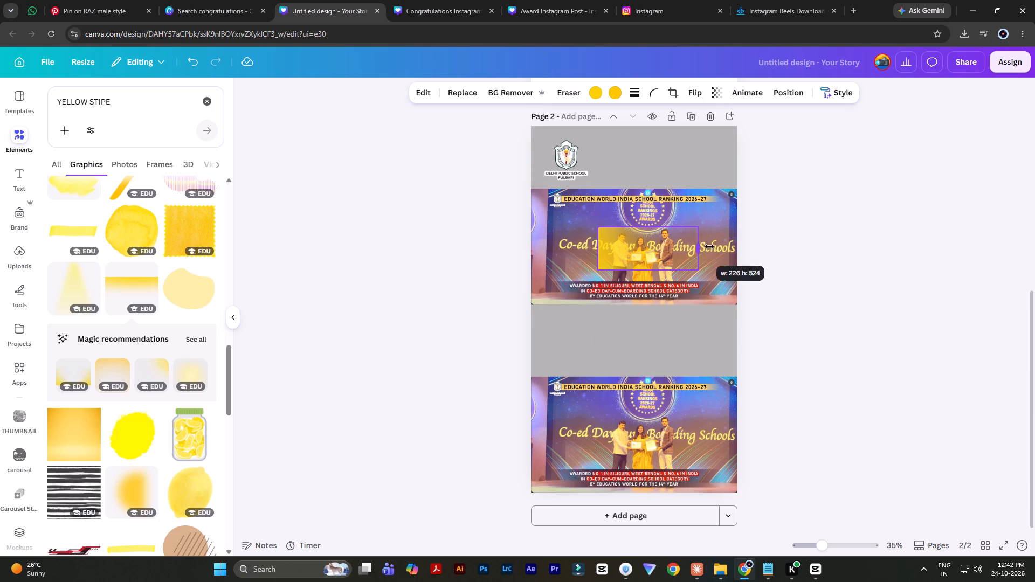
left_click_drag(709, 246, 985, 251)
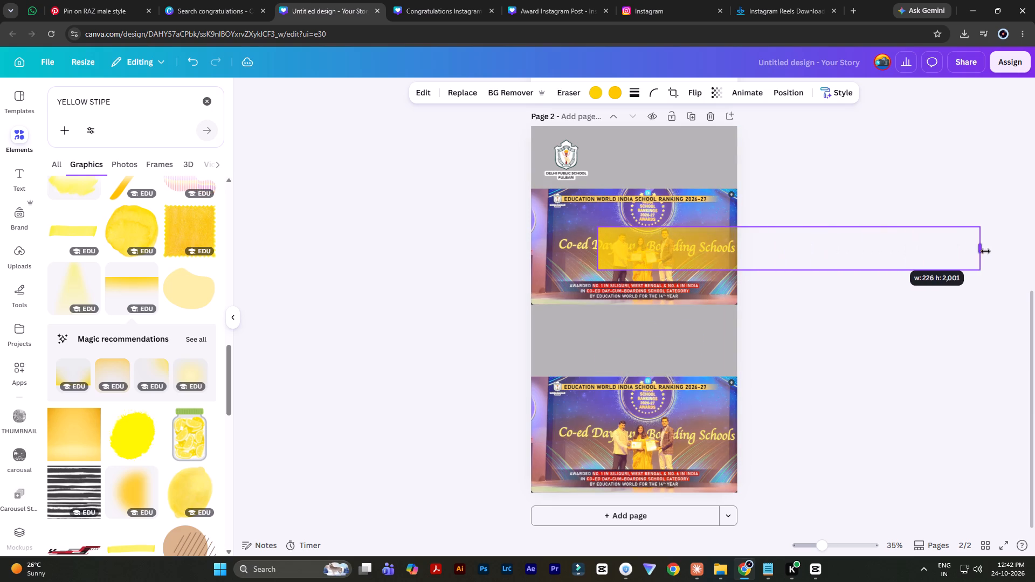
left_click_drag(985, 251, 1034, 251)
Move the yellow band into the grey header with its solid end at the crest's centre, and slim it from above and below.
left_click_drag(675, 253, 670, 168)
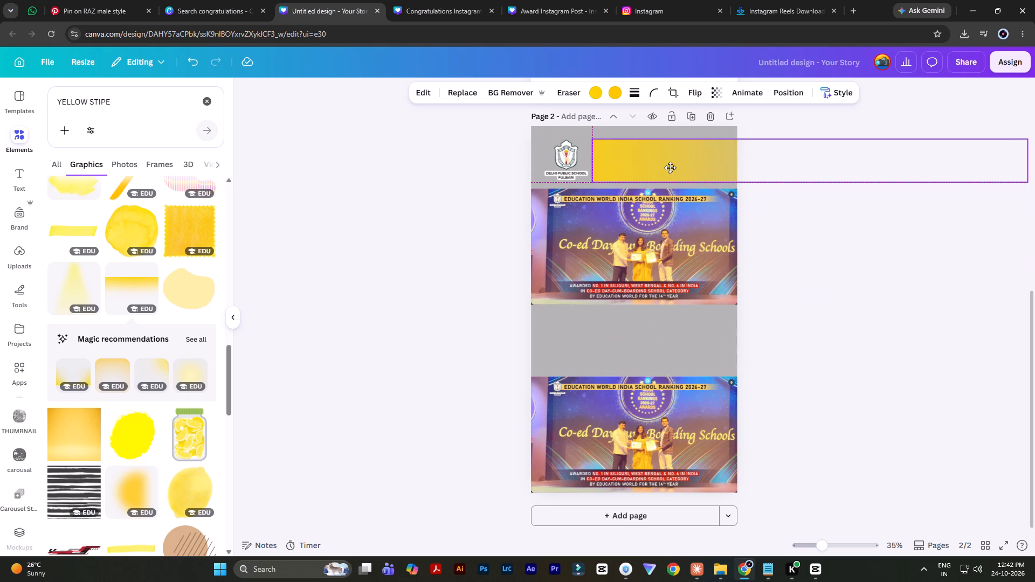
left_click_drag(670, 168, 655, 167)
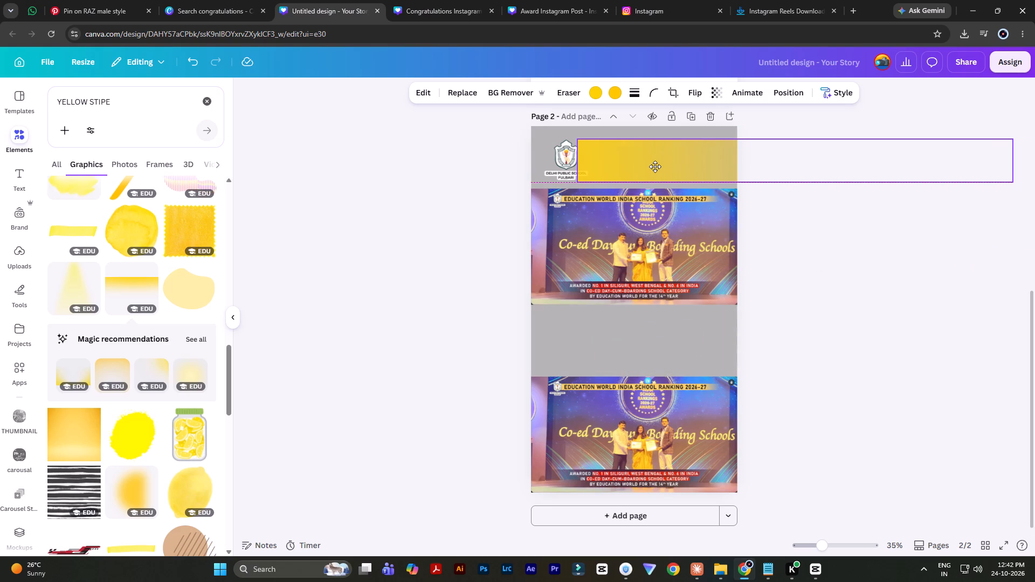
left_click_drag(655, 167, 644, 167)
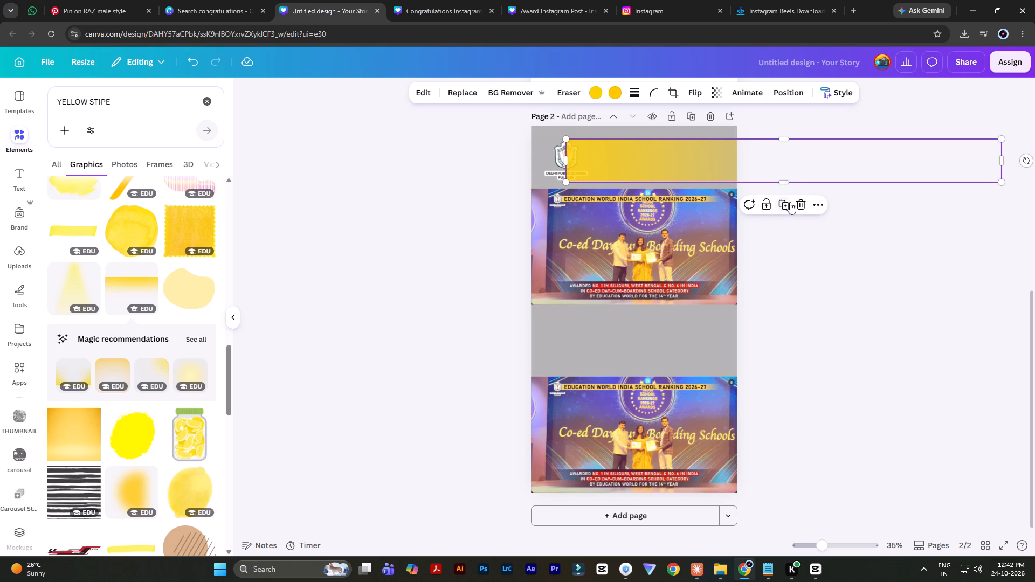
left_click_drag(784, 184, 785, 177)
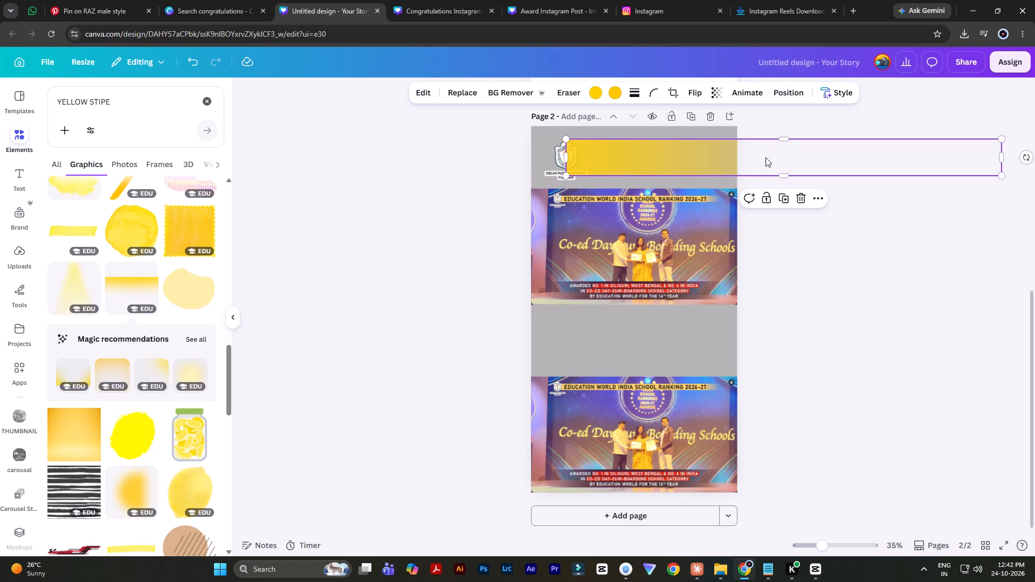
left_click_drag(782, 137, 782, 147)
left_click(866, 125)
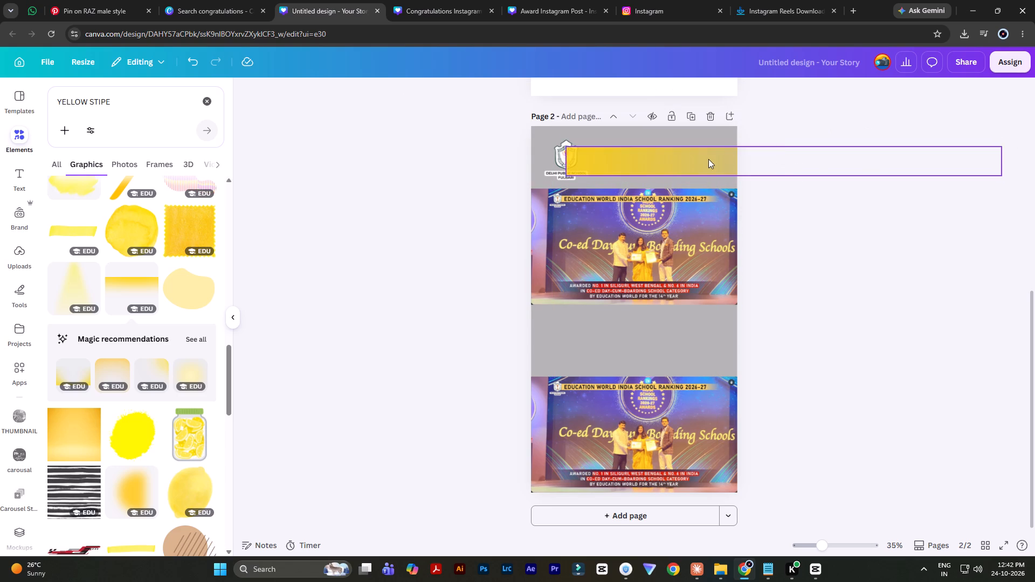
Send the yellow band behind the school logo.
left_click(707, 159)
key("ctrl+bracketleft")
key("ctrl+bracketleft")
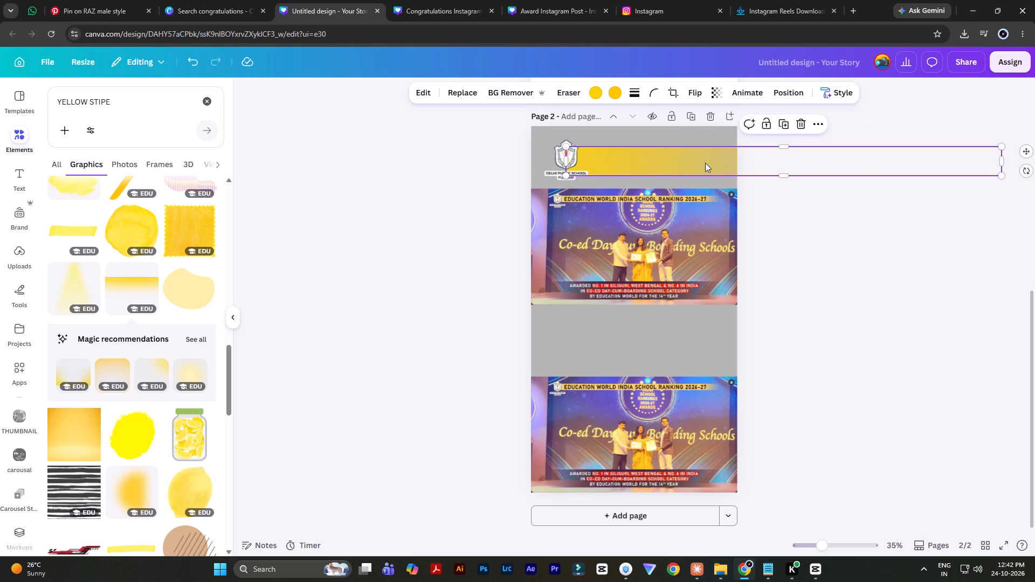
triple_click(841, 264)
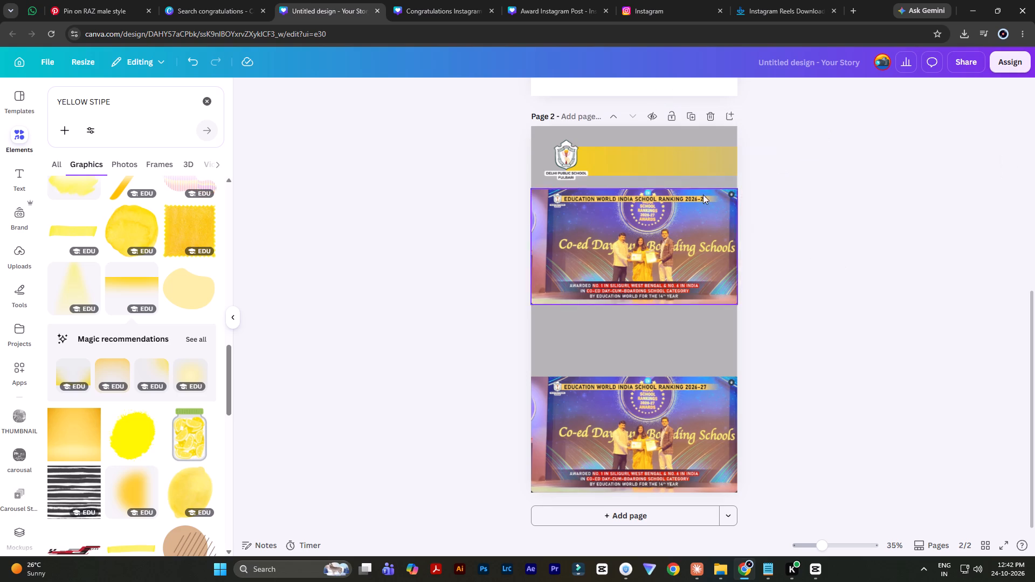
Nudge the yellow band upward so it lines up vertically with the logo's crest, above the school name.
scroll(645, 156, "up", 6, "ctrl")
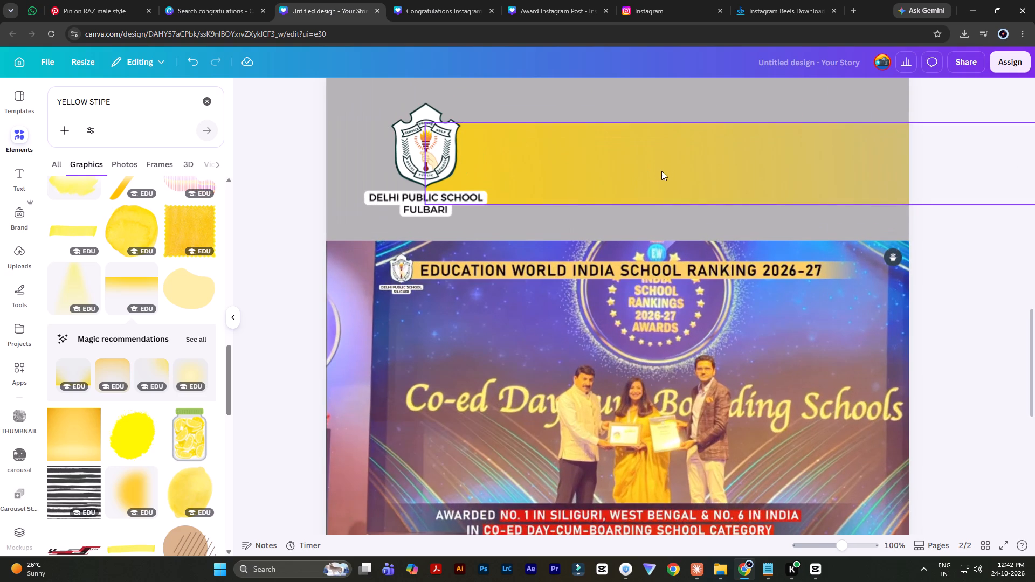
left_click_drag(661, 170, 660, 152)
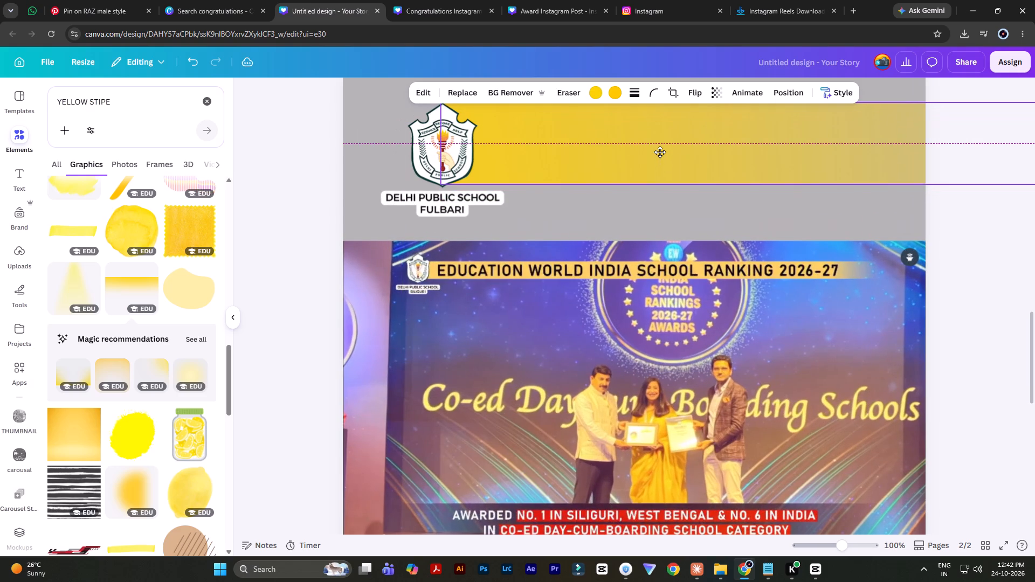
left_click_drag(660, 152, 661, 154)
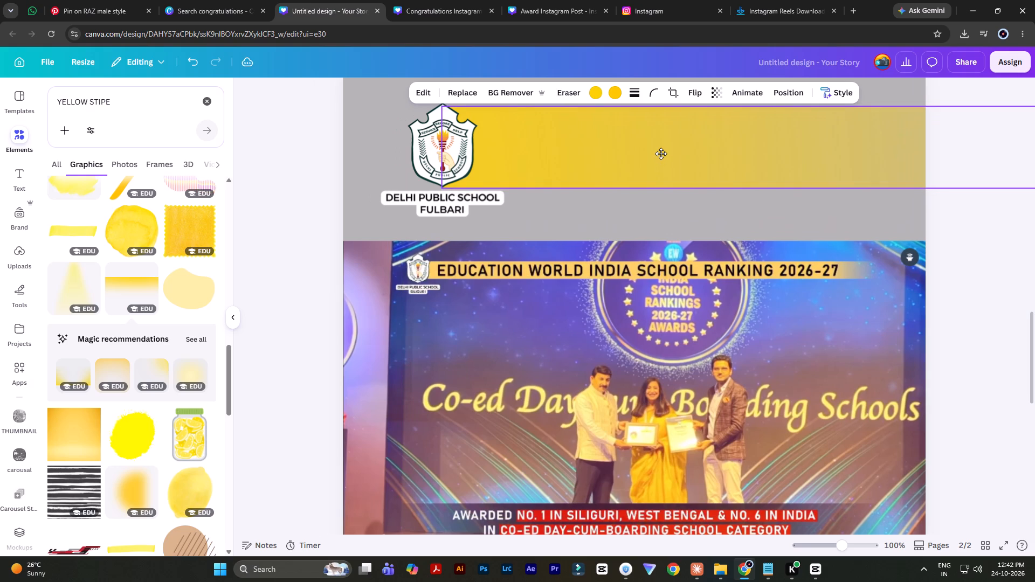
left_click_drag(661, 154, 661, 153)
scroll(610, 171, "up", 1)
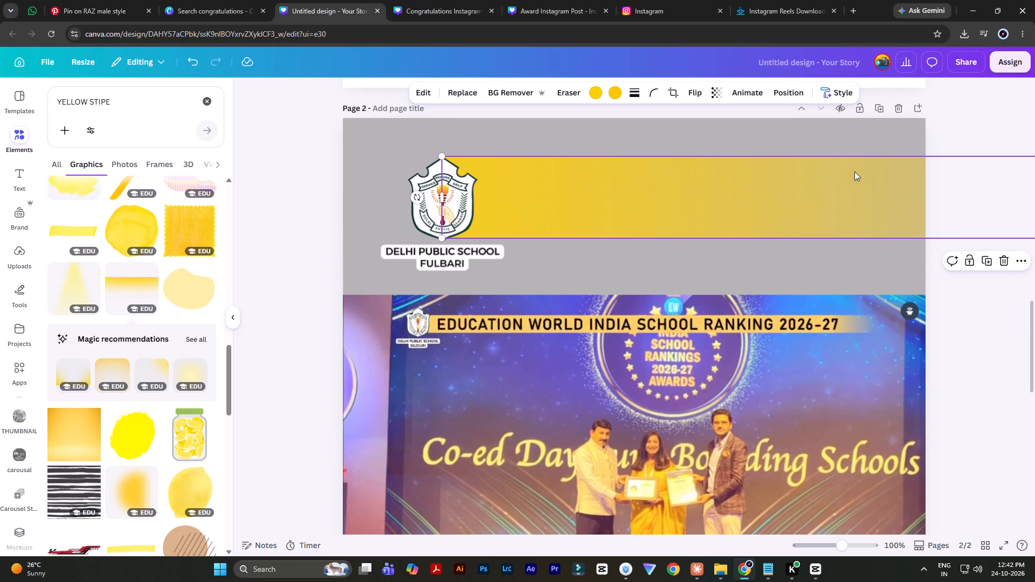
Deselect the yellow band and hide the graphics search results to free up the canvas.
scroll(818, 181, "down", 2, "ctrl")
left_click(935, 163)
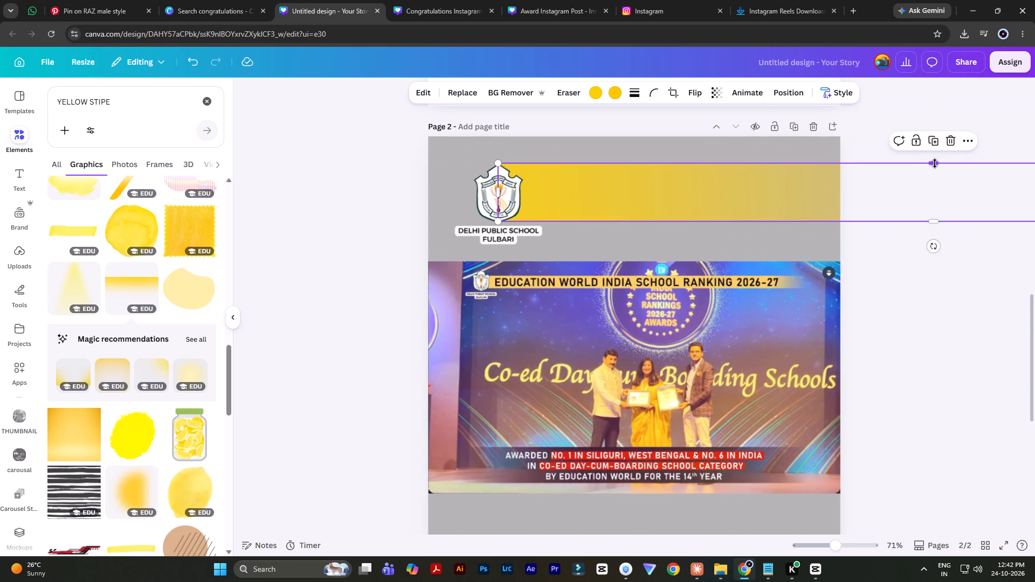
triple_click(378, 239)
left_click(378, 239)
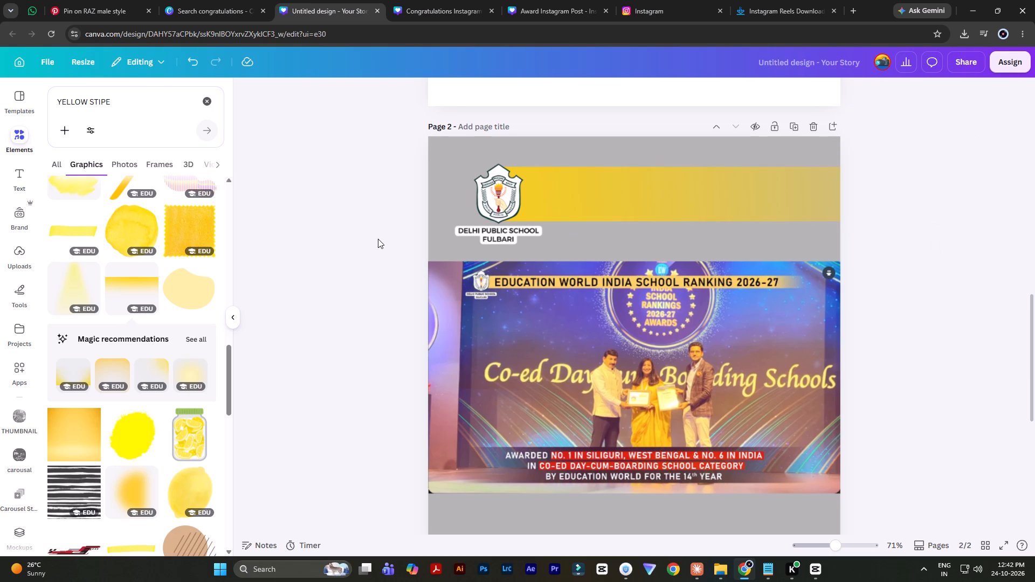
left_click(237, 319)
double_click(269, 314)
Split the upper award image on page 2 into editable layers with Magic Layers.
scroll(269, 314, "down", 3, "ctrl")
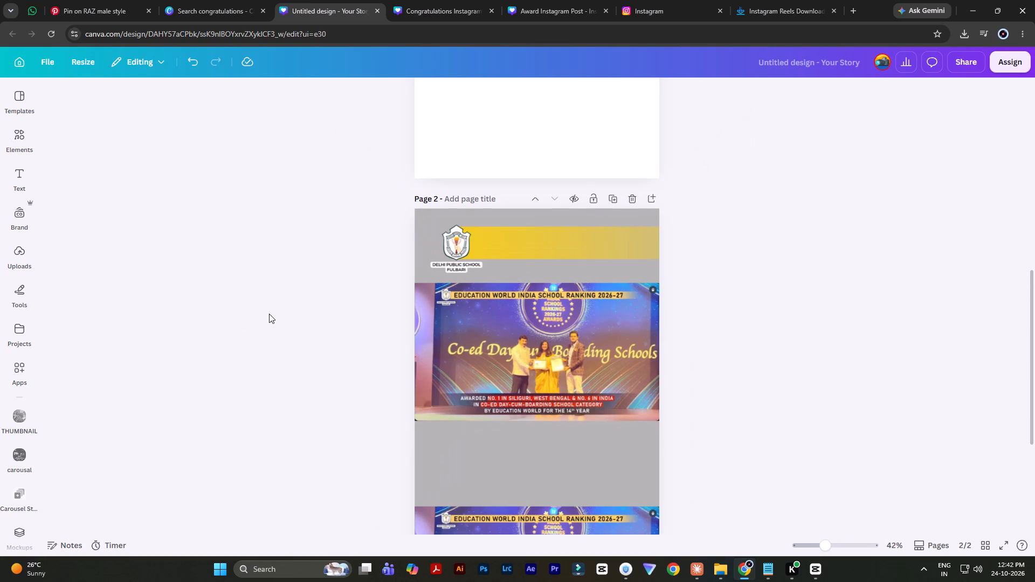
scroll(269, 314, "down", 1, "ctrl")
scroll(269, 314, "down", 2)
left_click(551, 275)
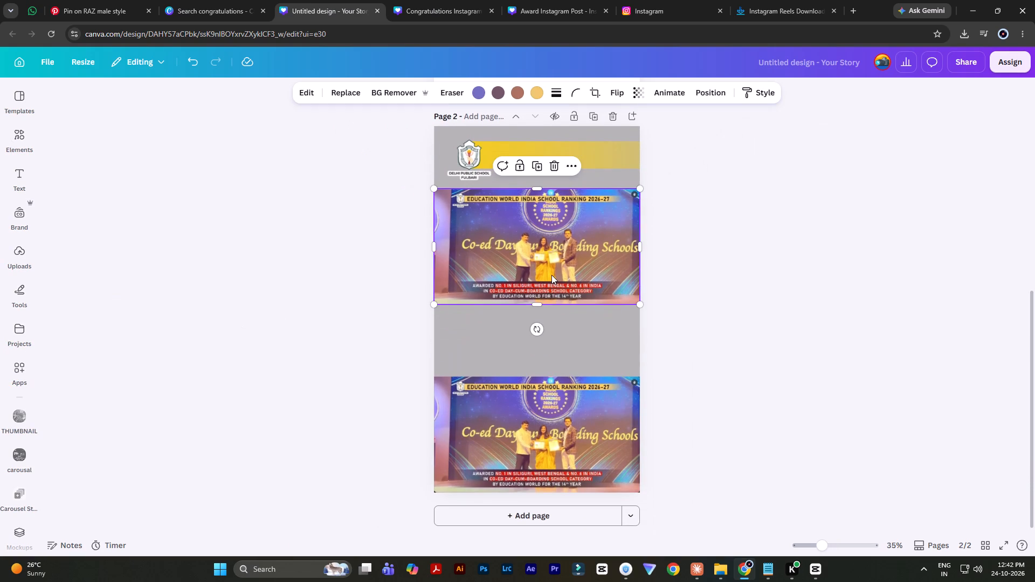
left_click(528, 419)
left_click(308, 93)
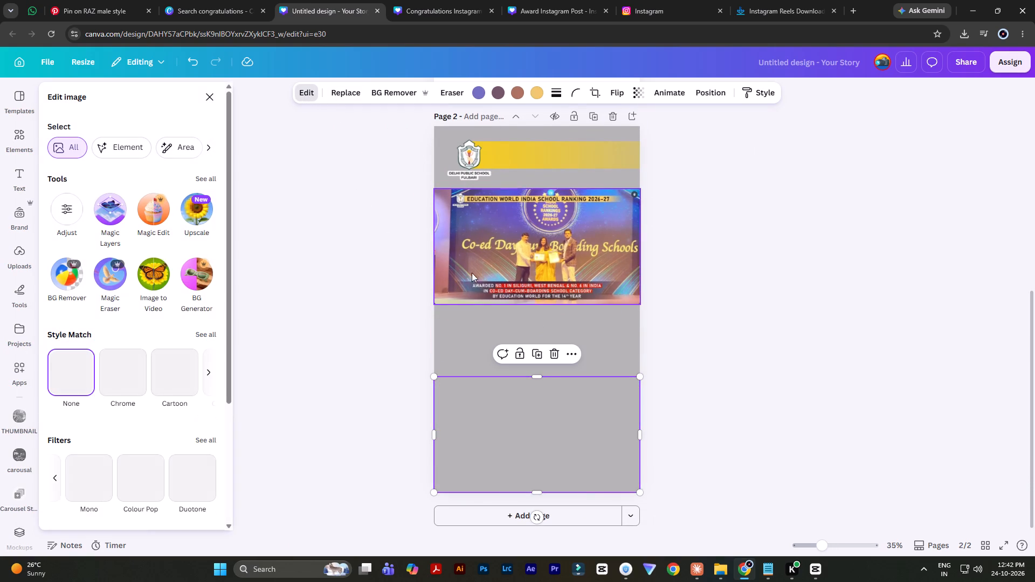
left_click(510, 257)
left_click(110, 213)
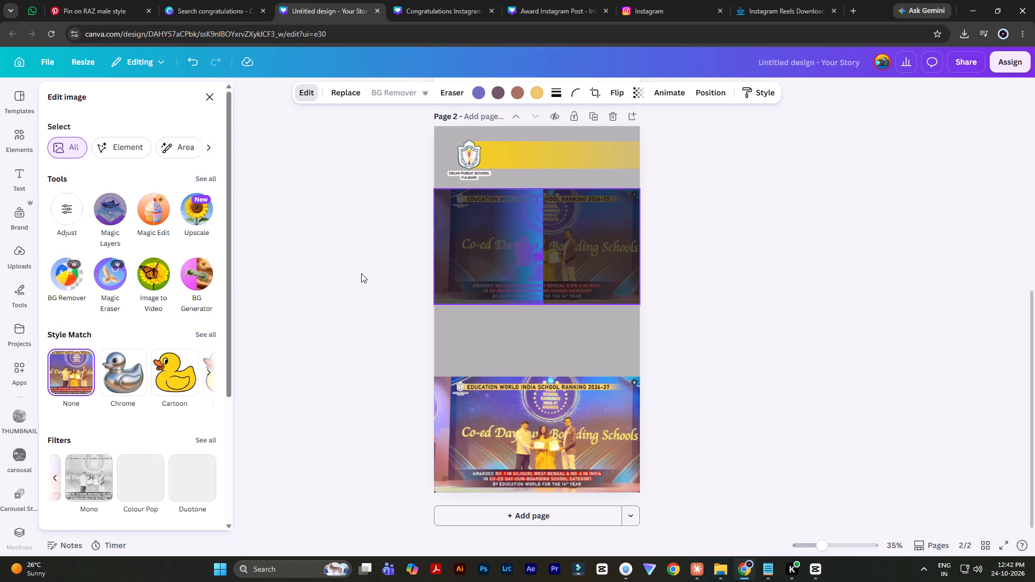
left_click(281, 233)
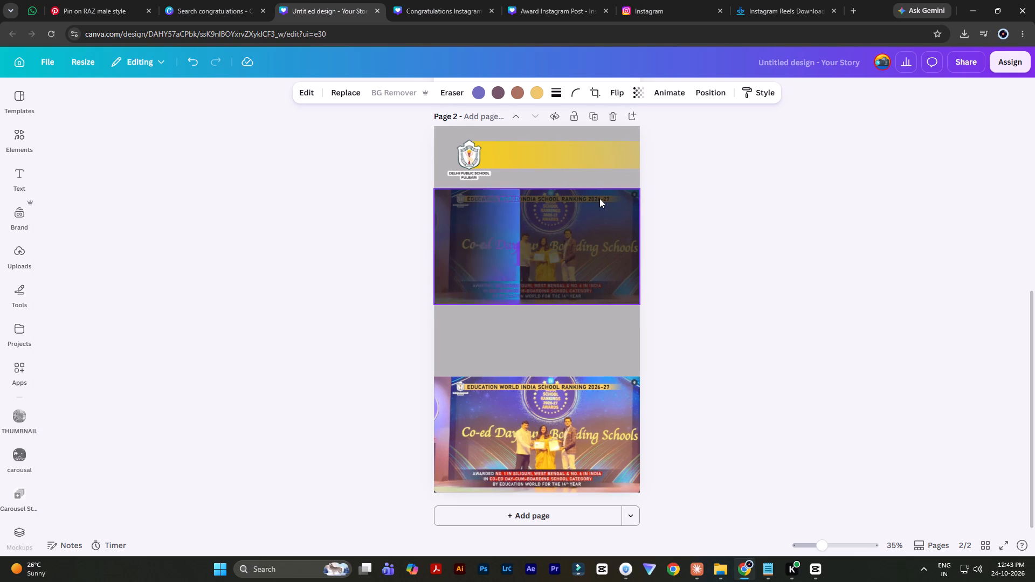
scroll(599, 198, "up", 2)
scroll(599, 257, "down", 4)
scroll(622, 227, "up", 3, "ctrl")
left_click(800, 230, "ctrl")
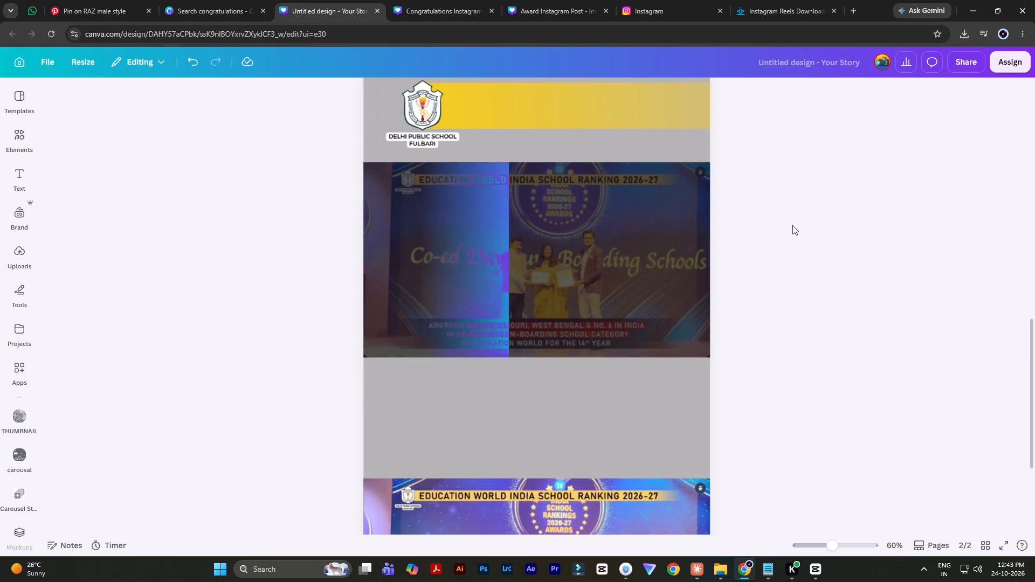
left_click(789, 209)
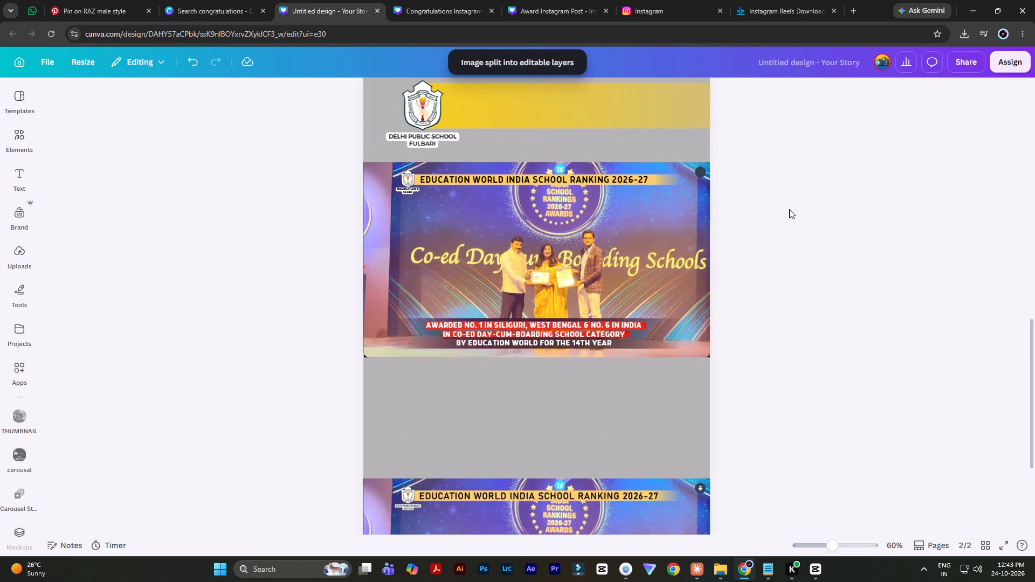
Move the text EDUCATION WORLD INDIA SCHOOL RANKING 2026-27 from the upper award image onto the header's yellow band, in front of it.
scroll(764, 194, "up", 2)
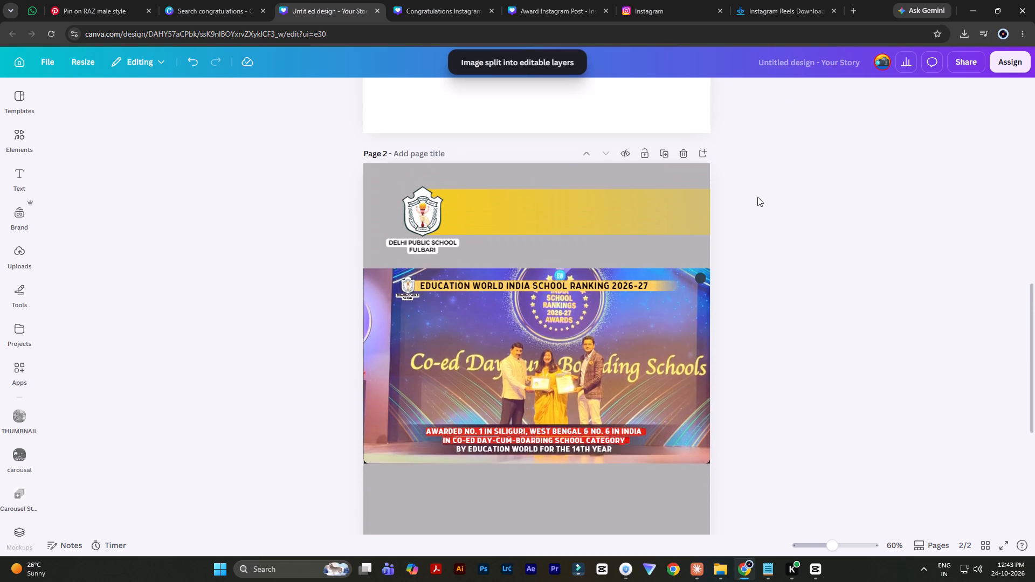
scroll(756, 232, "up", 3, "ctrl")
left_click(544, 322)
left_click_drag(502, 327, 502, 326)
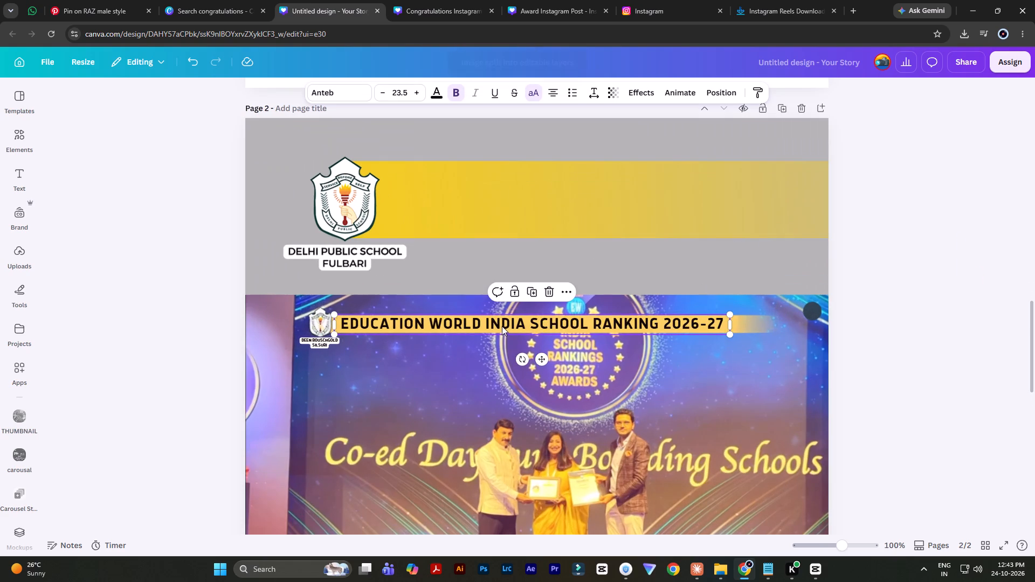
left_click_drag(502, 326, 556, 197)
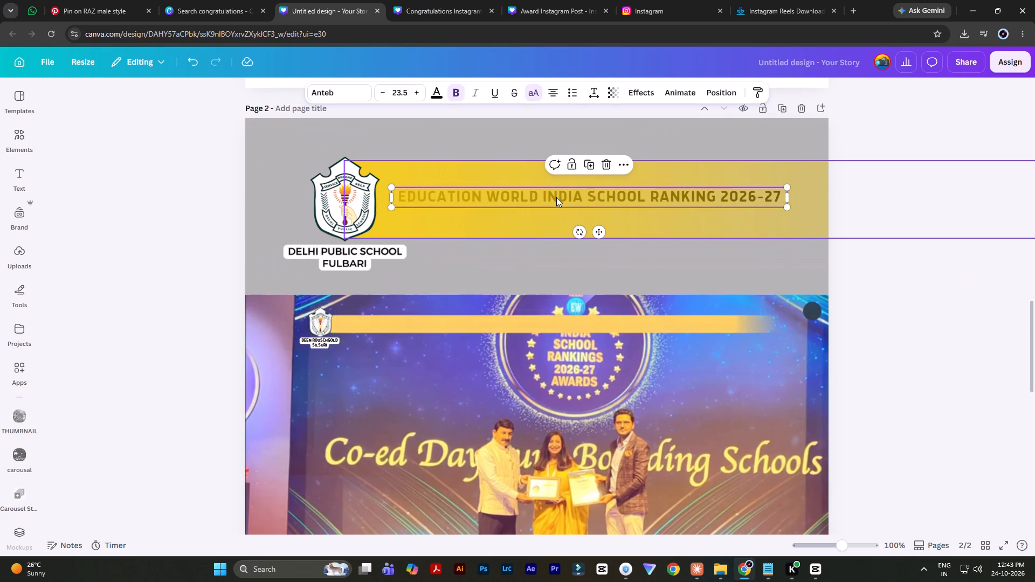
key("ctrl+bracketright")
key("ctrl+bracketright")
key("ctrl+bracketright")
key("ctrl+bracketright")
double_click(901, 171)
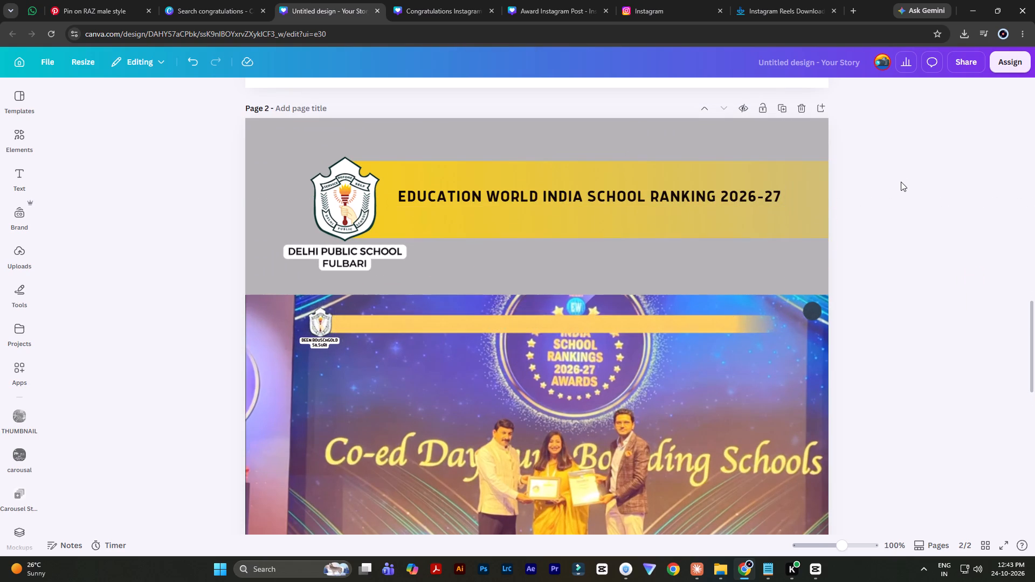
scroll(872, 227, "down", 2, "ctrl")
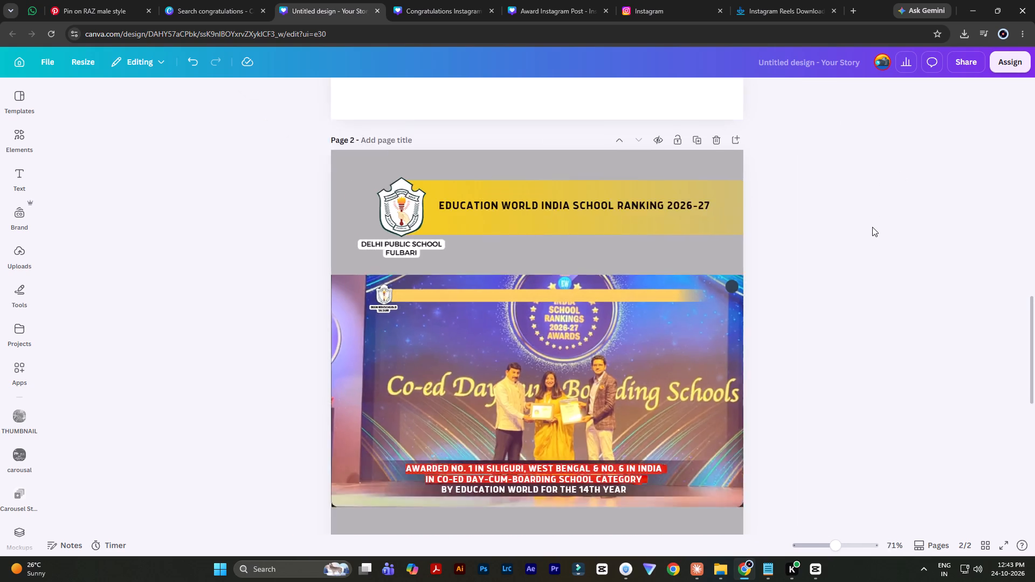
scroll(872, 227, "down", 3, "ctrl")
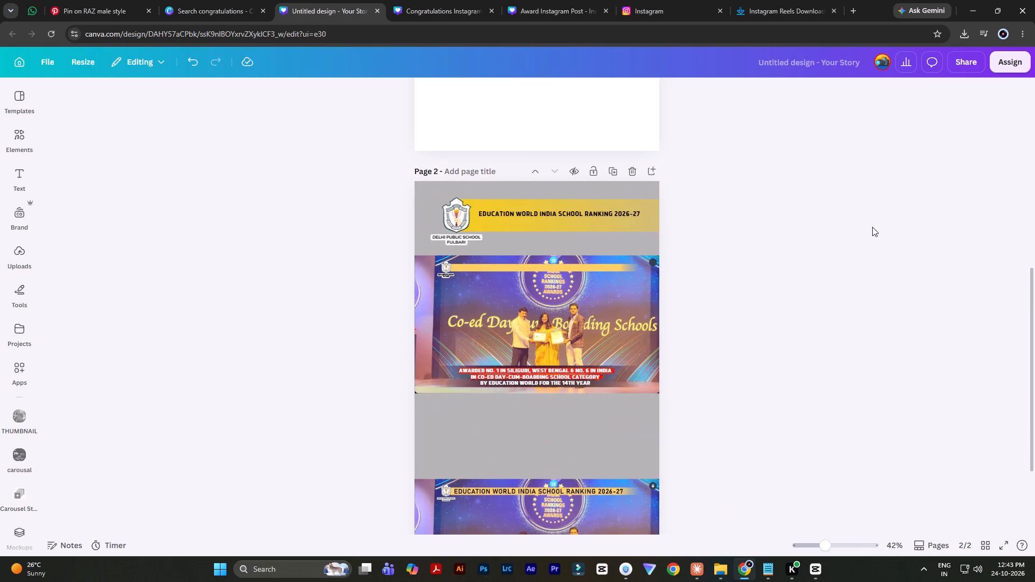
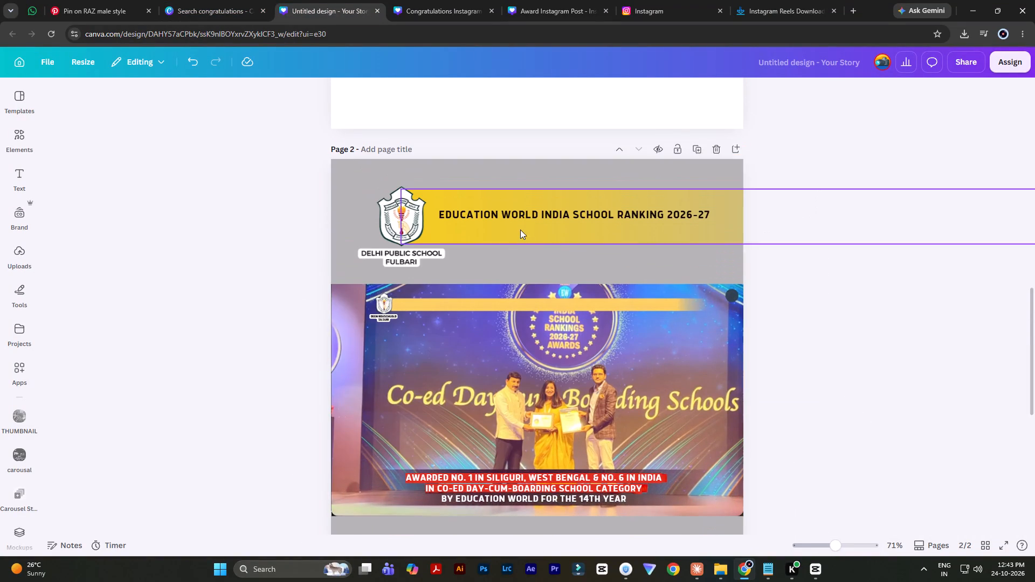
Copy the yellow band's heading text and title the design Education World India School Ranking 2026-27.
double_click(519, 213)
key("ctrl+c")
key("ctrl+c")
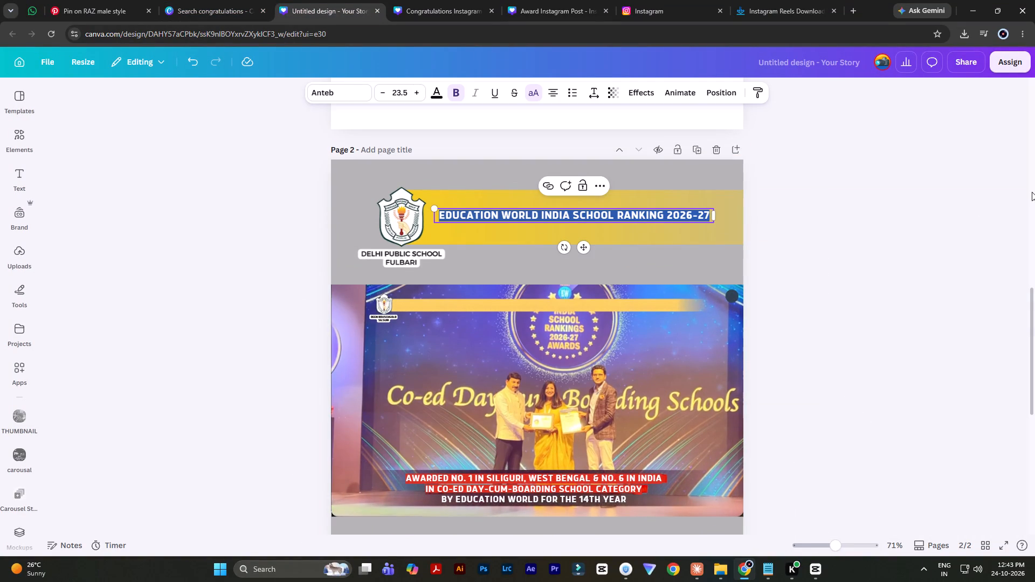
left_click_drag(867, 196, 865, 189)
double_click(799, 60)
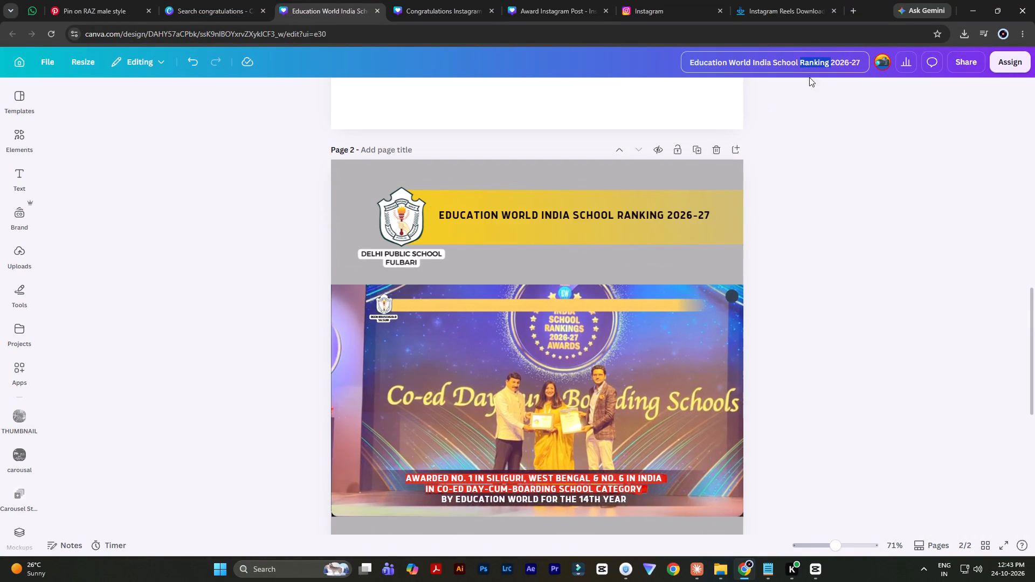
double_click(848, 137)
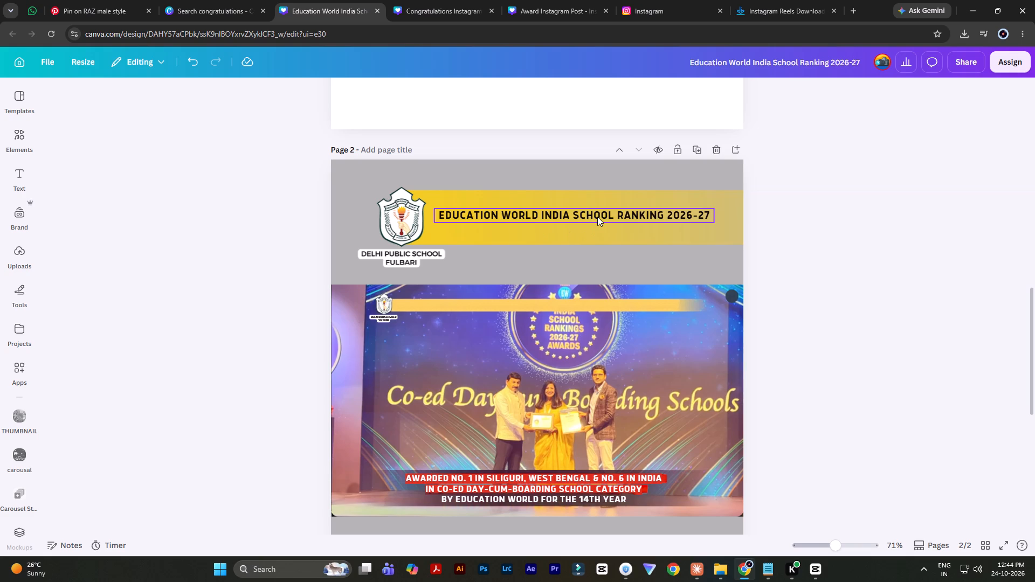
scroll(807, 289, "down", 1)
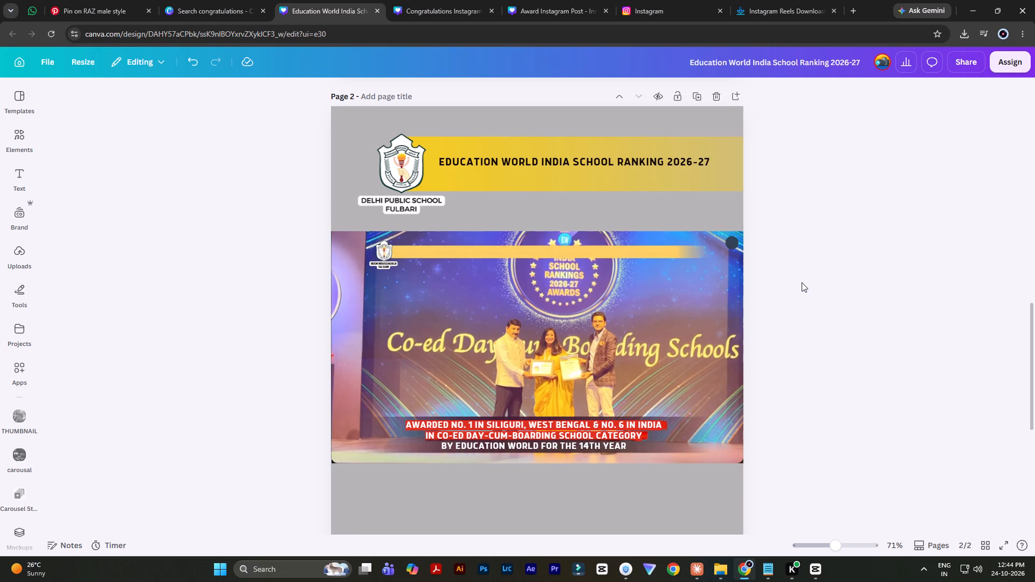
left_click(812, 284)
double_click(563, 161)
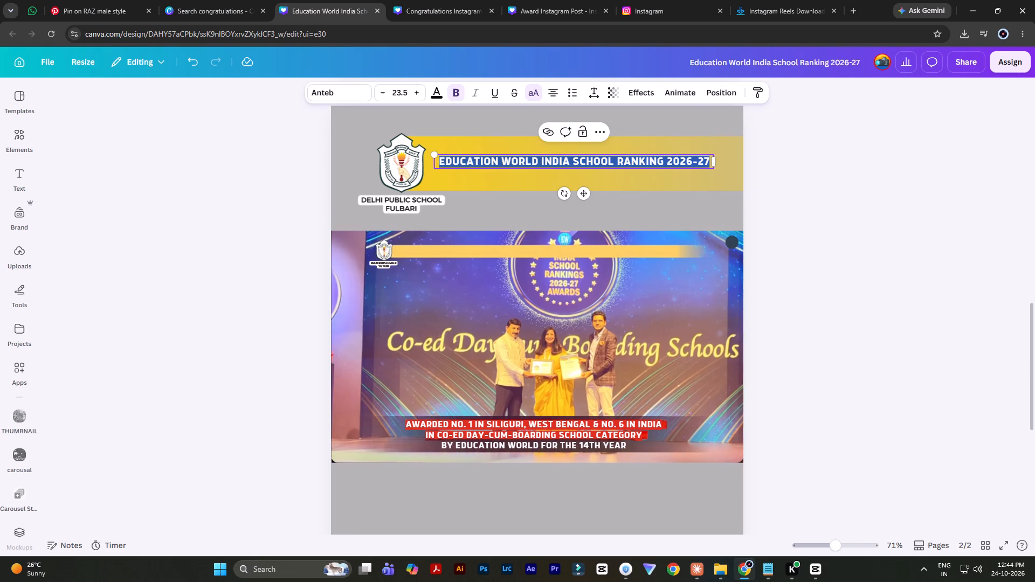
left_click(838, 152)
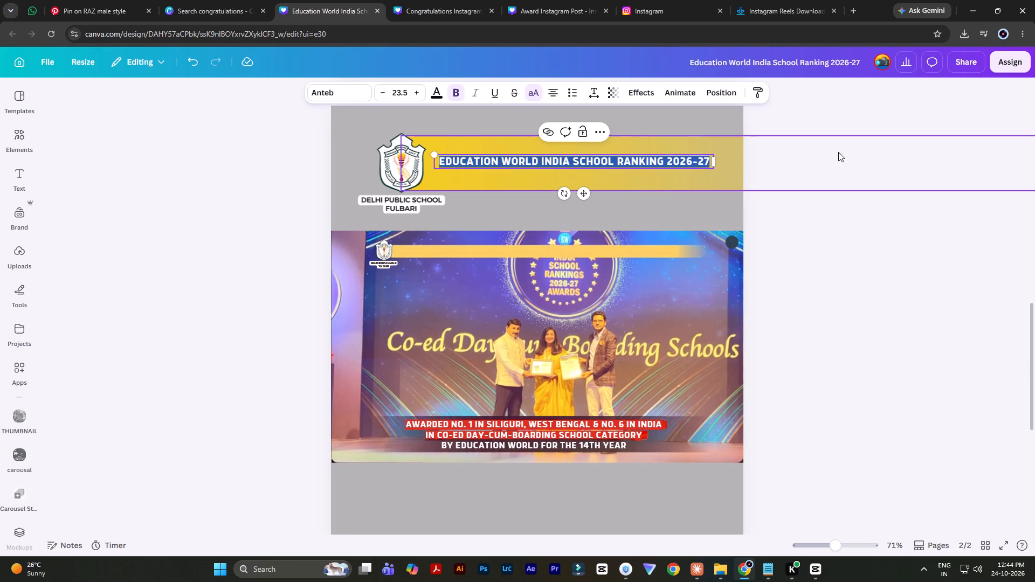
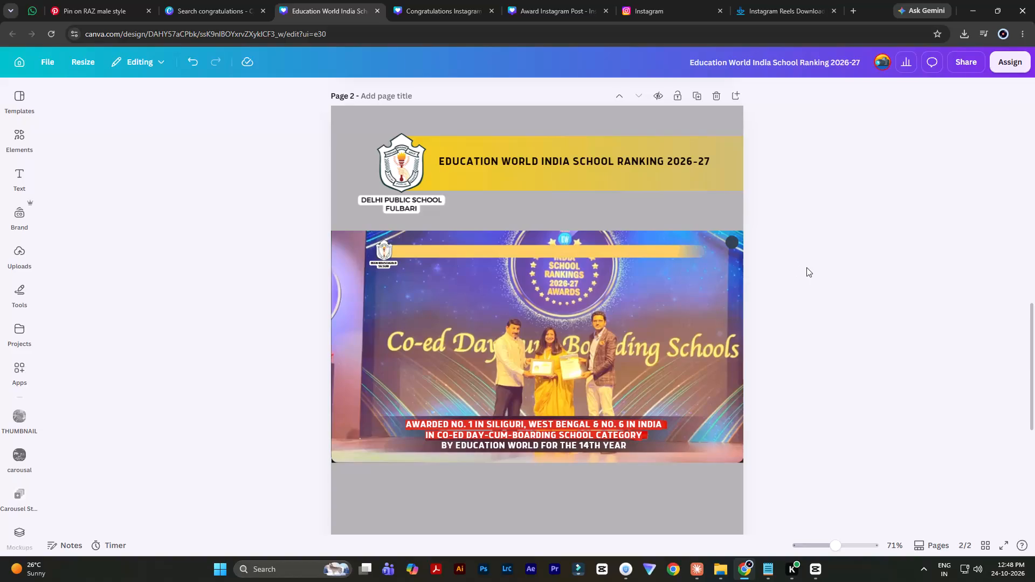
Break the yellow band's heading into two lines, with "School Ranking 2026-27" on the second line.
double_click(574, 158)
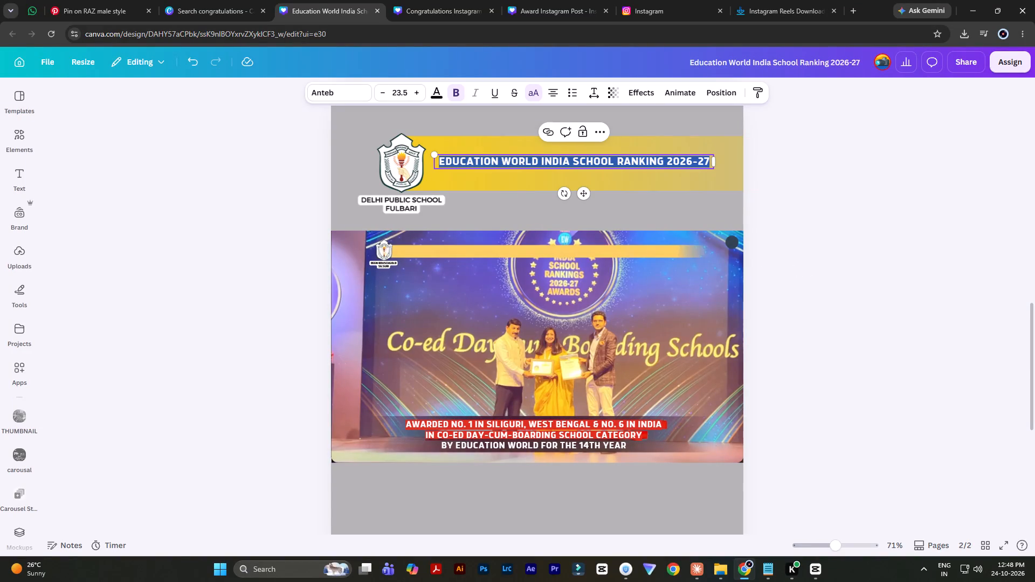
left_click(574, 164)
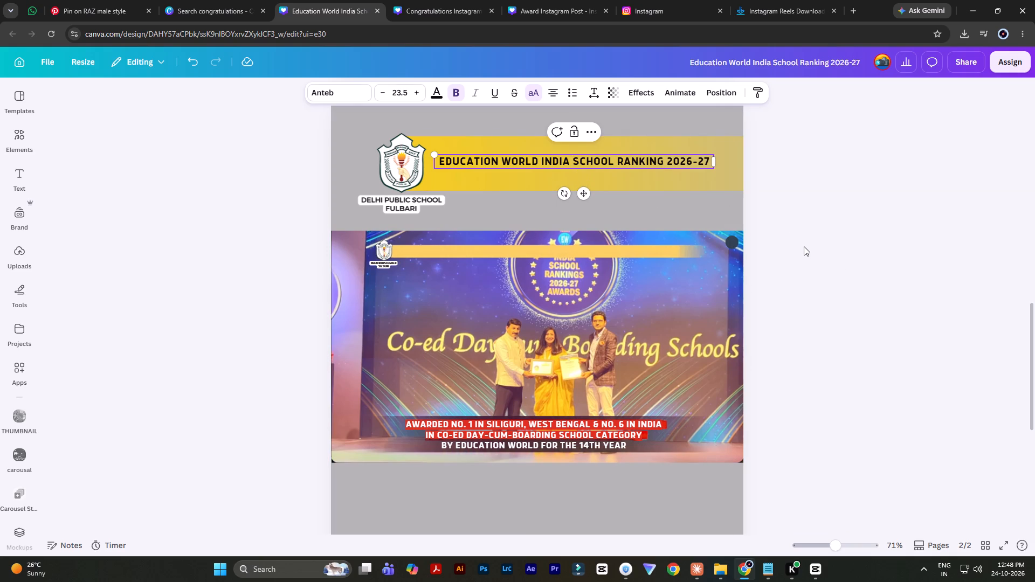
key("BackSpace")
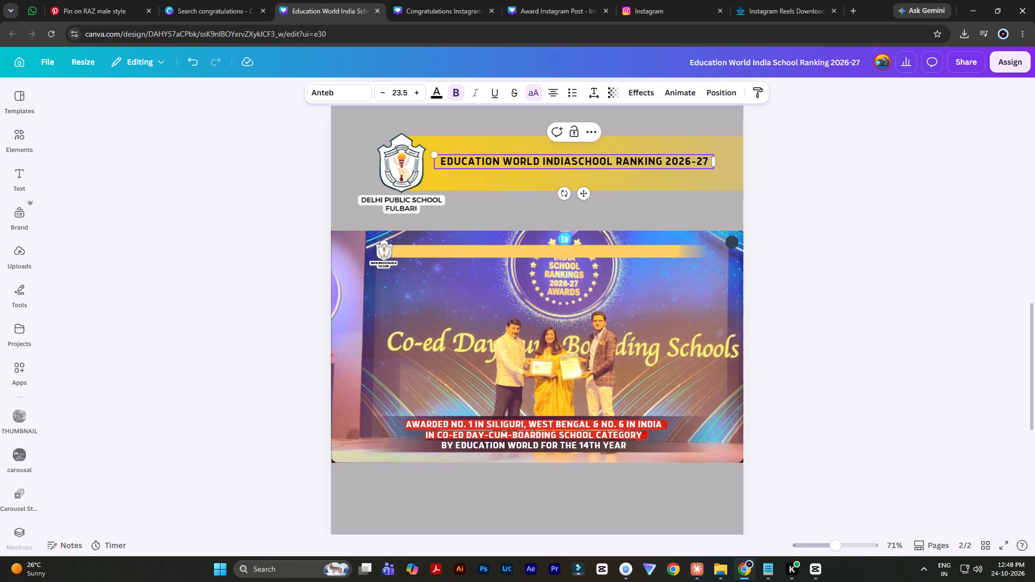
key("Return")
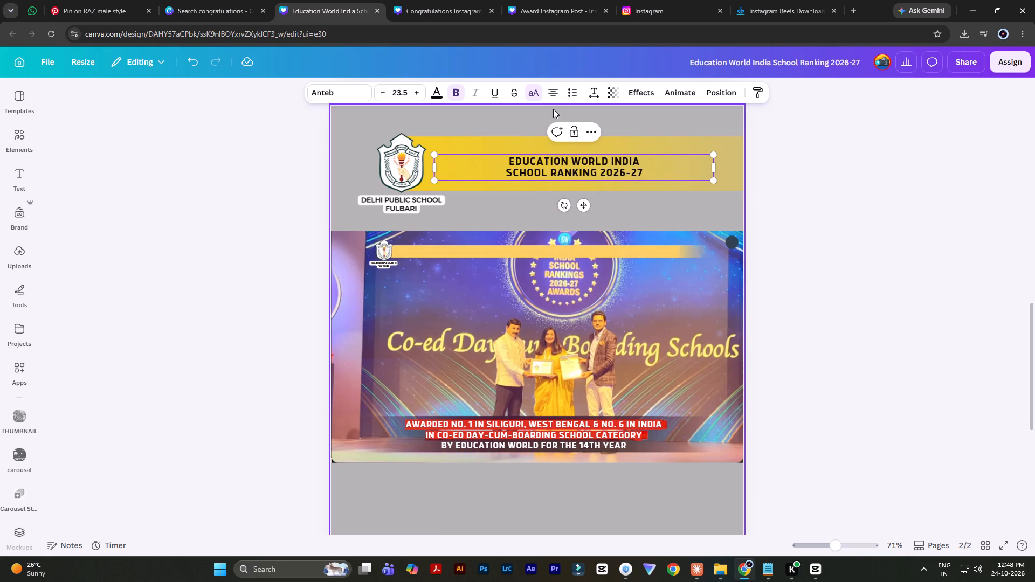
Left-align both lines of the Education World India School Ranking heading.
left_click(550, 94)
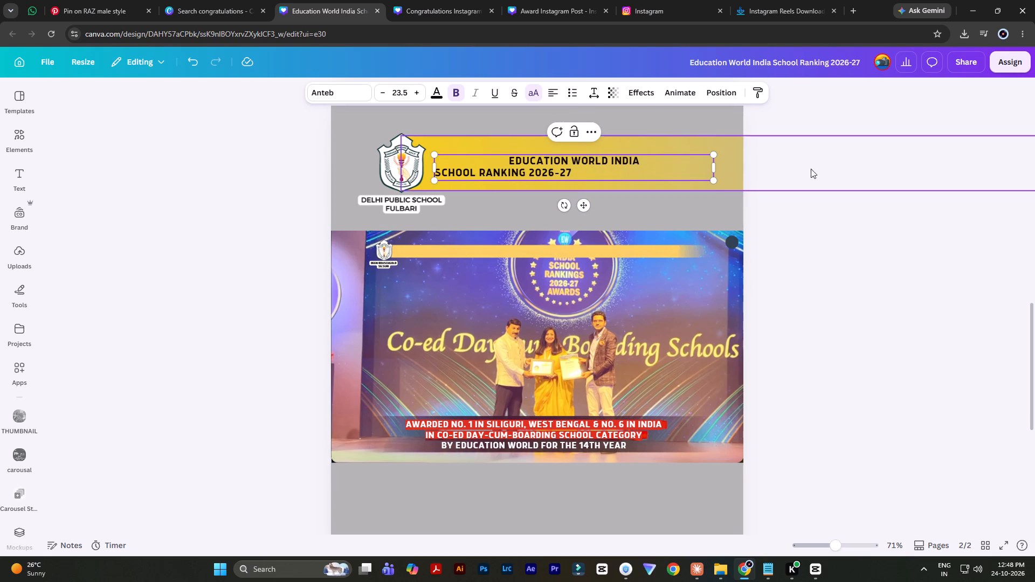
left_click(822, 165)
left_click(544, 166)
left_click(553, 86)
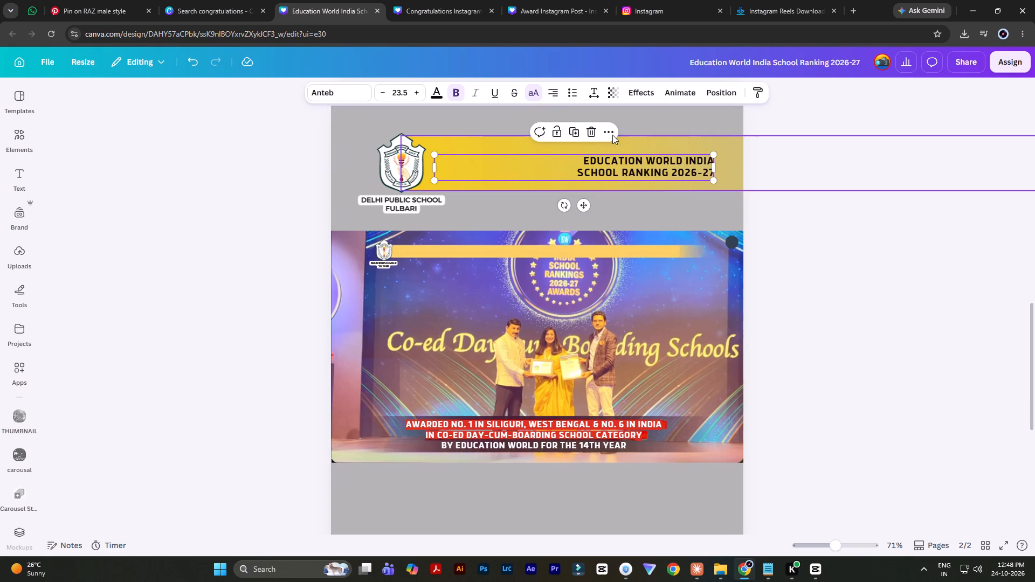
left_click(551, 94)
left_click(551, 94)
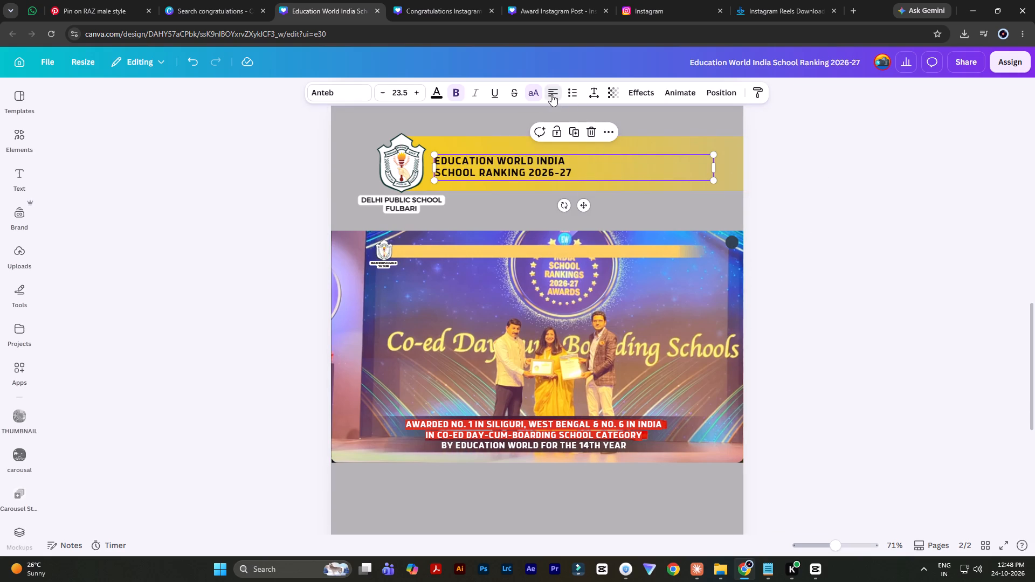
double_click(853, 198)
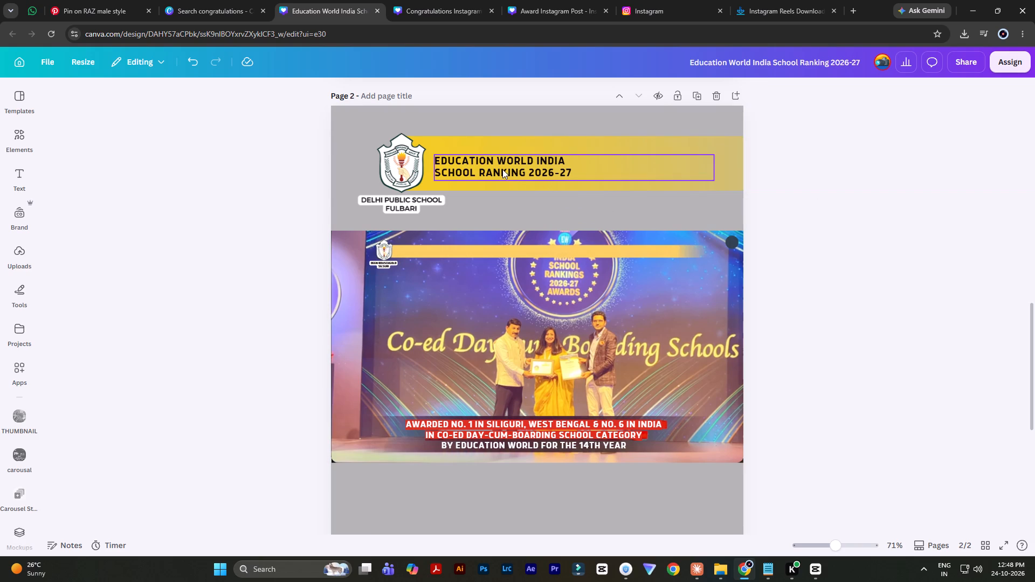
Search the elements library for "INSTAGRAM REEL LAYOUT" and check the mockup results, ending on the graphics results.
left_click(13, 138)
scroll(103, 131, "up", 4)
left_click(205, 101)
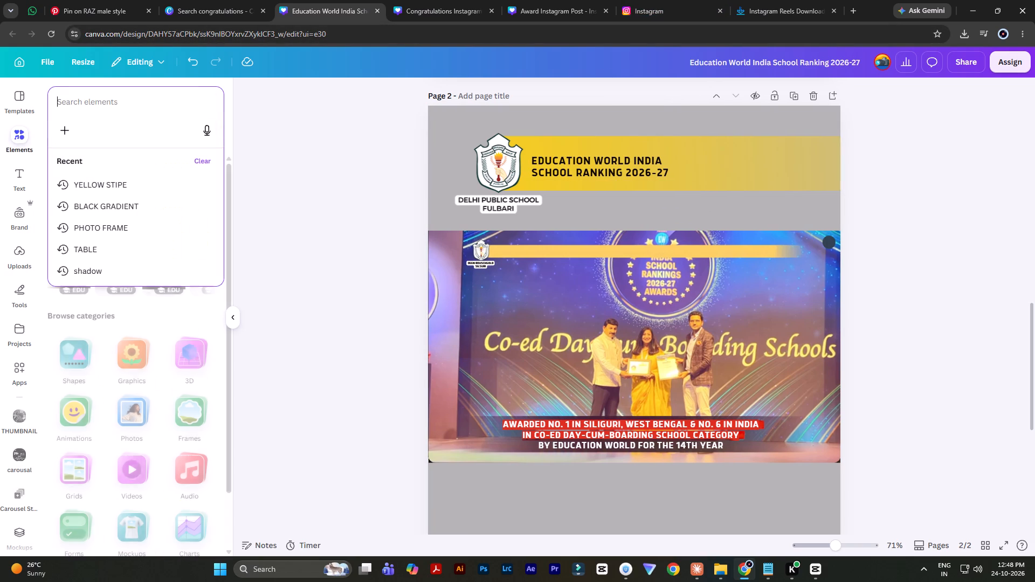
left_click(103, 101)
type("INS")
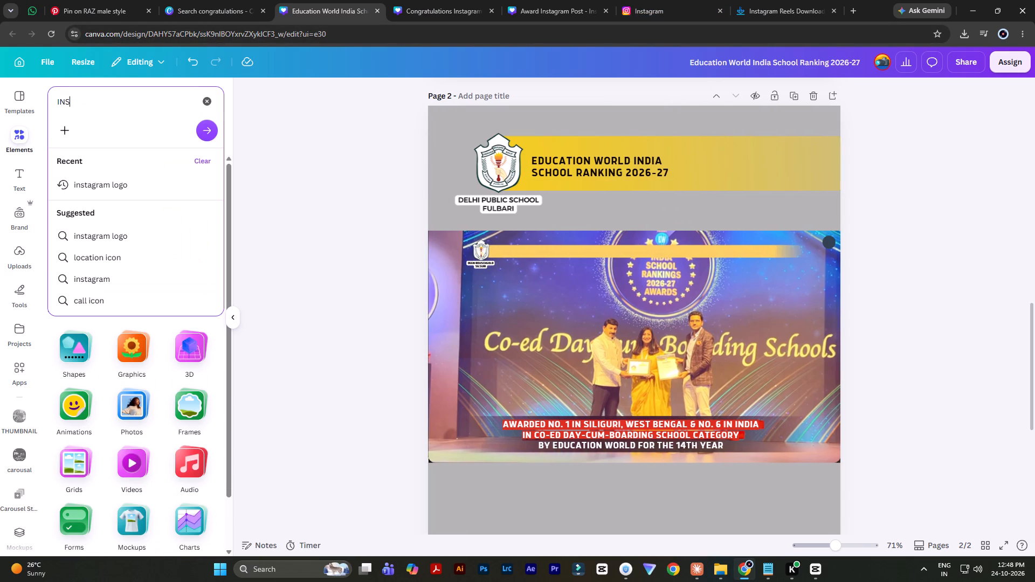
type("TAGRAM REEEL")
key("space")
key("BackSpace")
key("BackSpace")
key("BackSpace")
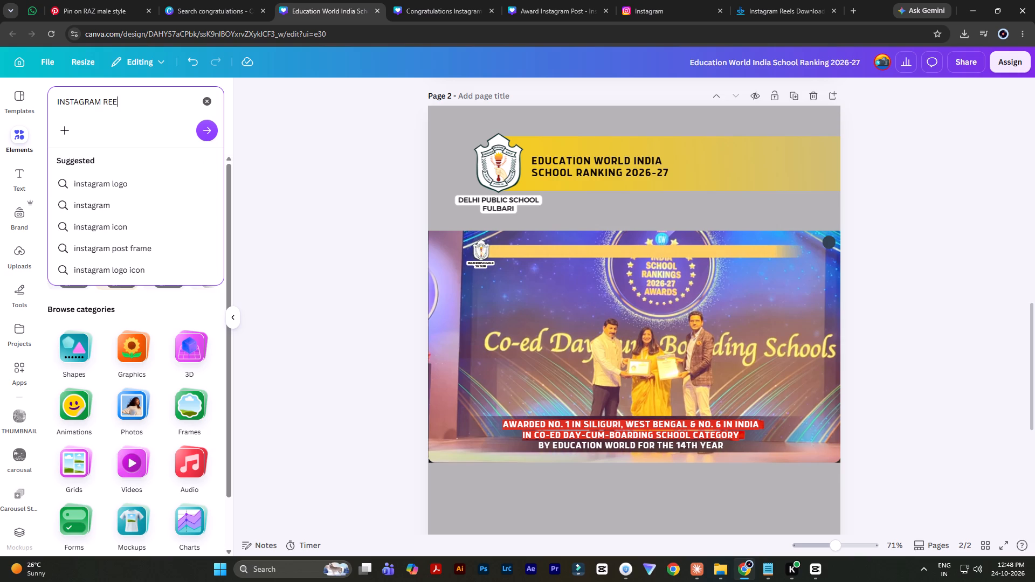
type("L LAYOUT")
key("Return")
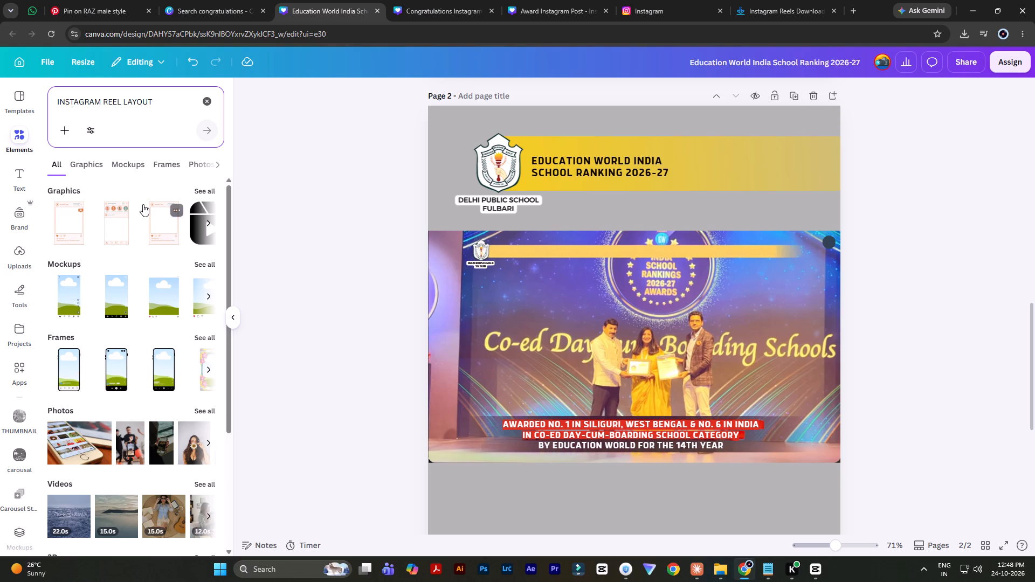
left_click(209, 265)
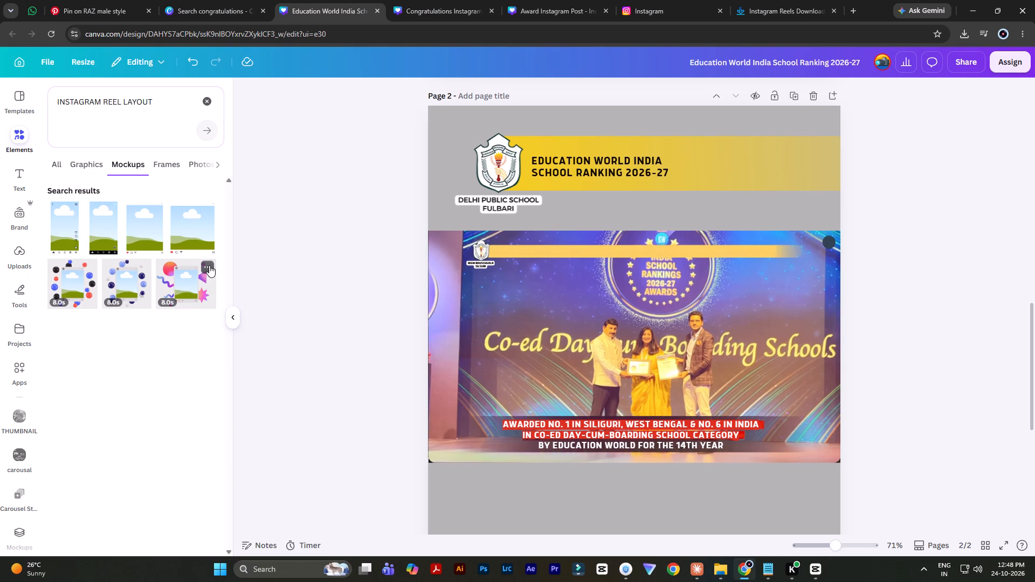
left_click(82, 167)
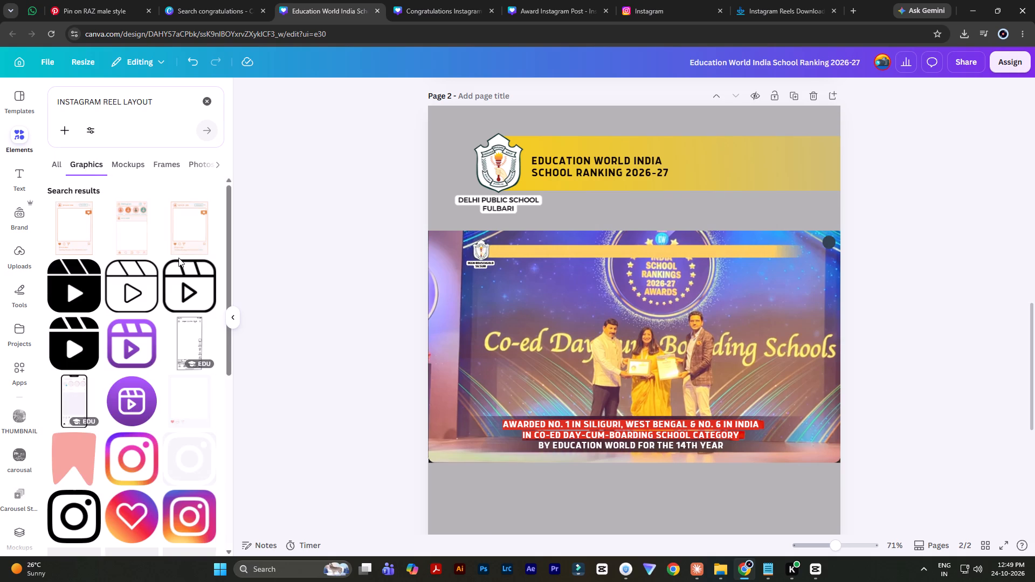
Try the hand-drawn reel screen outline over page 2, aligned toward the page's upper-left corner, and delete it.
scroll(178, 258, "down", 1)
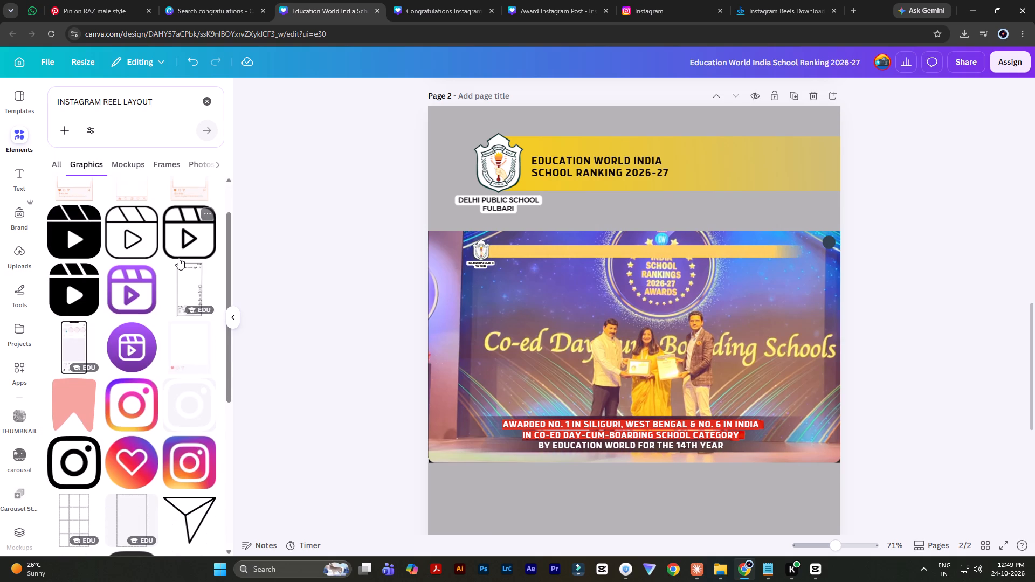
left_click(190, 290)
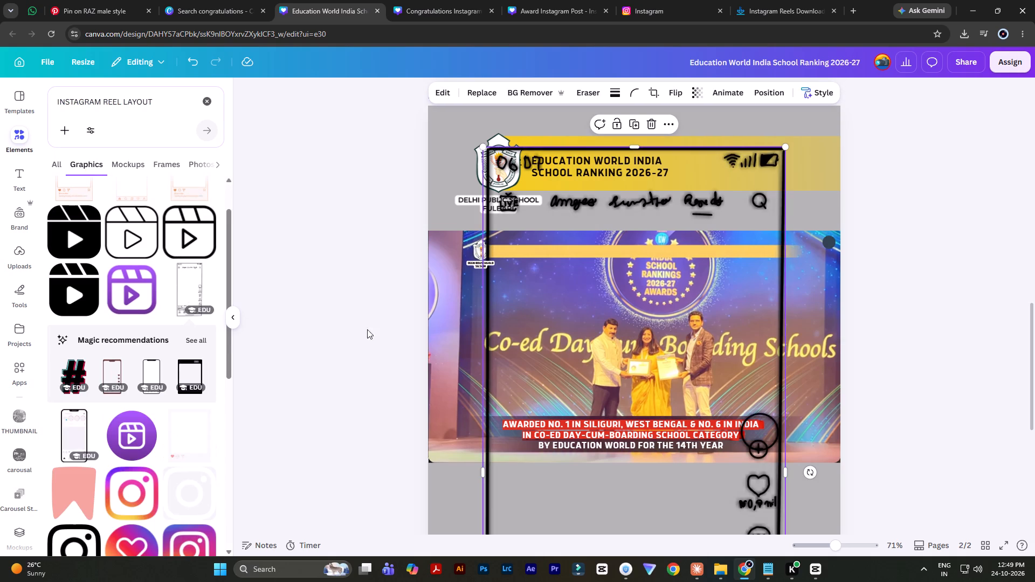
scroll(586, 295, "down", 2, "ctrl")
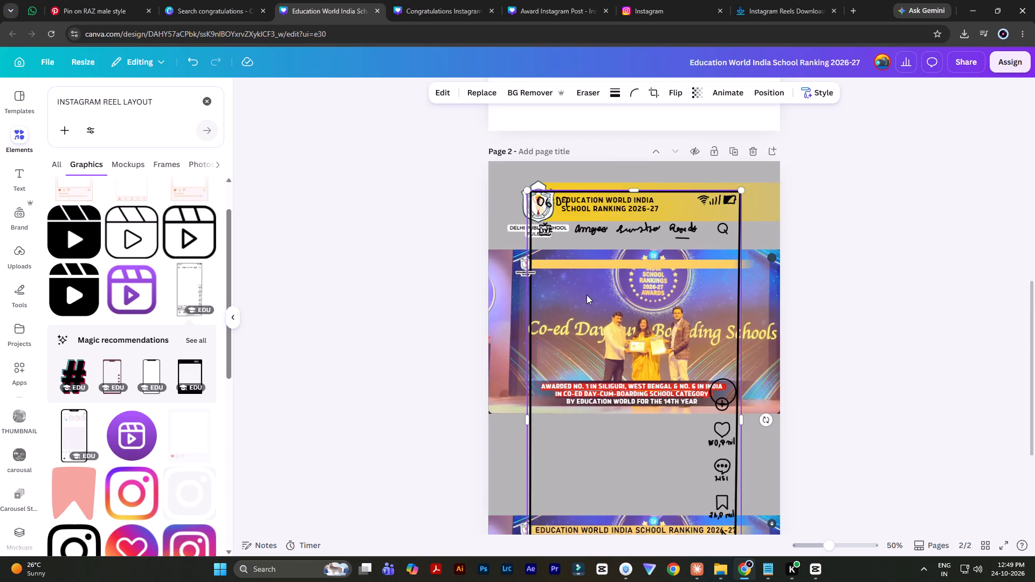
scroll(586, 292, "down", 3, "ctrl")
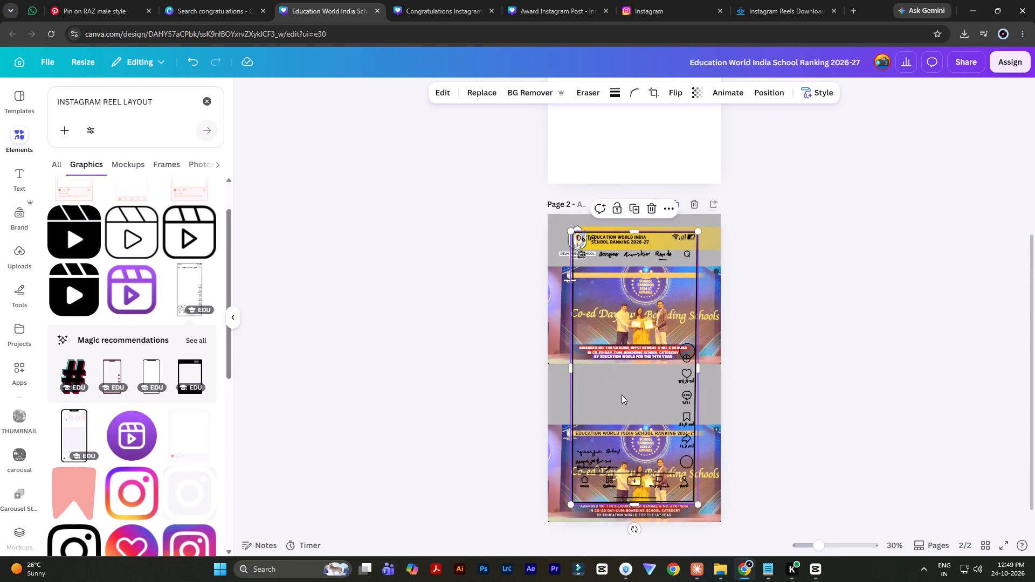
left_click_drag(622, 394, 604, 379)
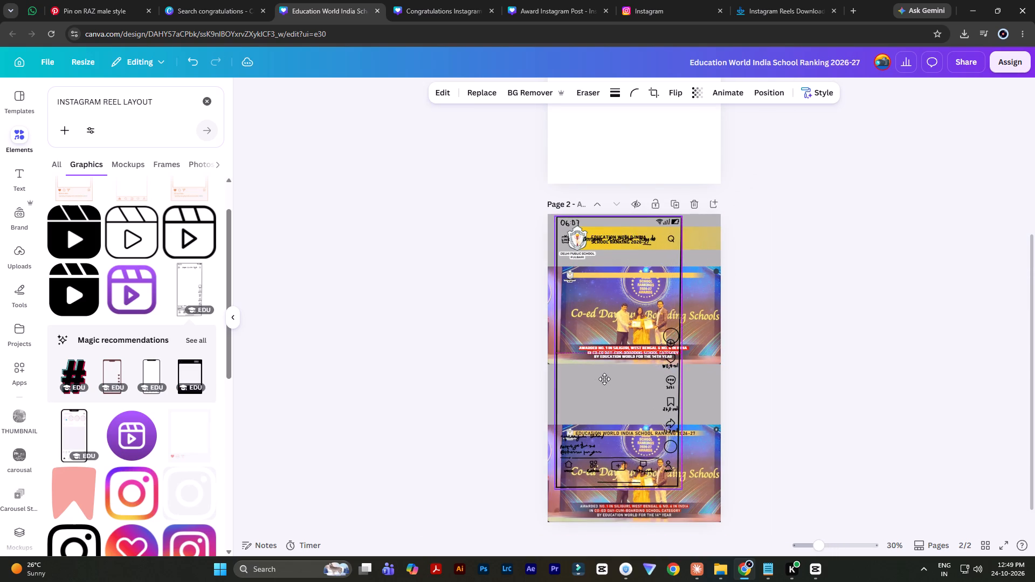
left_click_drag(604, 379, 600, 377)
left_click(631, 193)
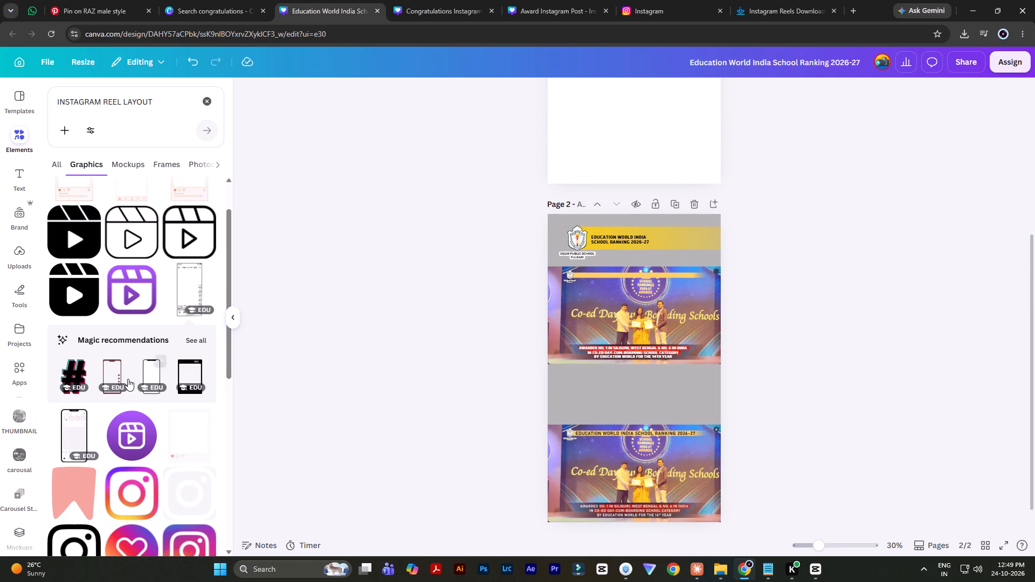
Look through the graphics results for another Instagram reel layout suitable as an overlay for page 2.
scroll(128, 377, "down", 2)
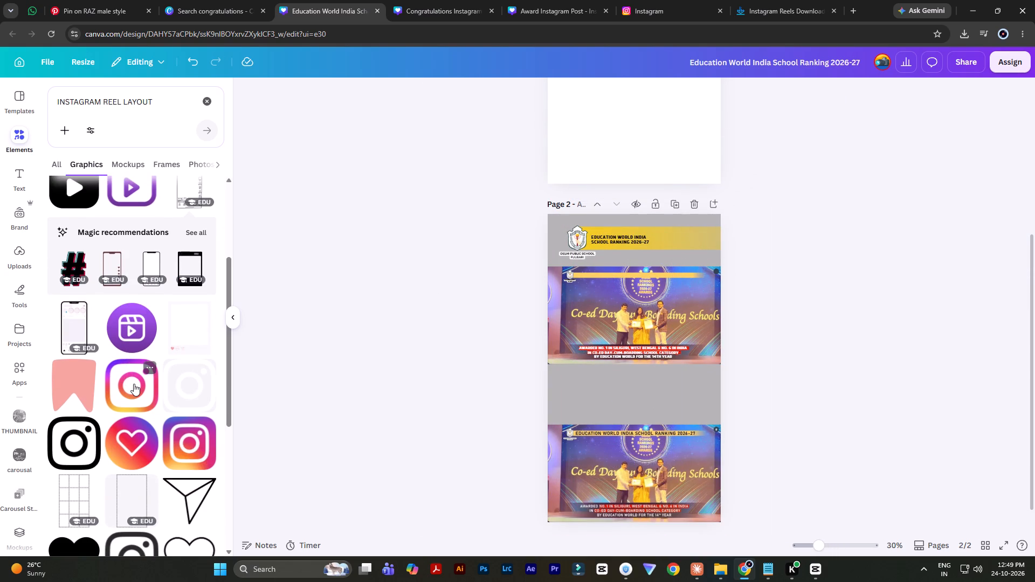
scroll(134, 384, "down", 9)
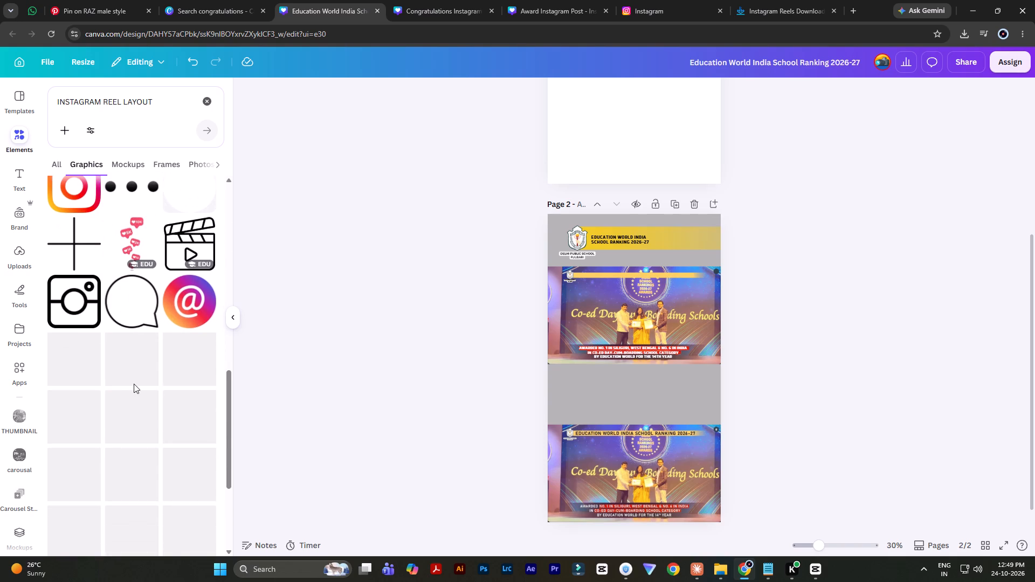
scroll(134, 384, "down", 8)
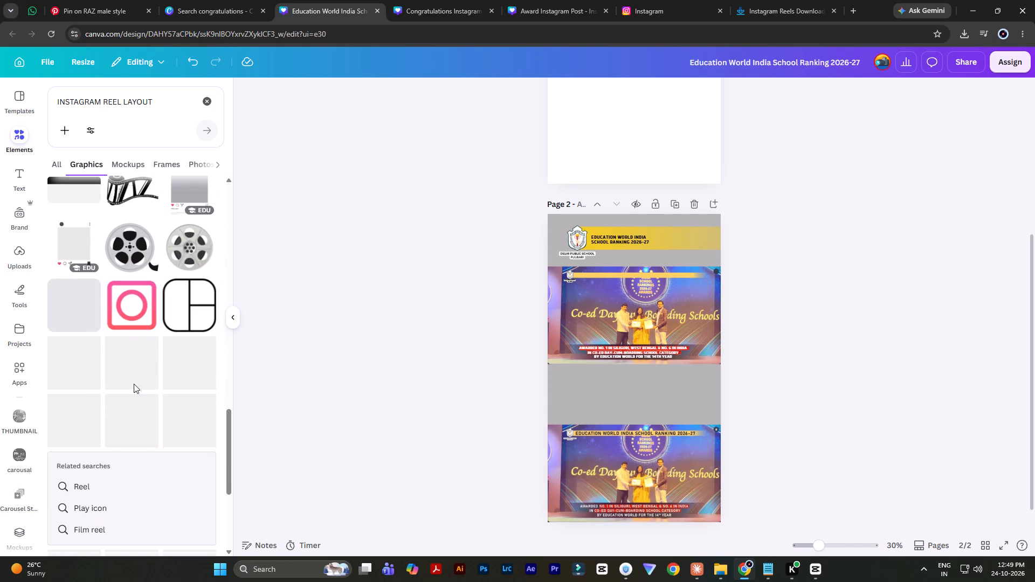
scroll(134, 384, "down", 5)
scroll(134, 384, "up", 6)
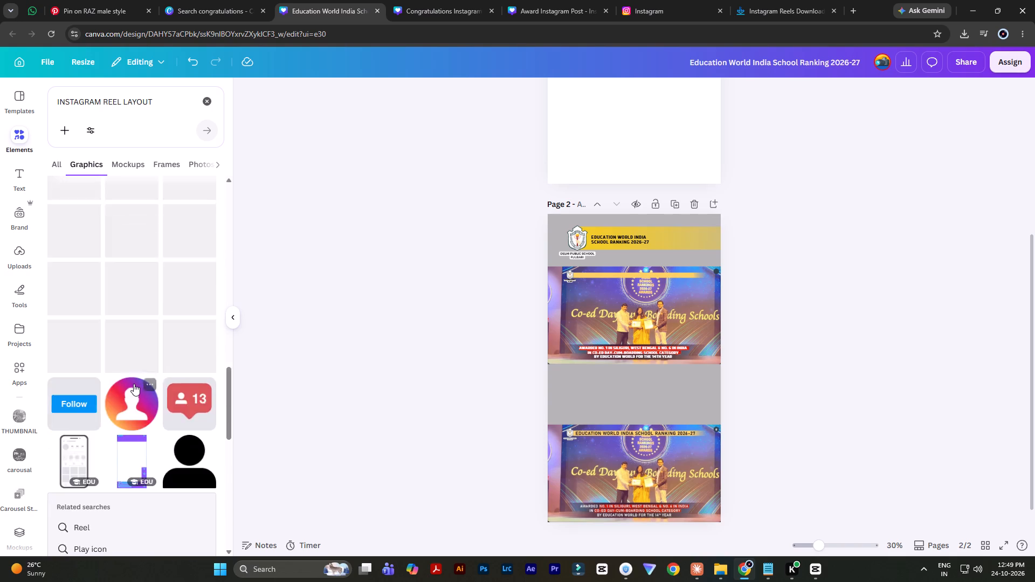
scroll(134, 384, "up", 14)
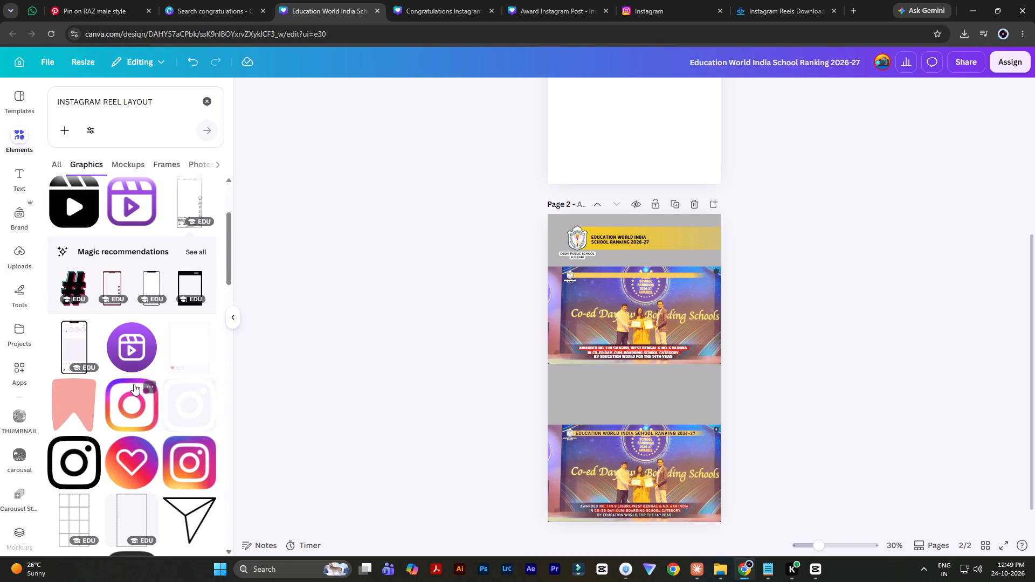
scroll(134, 384, "up", 7)
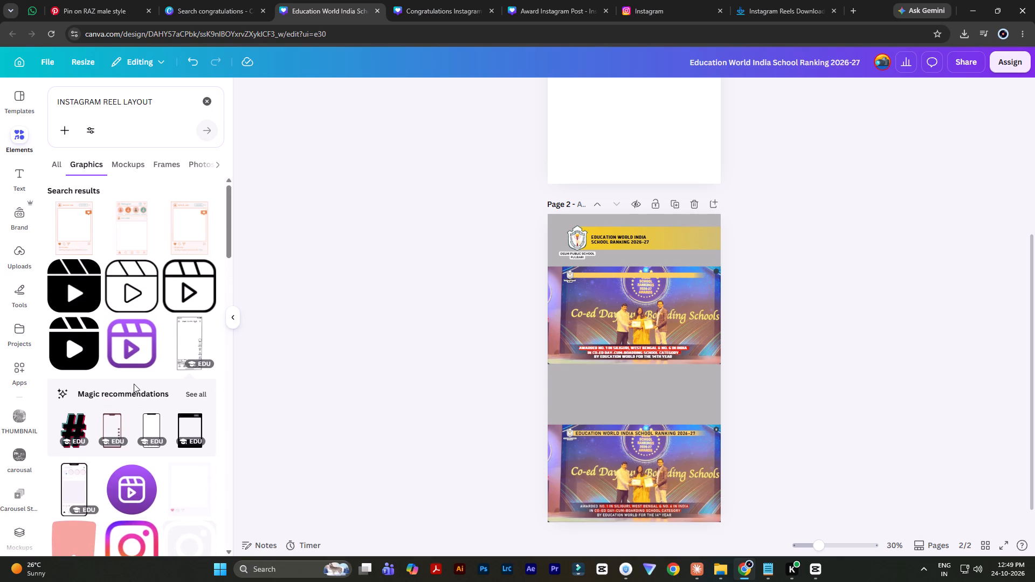
Enlarge the two-line heading to font size 40.5 and centre it vertically in the yellow band beside the school logo.
left_click(236, 317)
double_click(368, 322)
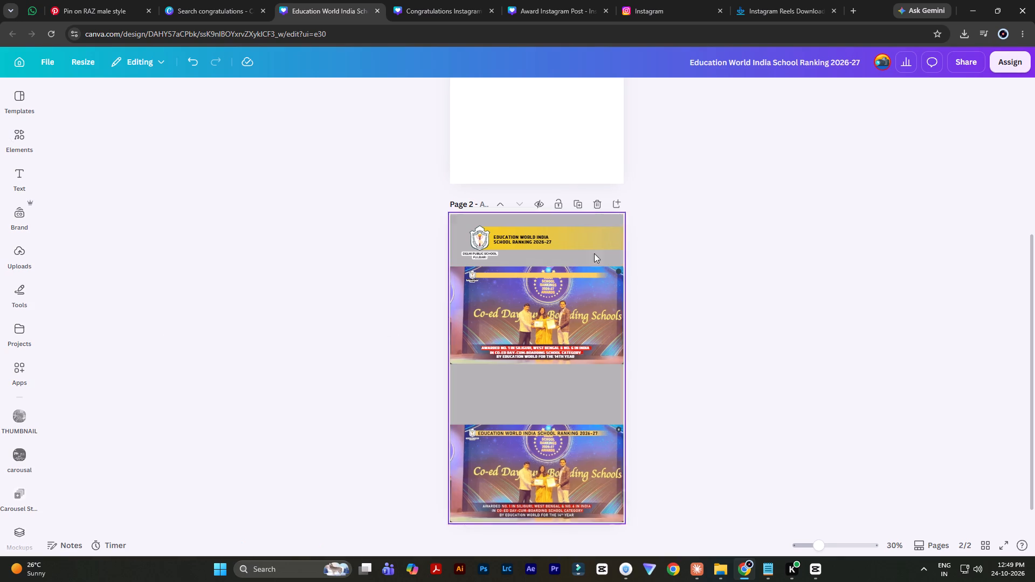
scroll(577, 245, "up", 7, "ctrl")
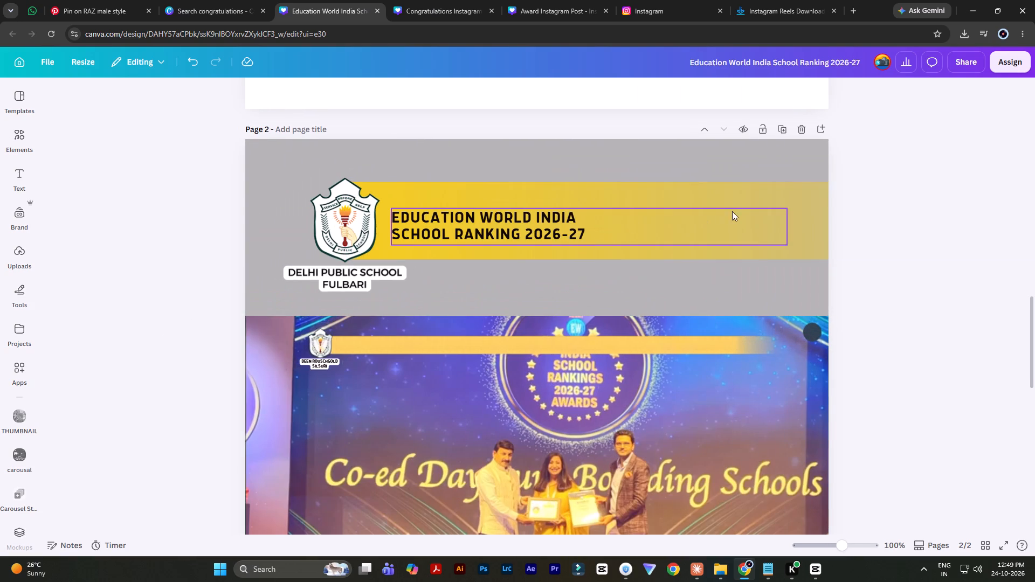
left_click(527, 234)
double_click(420, 94)
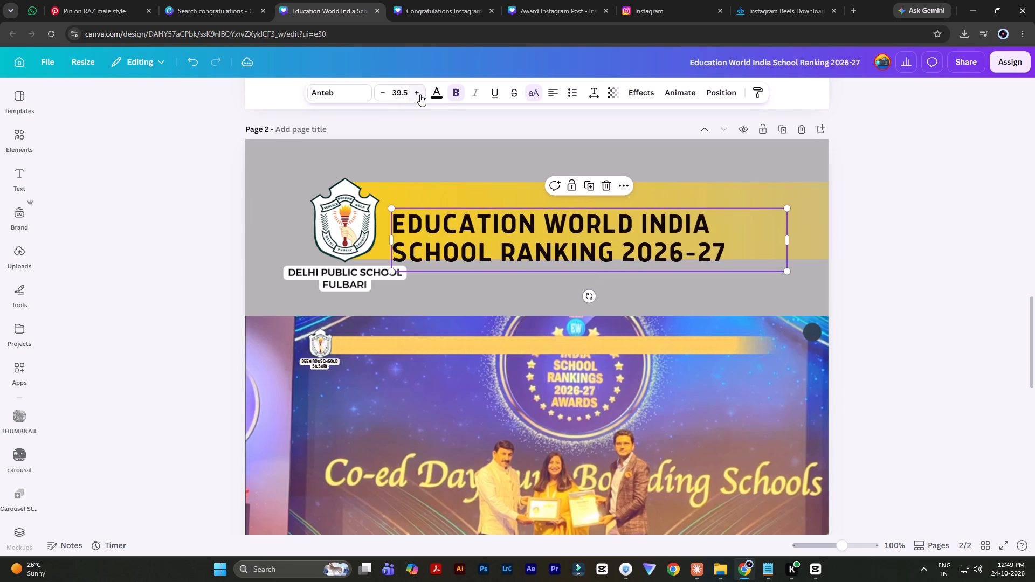
left_click_drag(523, 239, 518, 223)
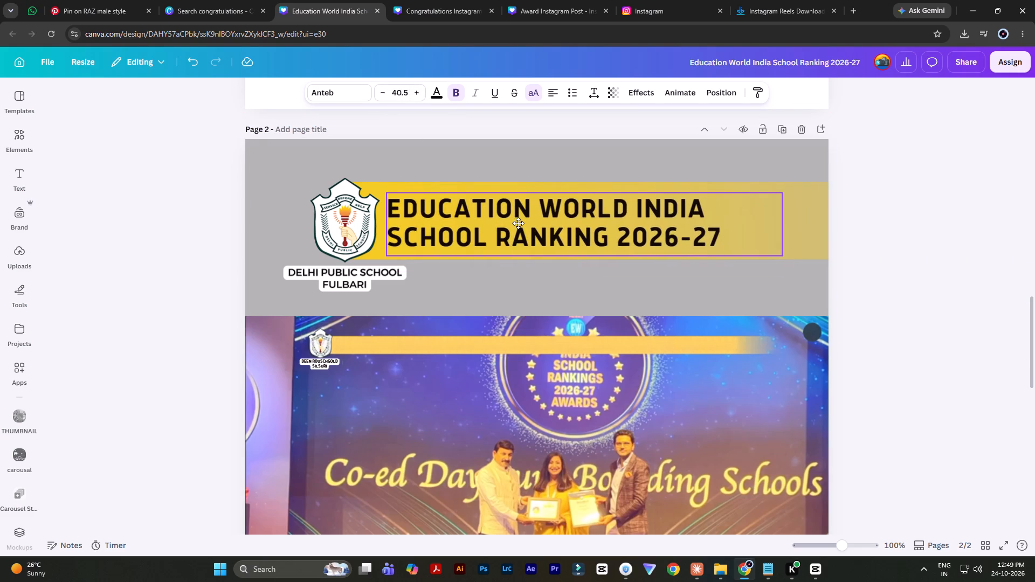
left_click_drag(518, 223, 525, 223)
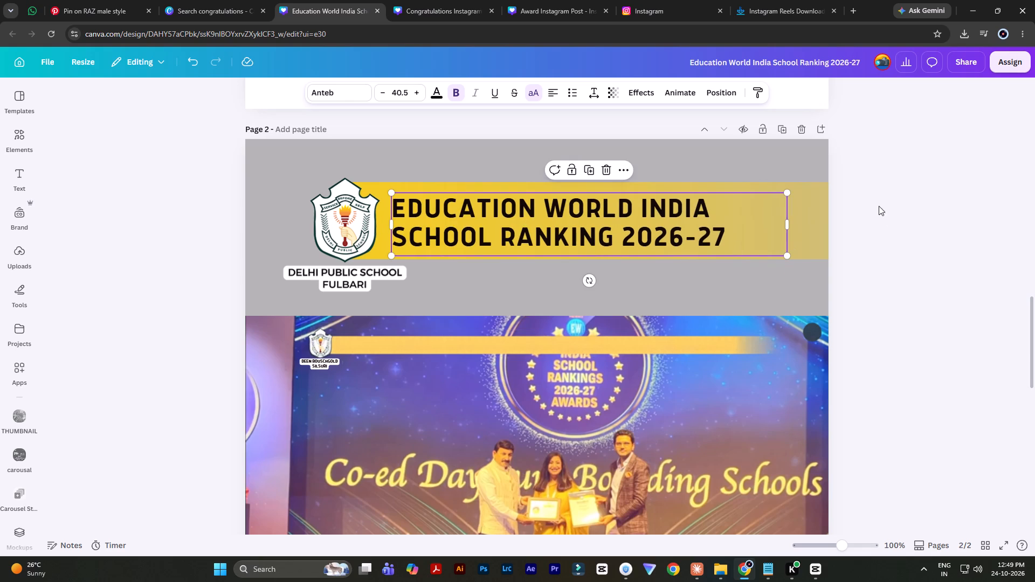
triple_click(888, 197)
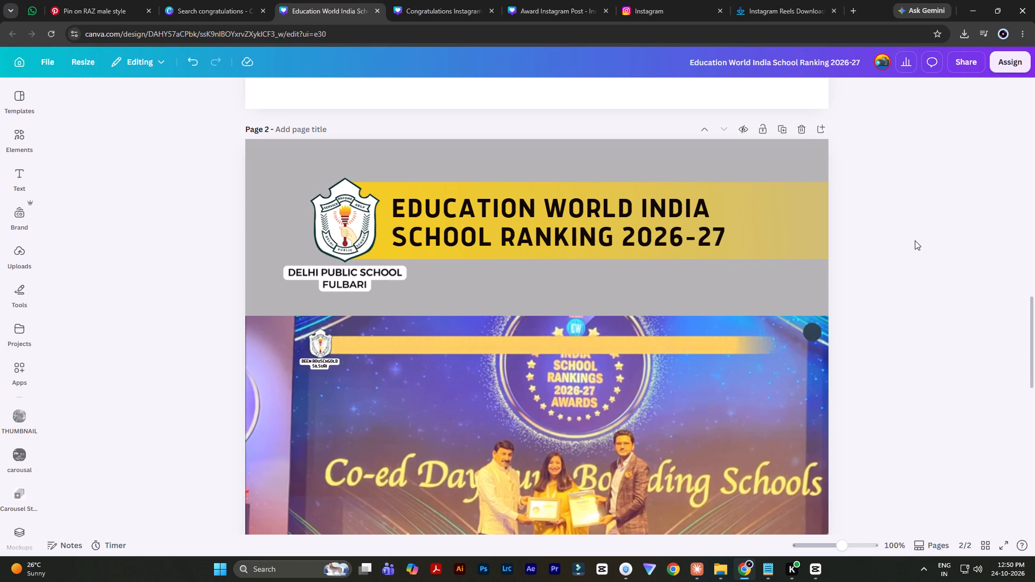
left_click(562, 236)
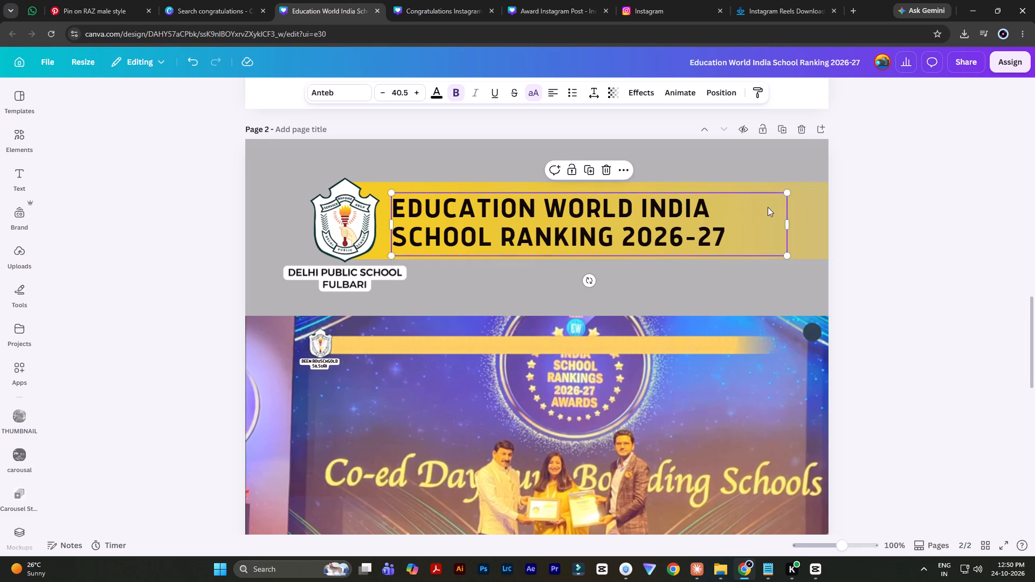
left_click(551, 233)
double_click(931, 220)
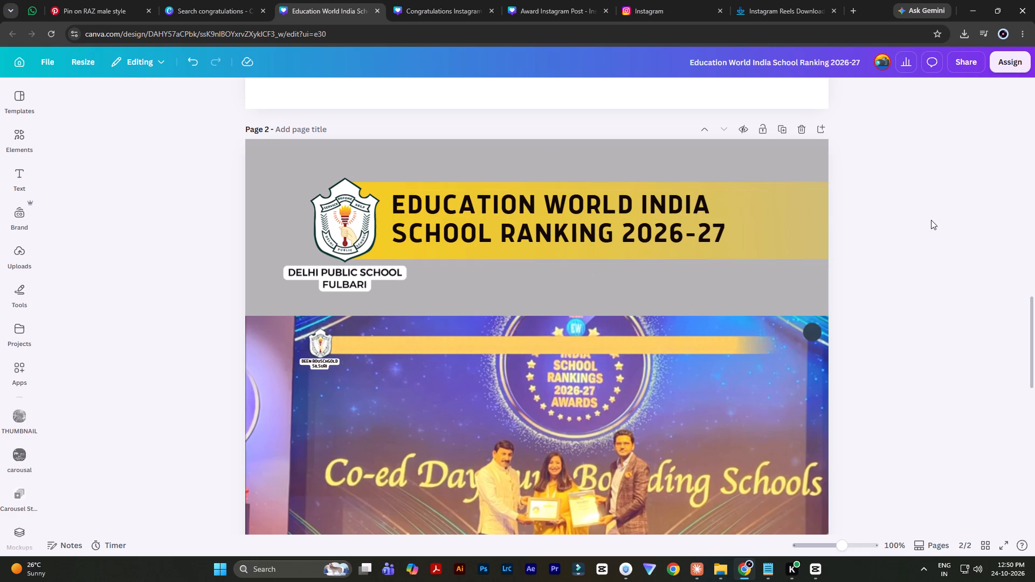
Shorten the yellow gradient band behind the heading to about 1,390 px long, running past the page's right edge.
left_click(813, 214)
scroll(813, 219, "down", 3, "ctrl")
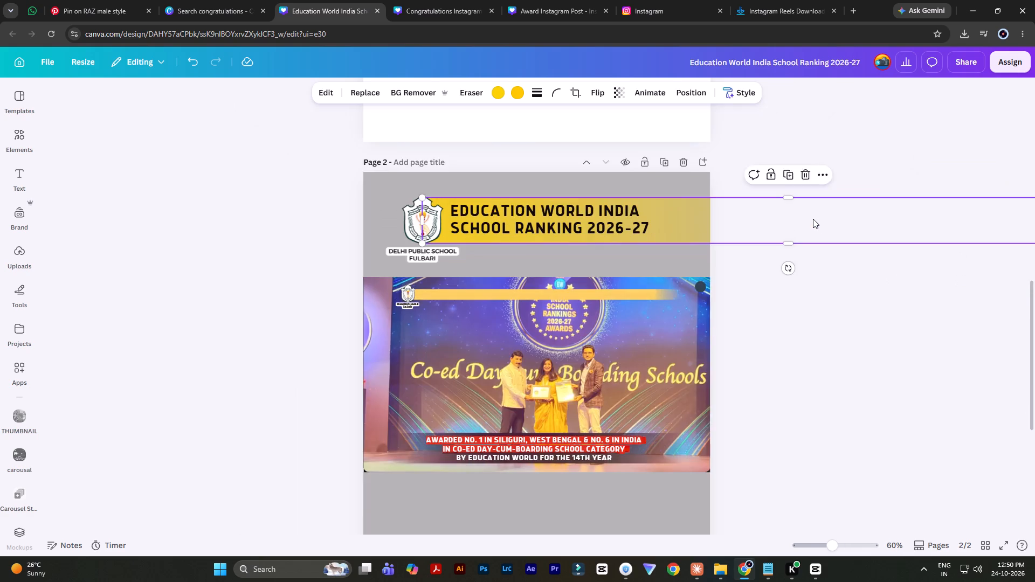
scroll(817, 221, "down", 3, "ctrl")
left_click_drag(902, 223, 780, 235)
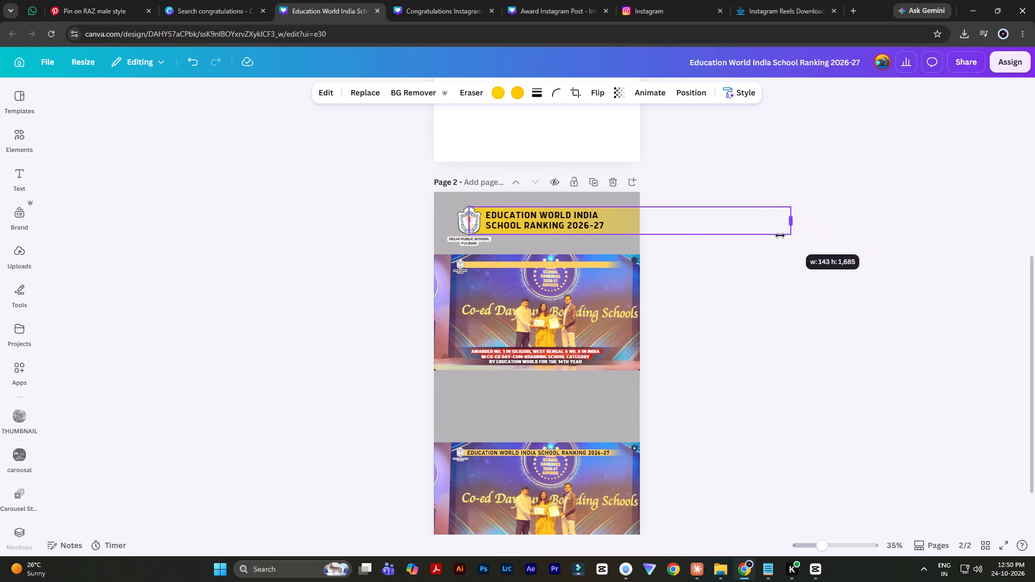
left_click_drag(780, 235, 623, 238)
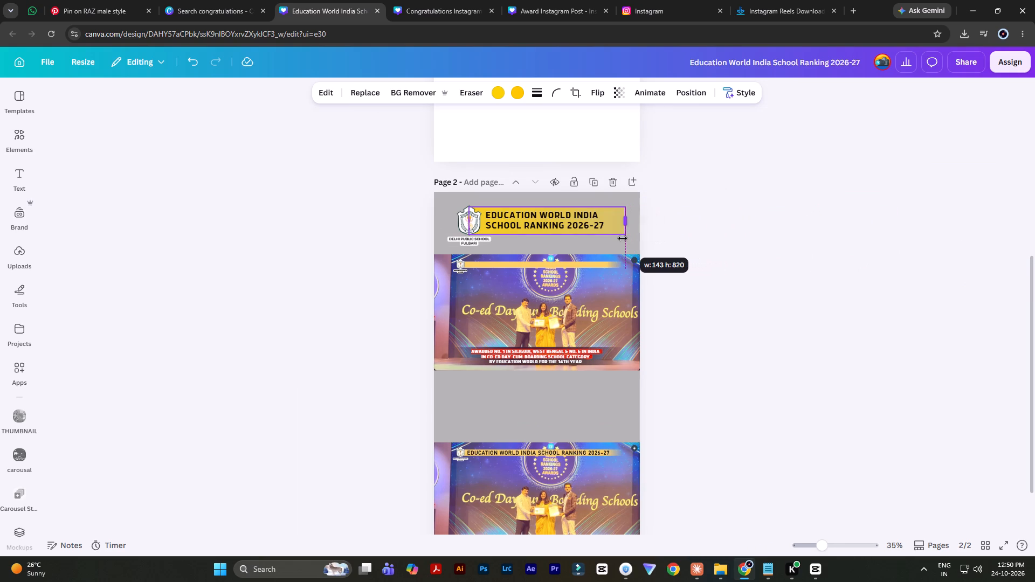
left_click_drag(623, 238, 777, 227)
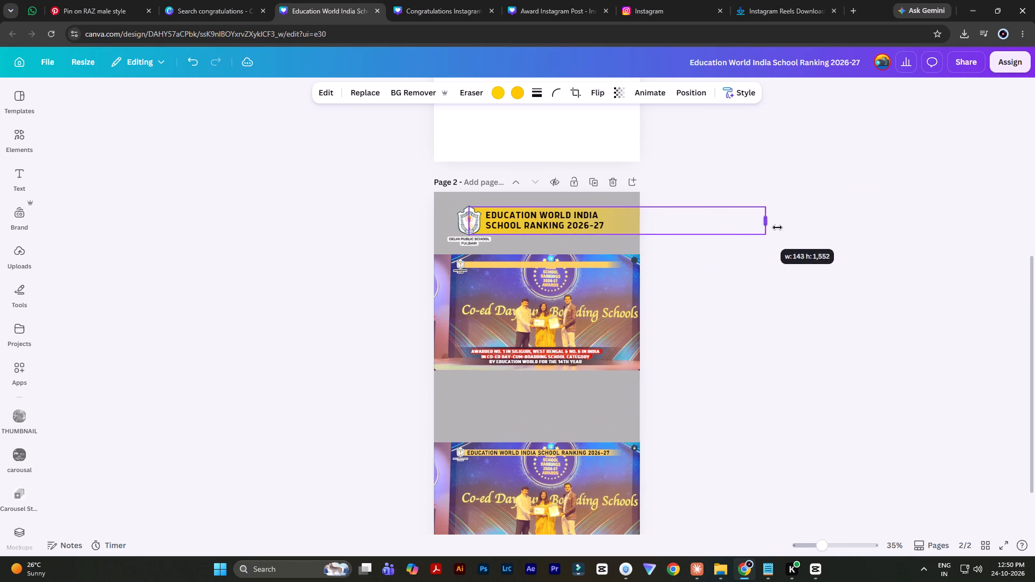
left_click_drag(777, 227, 829, 189)
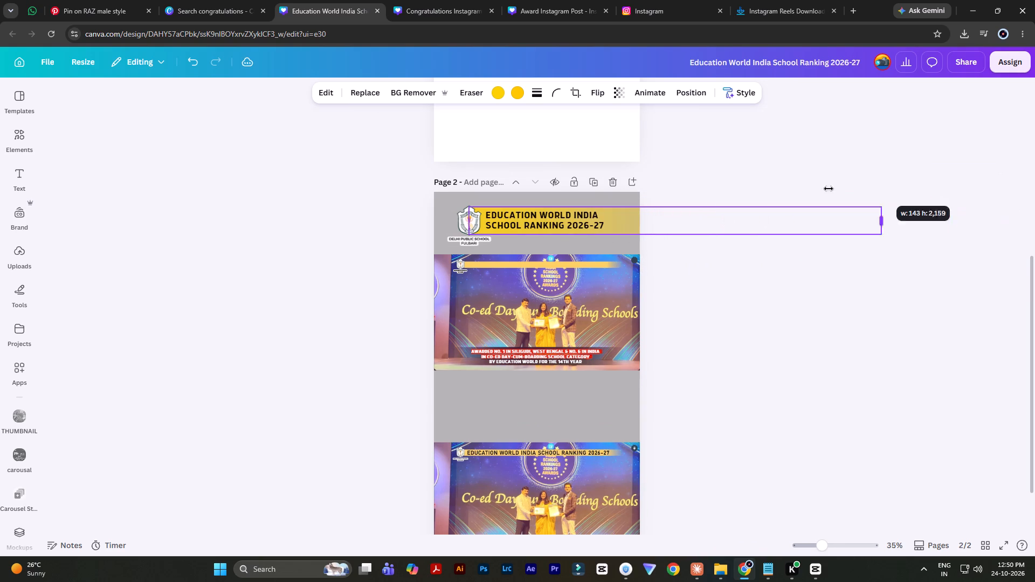
left_click_drag(829, 189, 732, 195)
double_click(680, 266)
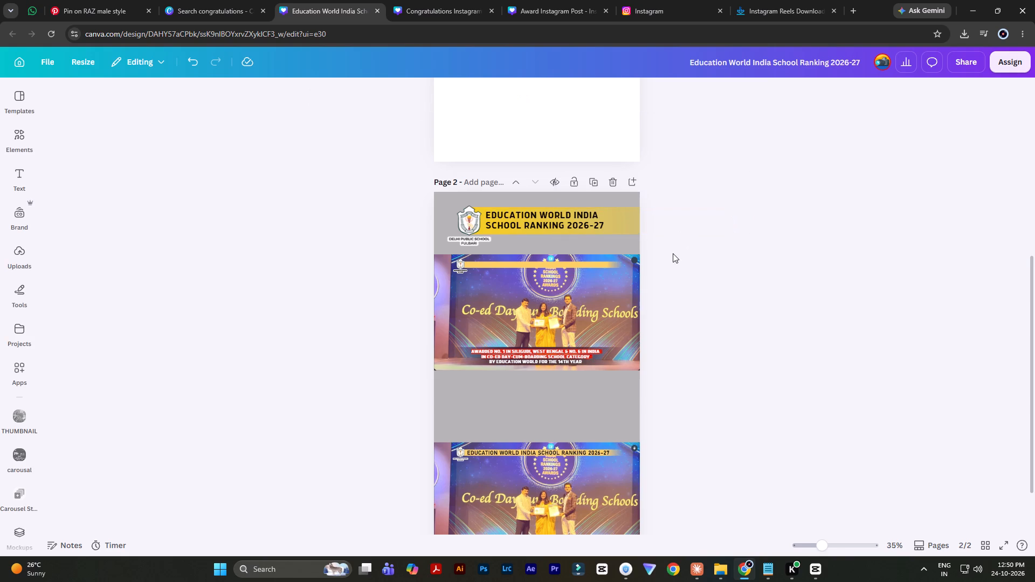
Crop the yellow band's image, scaling its gradient down within the frame so the fade falls closer to the heading.
scroll(673, 253, "up", 3, "ctrl")
scroll(753, 250, "up", 1, "ctrl")
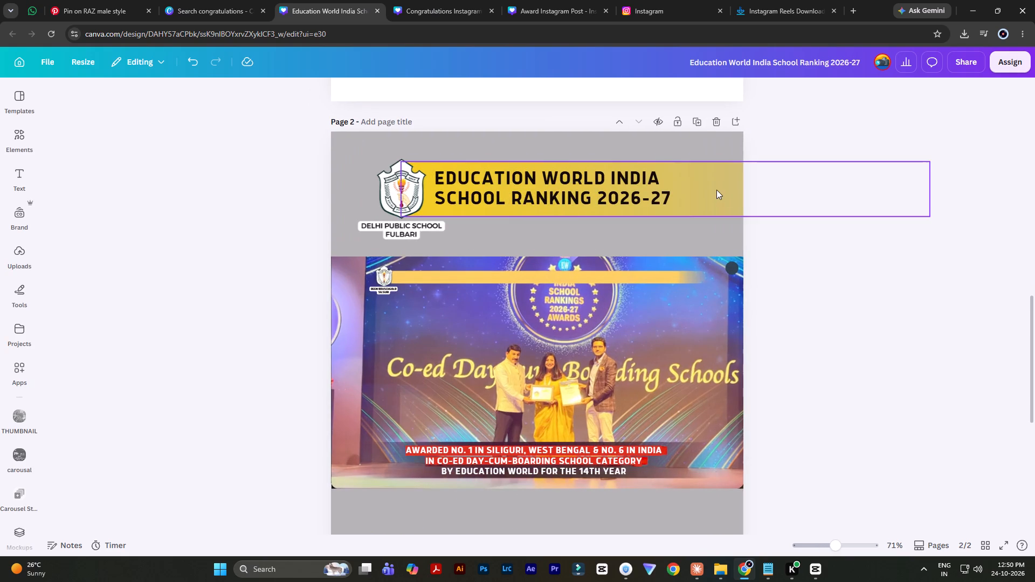
double_click(715, 188)
scroll(707, 238, "down", 5, "ctrl")
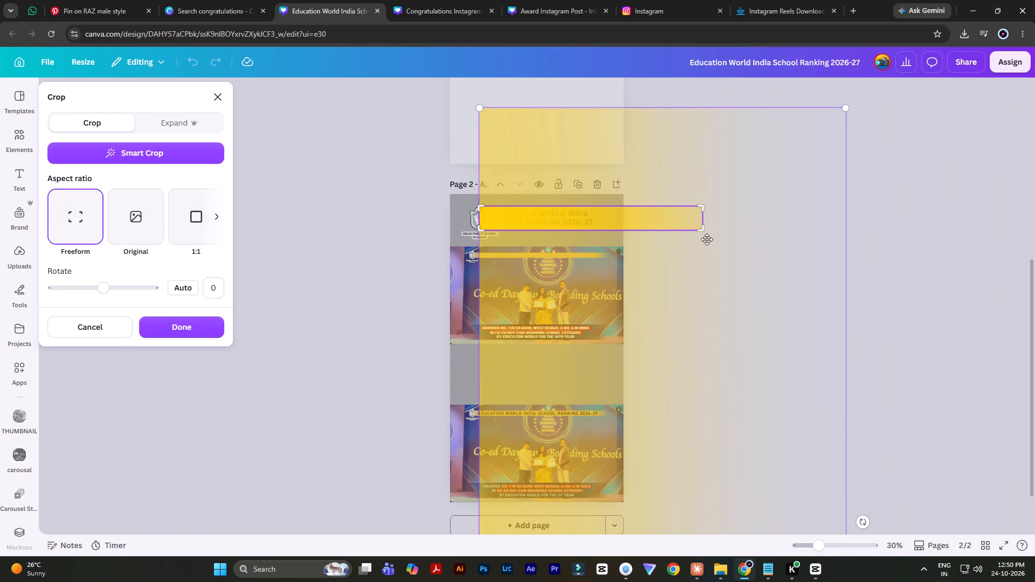
scroll(707, 239, "down", 2, "ctrl")
scroll(750, 414, "down", 3, "ctrl")
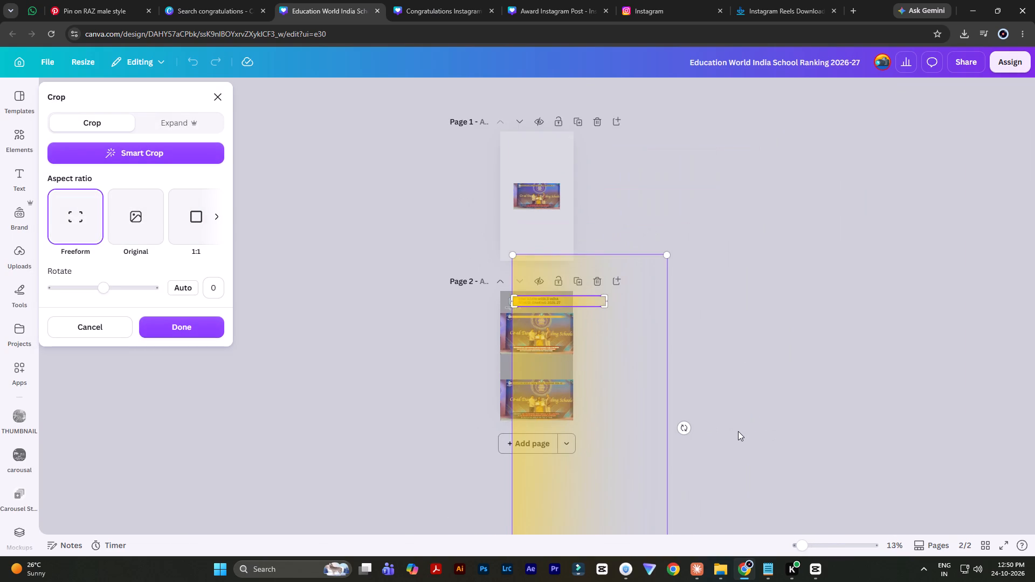
scroll(738, 431, "down", 2)
left_click_drag(668, 499, 620, 425)
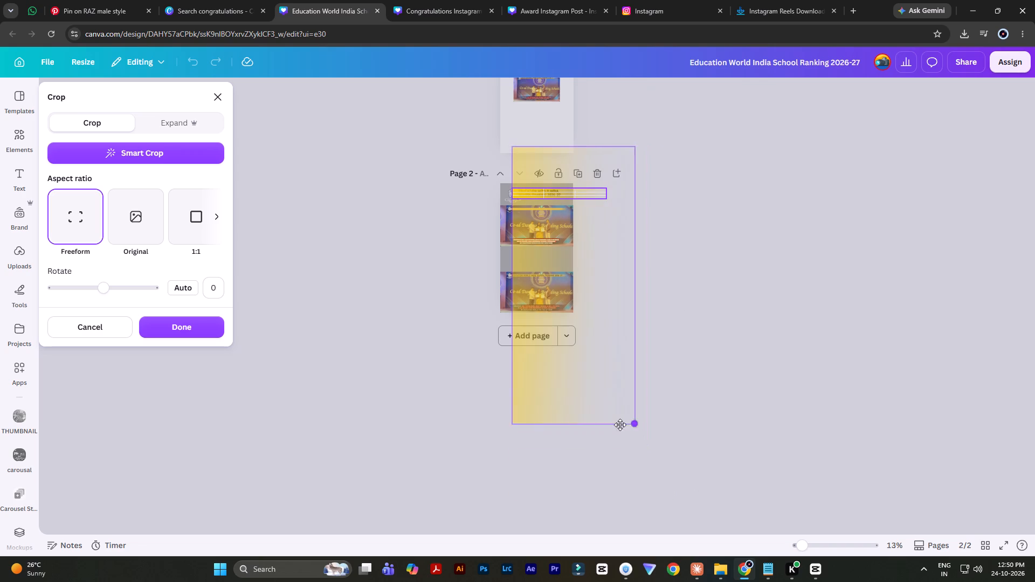
left_click_drag(620, 425, 612, 408)
double_click(709, 188)
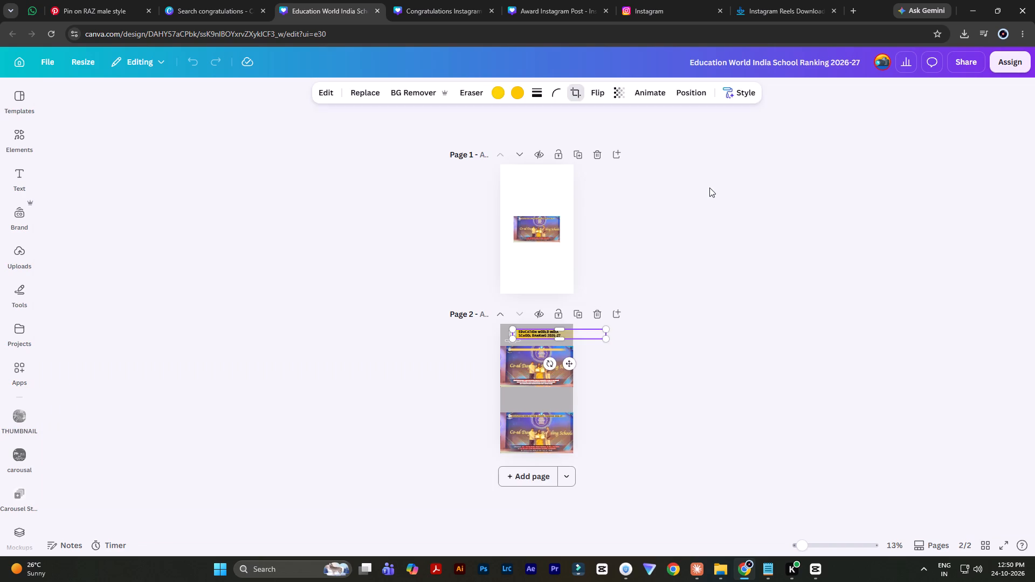
Tuck the yellow band's starting edge behind the logo crest and extend its upper edge to nearly match the crest's height.
scroll(553, 365, "up", 12, "ctrl")
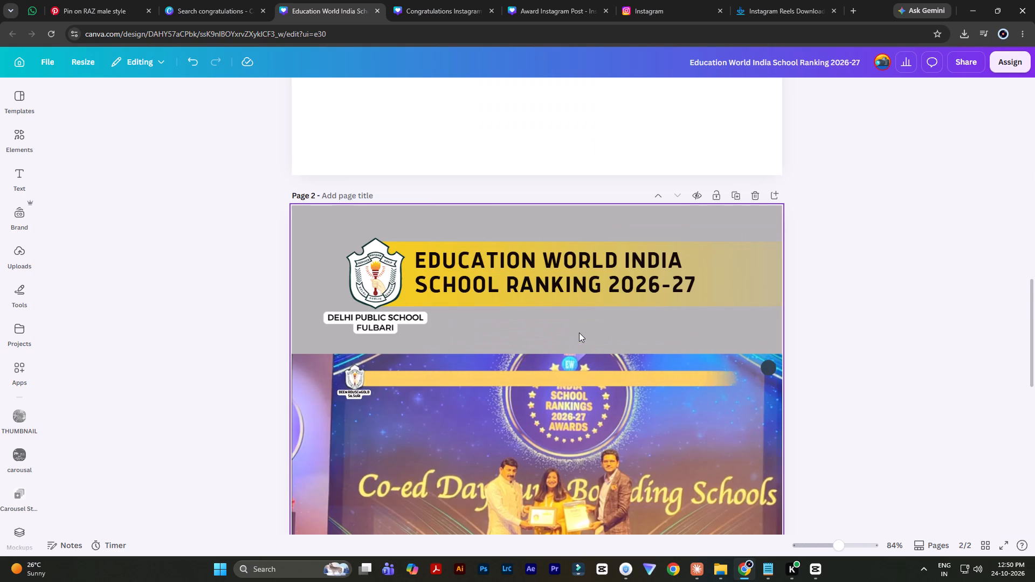
scroll(423, 285, "up", 1, "ctrl")
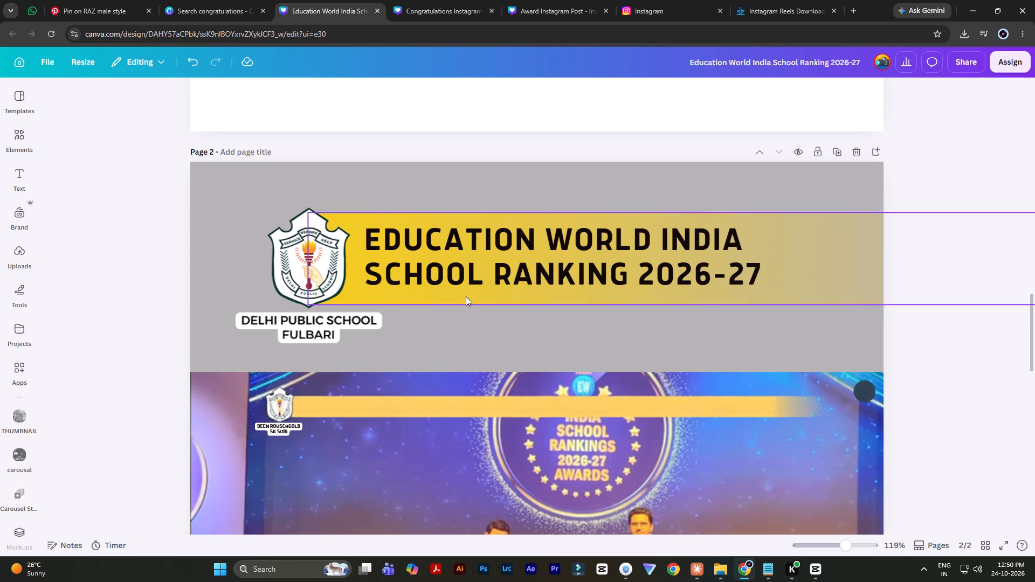
left_click(861, 251)
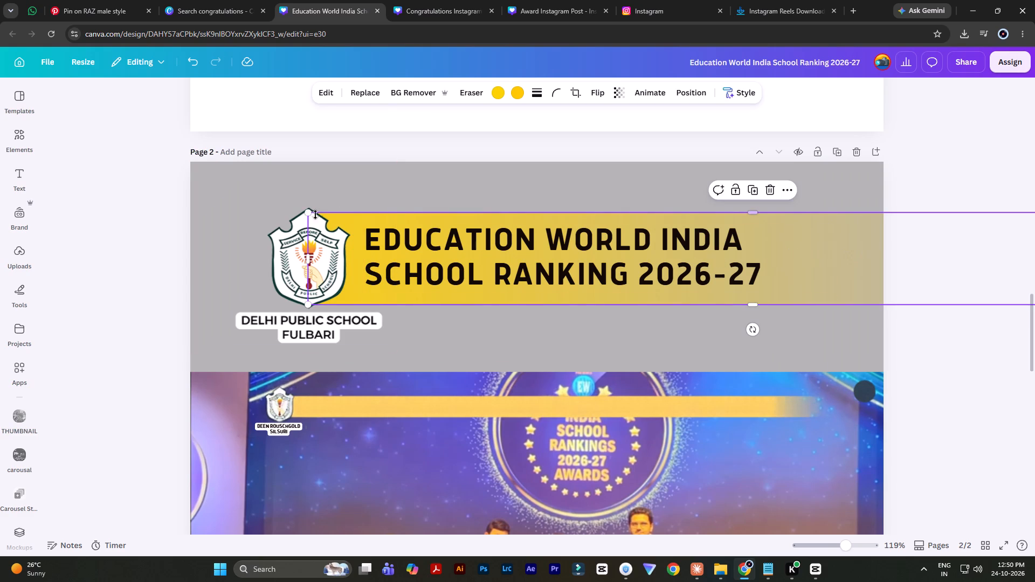
left_click(305, 214)
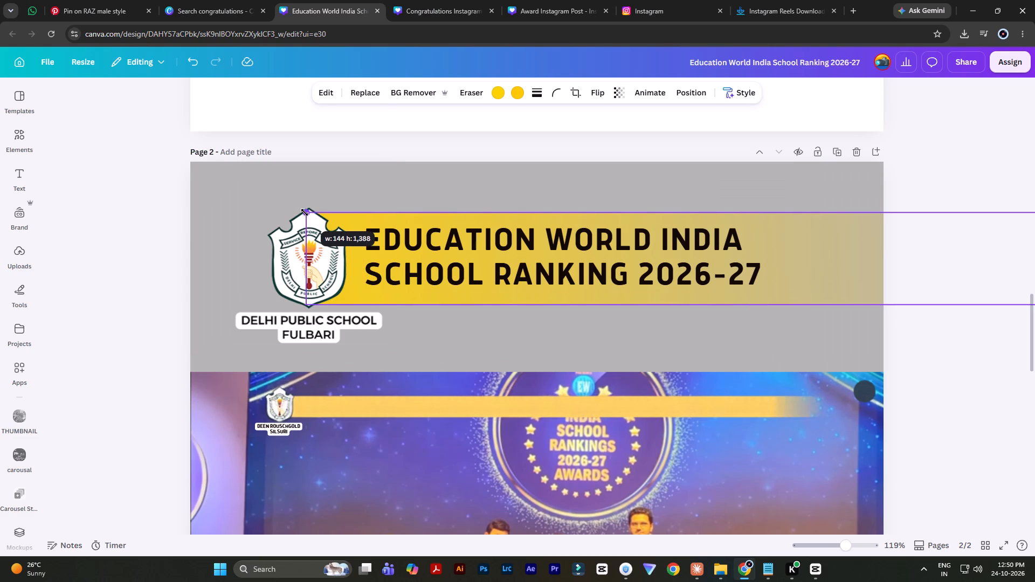
left_click(755, 214)
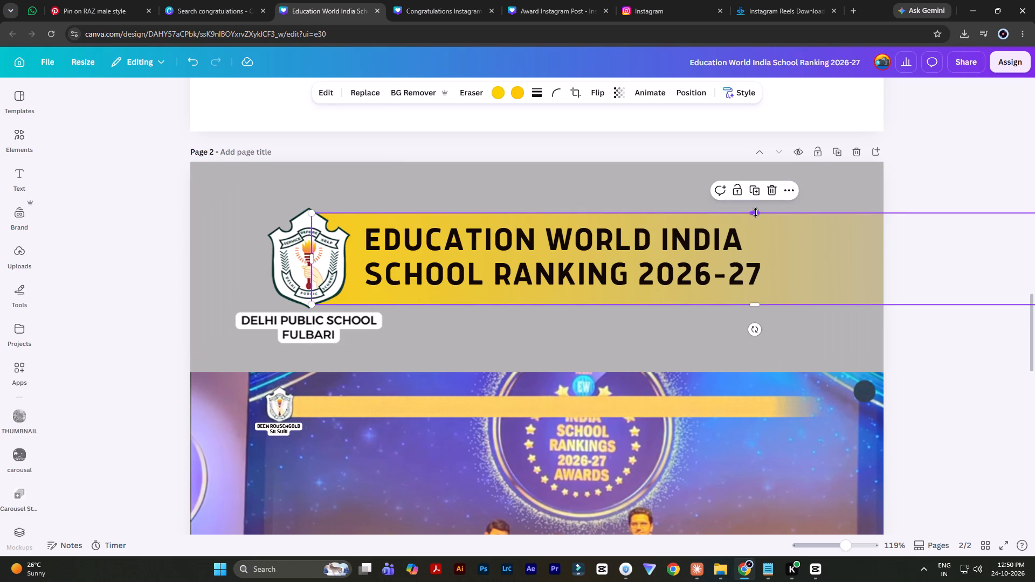
left_click(757, 304)
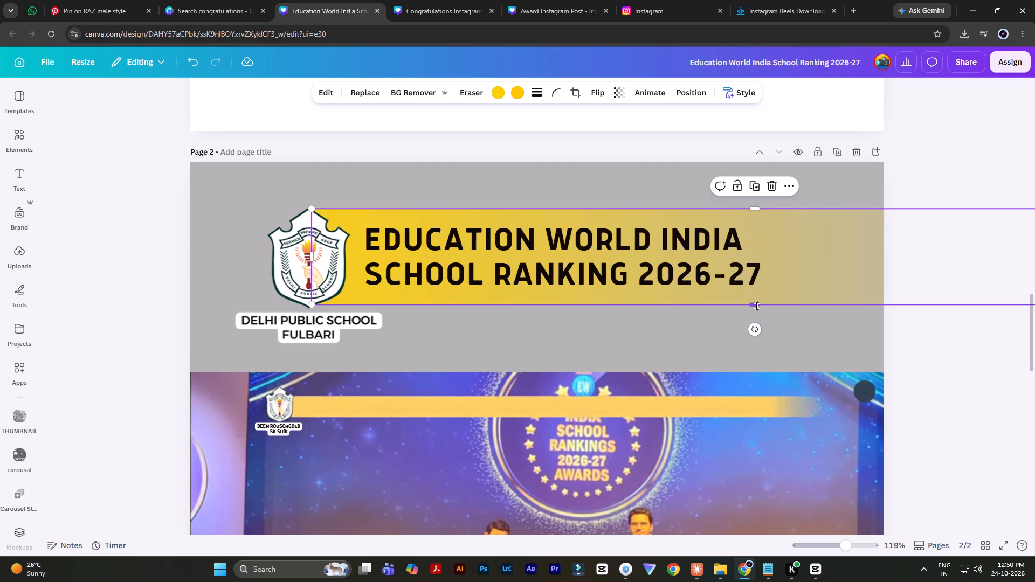
Nudge the yellow band slightly so it is vertically centred on the logo crest, with its starting edge hidden behind it.
scroll(340, 250, "up", 3, "ctrl")
scroll(233, 219, "up", 2, "ctrl")
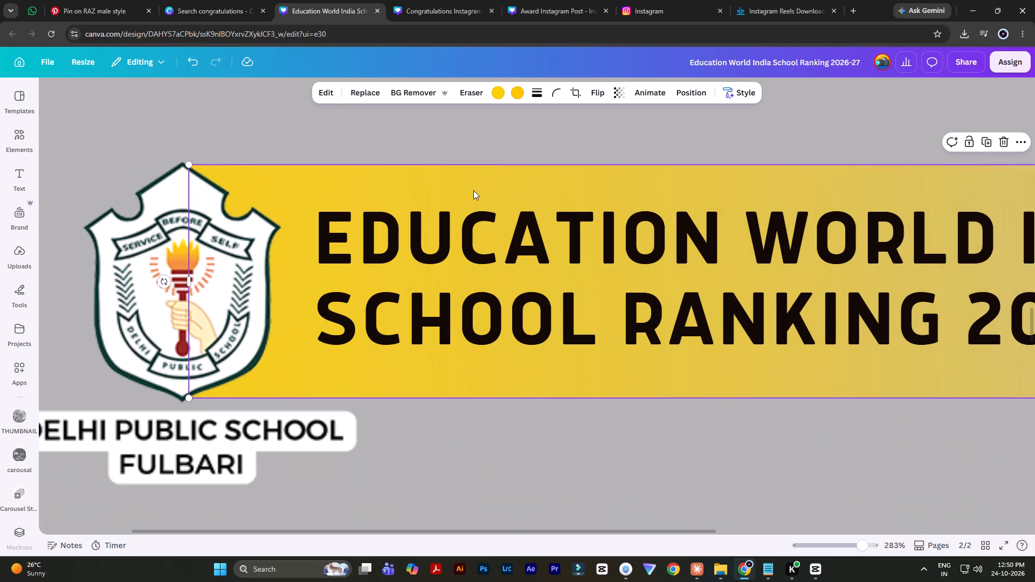
left_click(489, 181)
left_click_drag(505, 186, 498, 186)
key("Right")
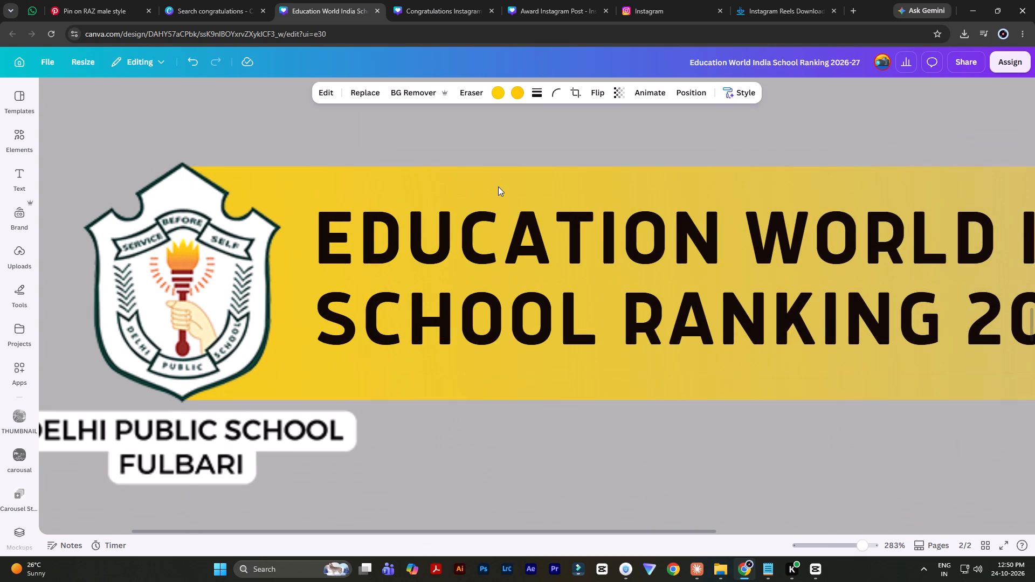
Nudge the yellow band up slightly so its edges line up with the top and bottom of the logo crest.
key("Up")
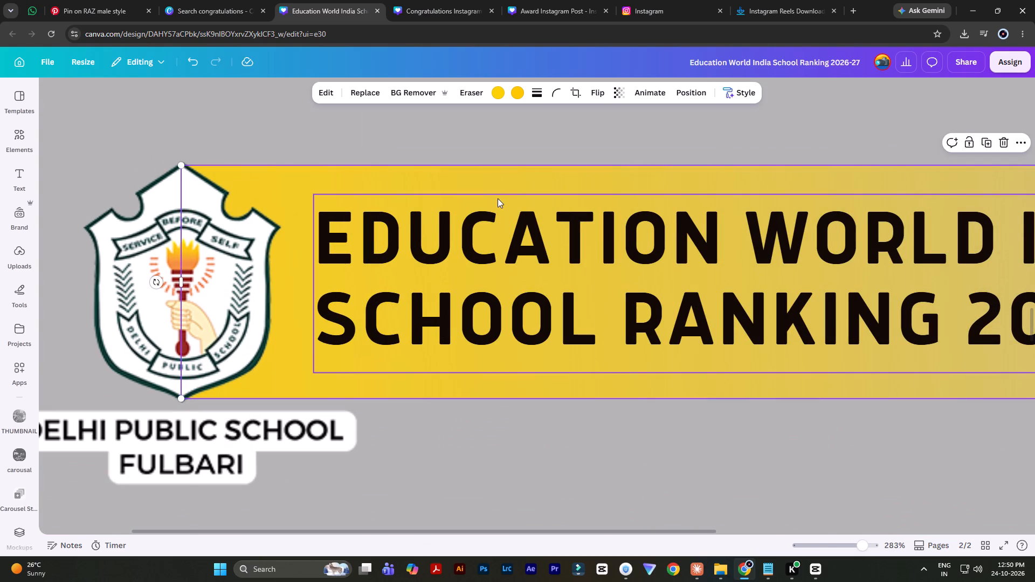
scroll(498, 198, "down", 7, "ctrl")
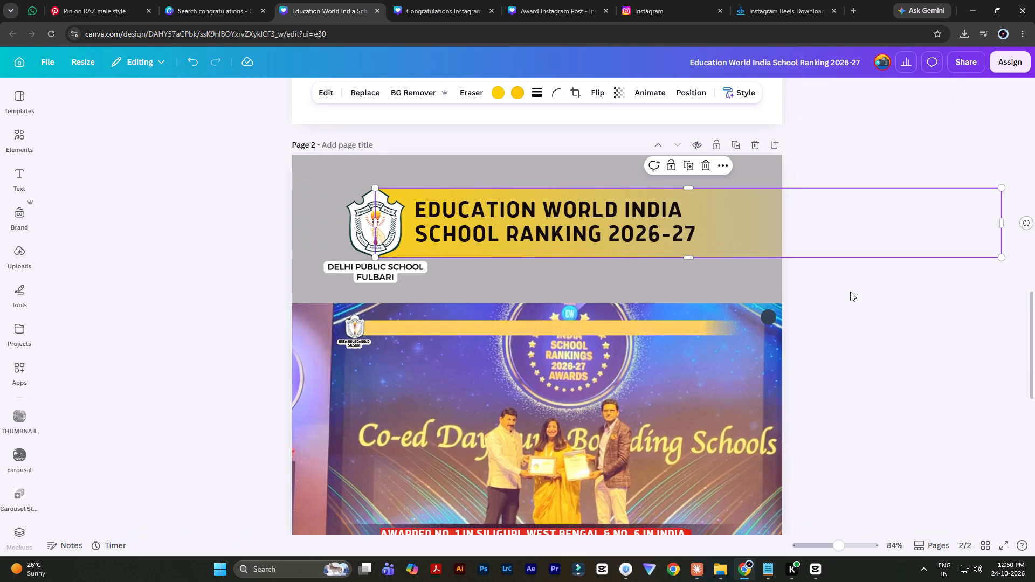
triple_click(850, 292)
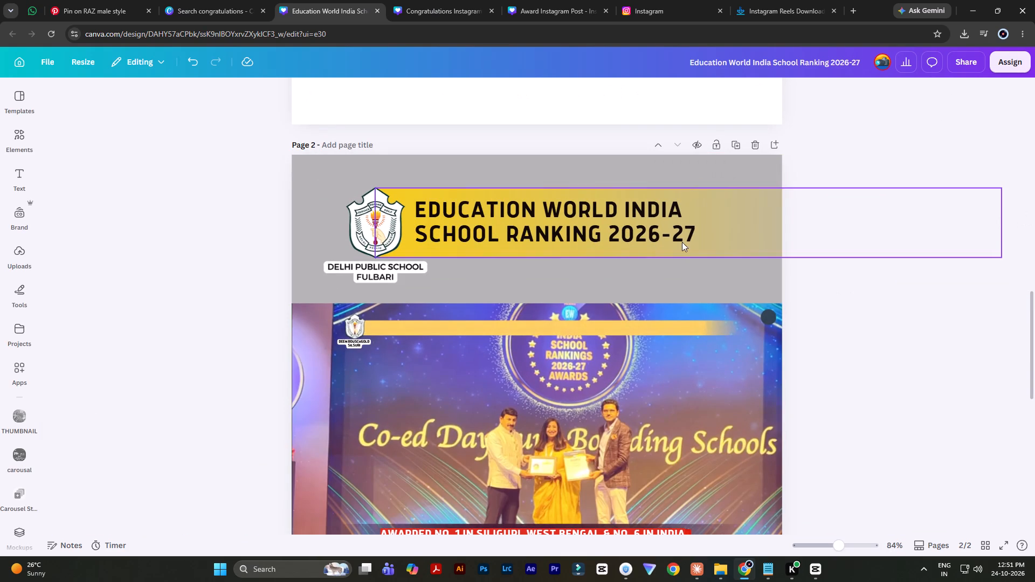
Move the two-line ranking heading slightly farther from the logo crest and centre it vertically within the yellow band.
left_click_drag(603, 223, 616, 226)
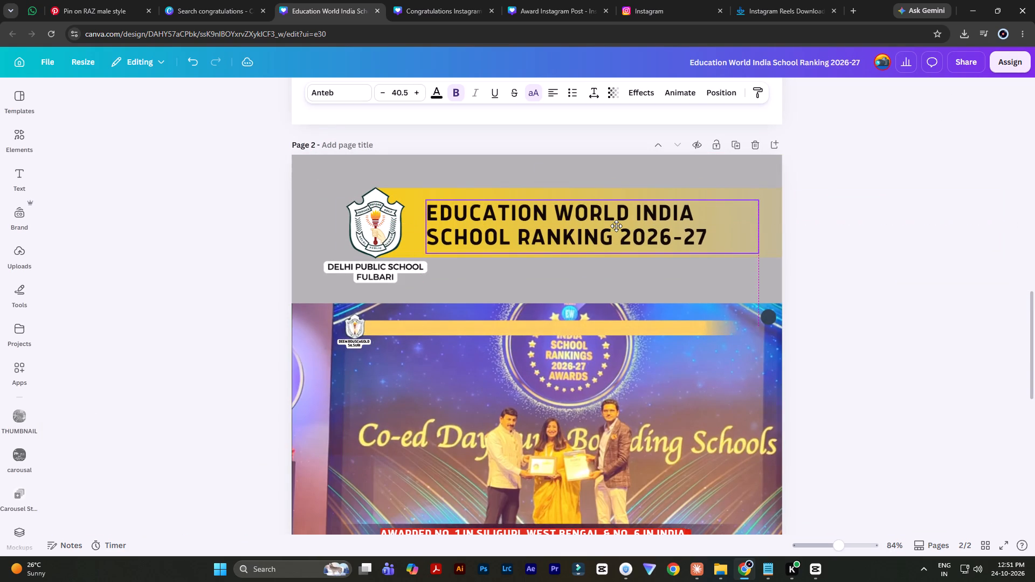
left_click_drag(616, 226, 616, 224)
double_click(948, 283)
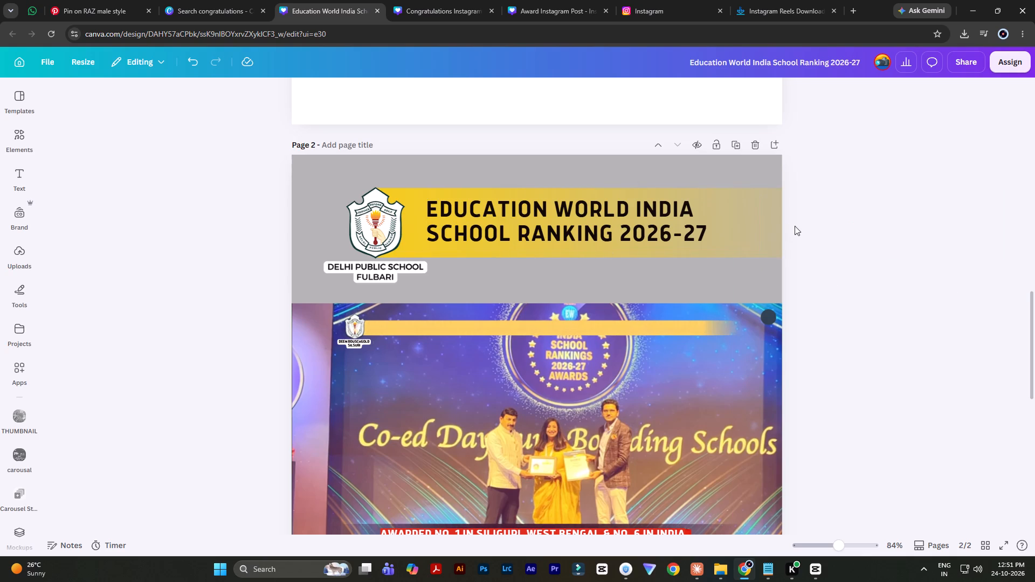
left_click(776, 220)
left_click(641, 224)
left_click(615, 224)
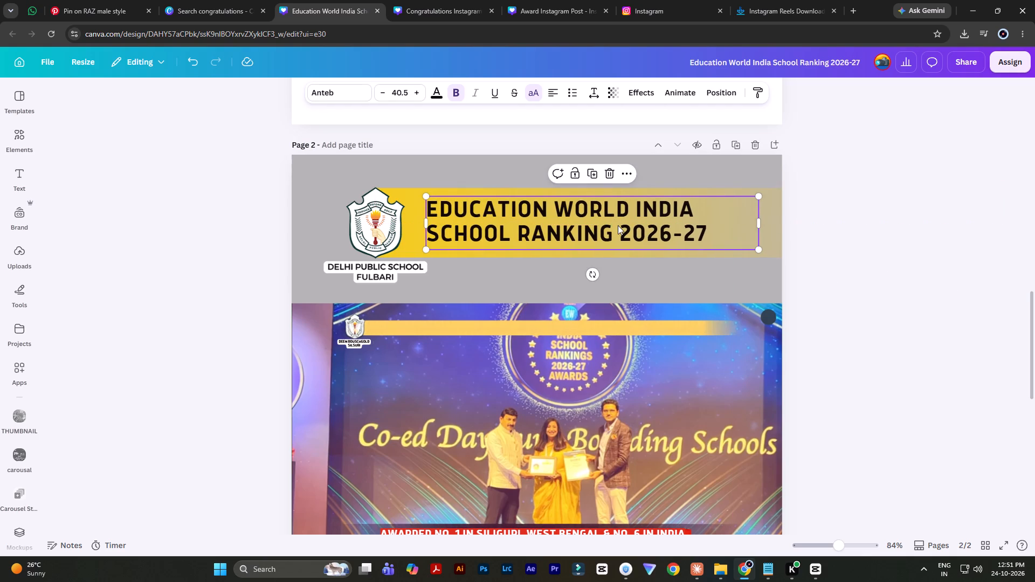
key("Down")
key("Down")
key("Down")
key("Down")
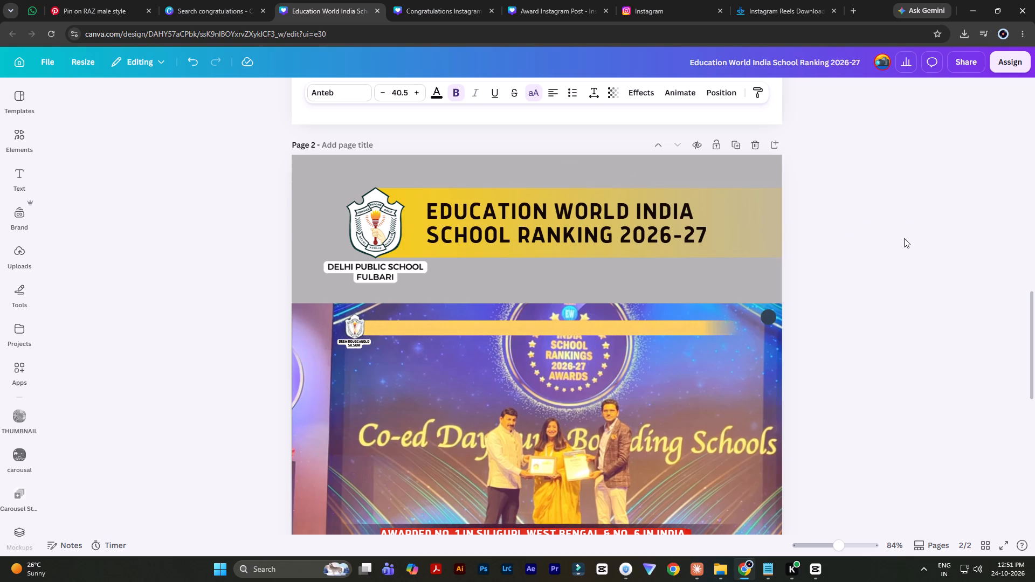
double_click(904, 238)
Examine the whole page 2 layout and look through the uploaded images for a usable award photo.
scroll(904, 238, "down", 2, "ctrl")
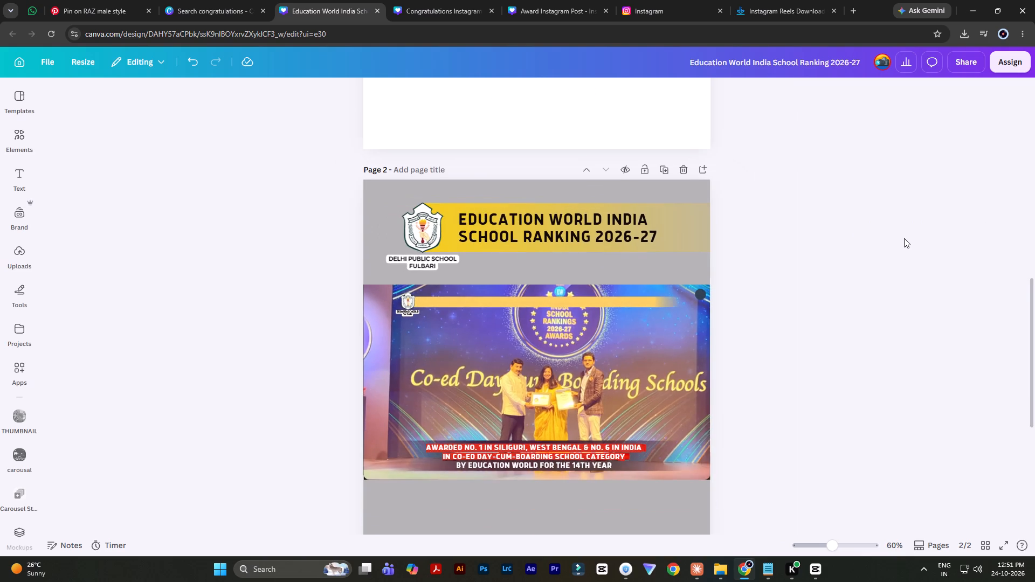
scroll(904, 238, "down", 1, "ctrl")
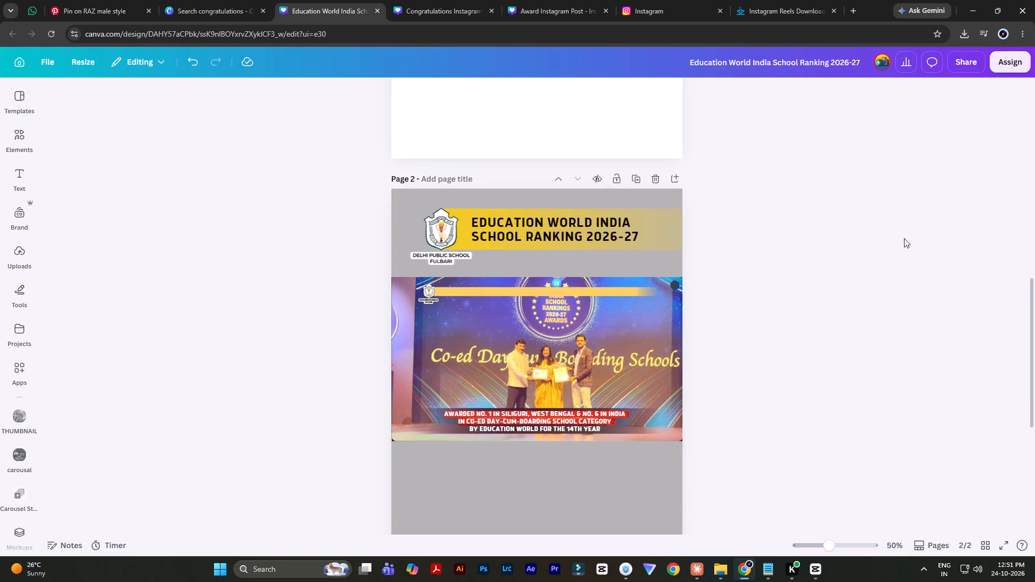
scroll(904, 238, "down", 1, "ctrl")
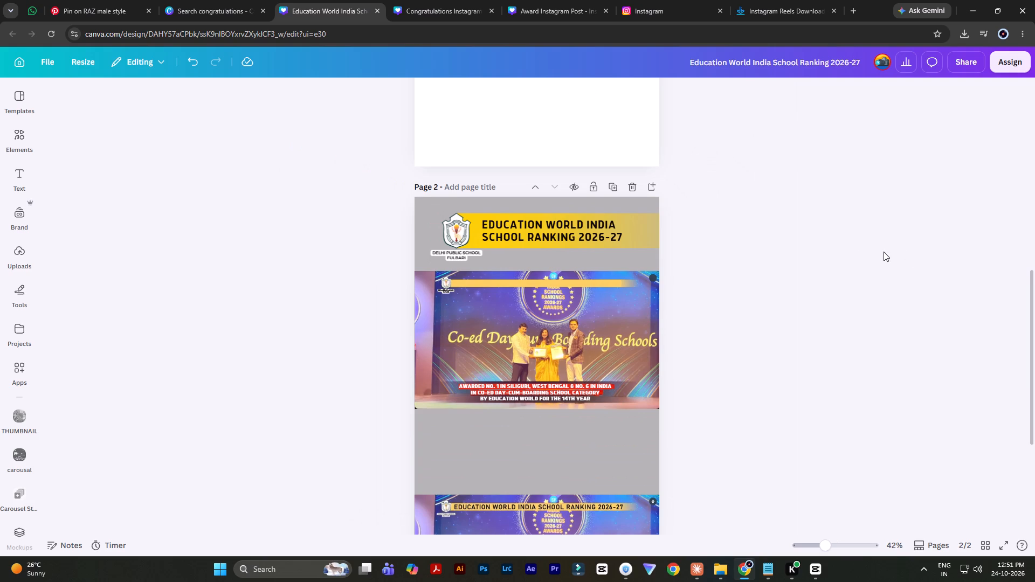
scroll(768, 265, "down", 4)
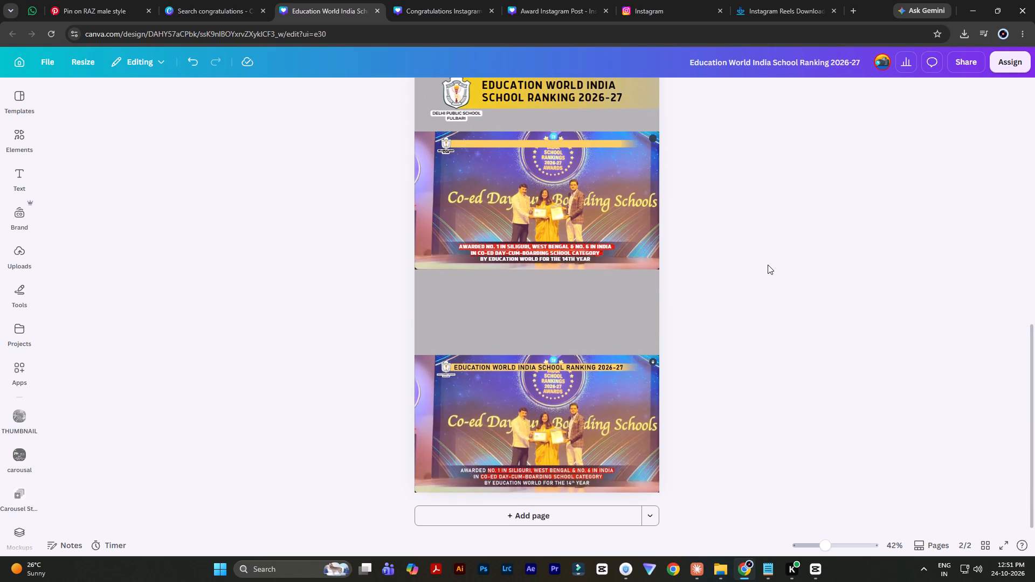
scroll(788, 260, "down", 1, "ctrl")
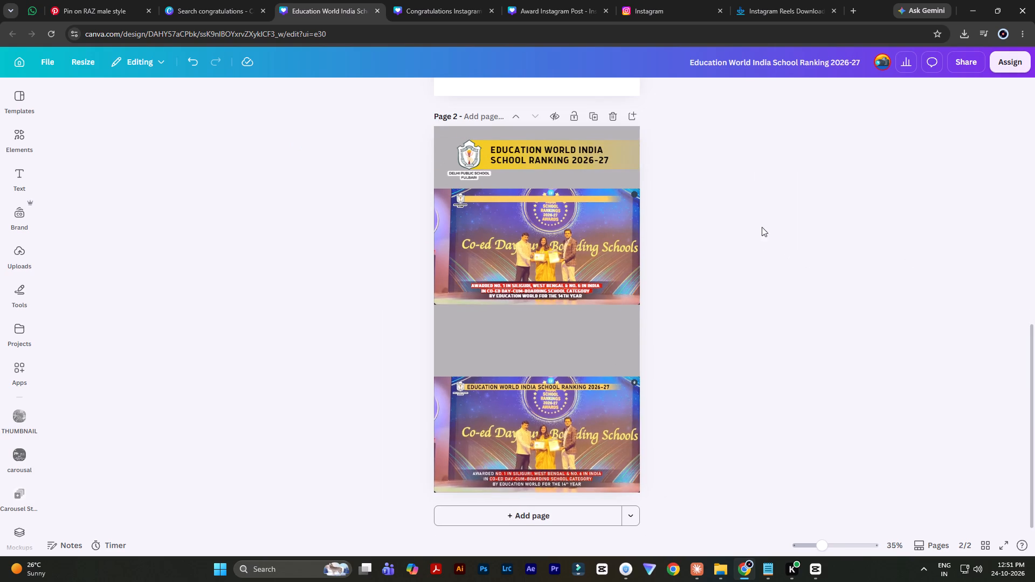
left_click(15, 251)
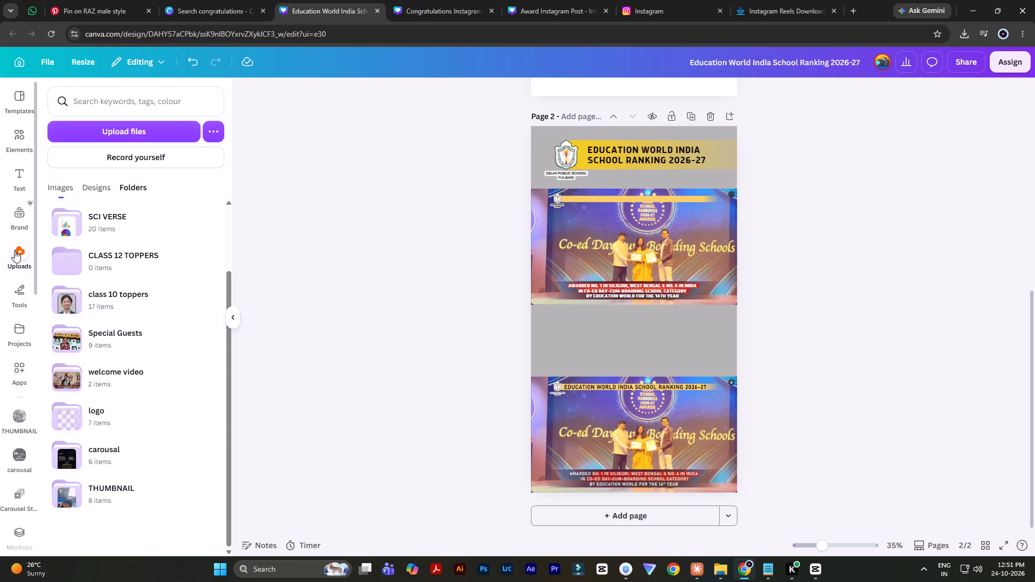
scroll(19, 268, "up", 5)
left_click(69, 189)
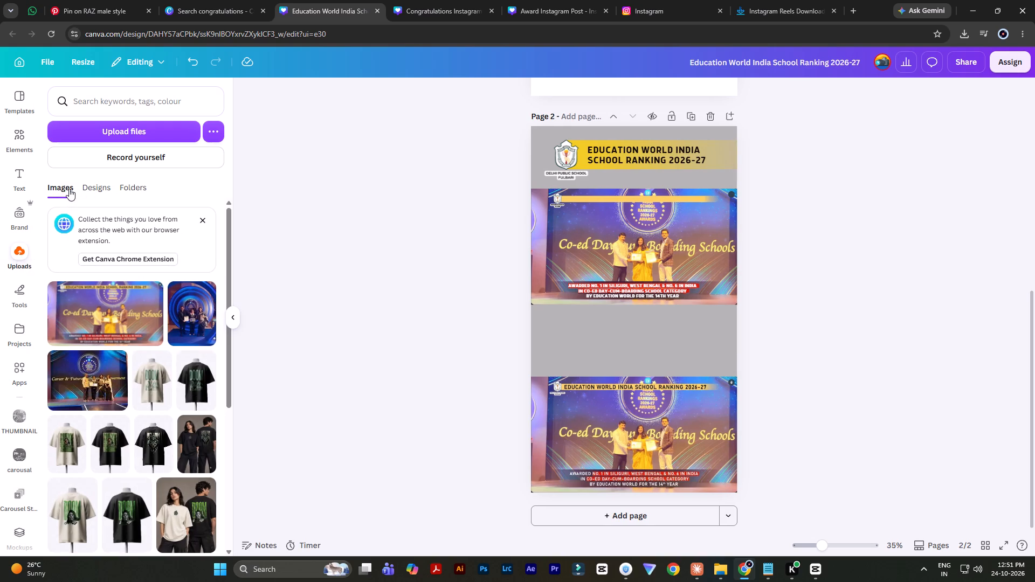
left_click(381, 399)
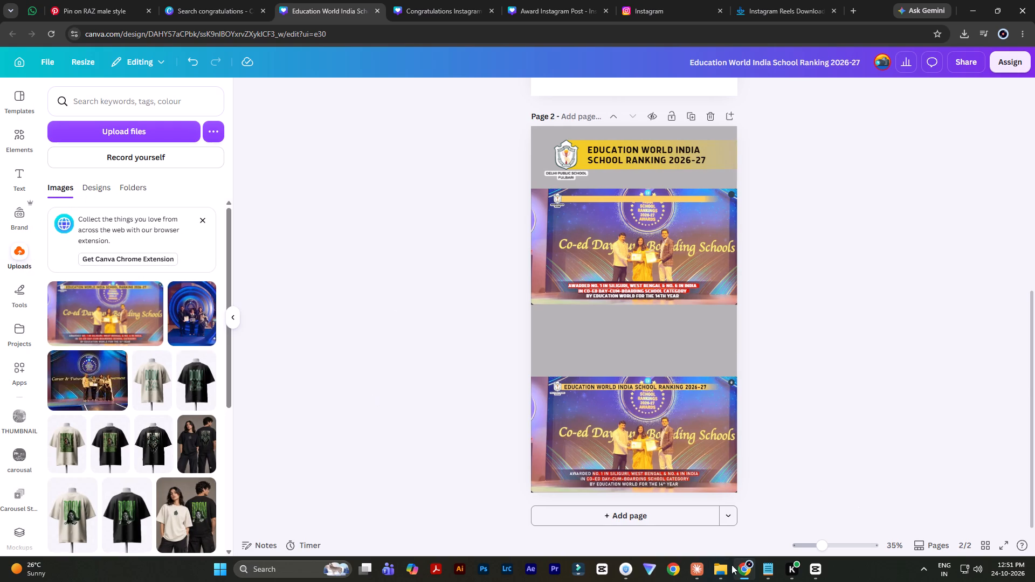
Switch to File Explorer and open Fulbari video EW 26 from the EDUCATION WORLD folder in VLC media player.
left_click(726, 570)
left_click(425, 8)
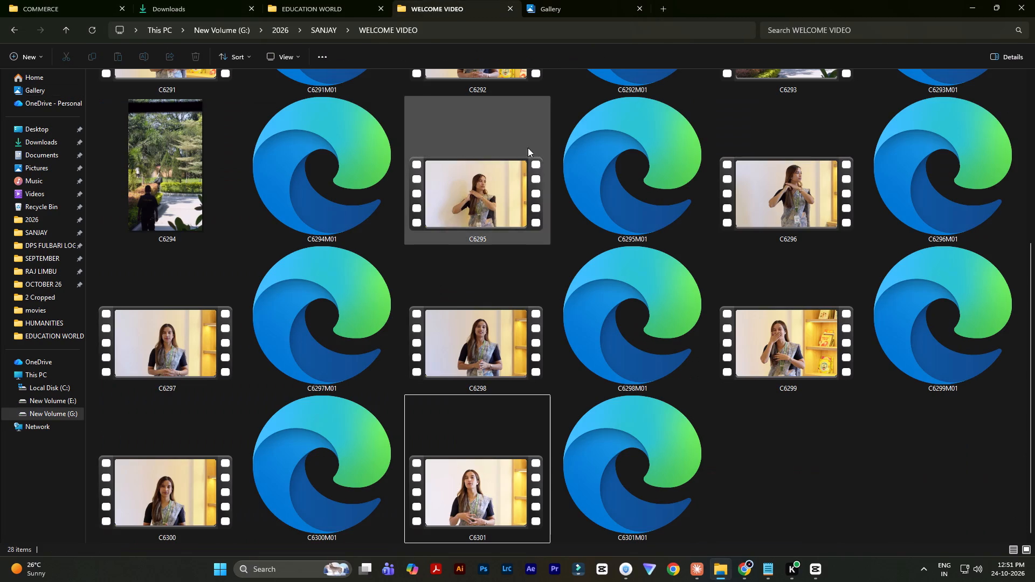
left_click(328, 4)
left_click(915, 380)
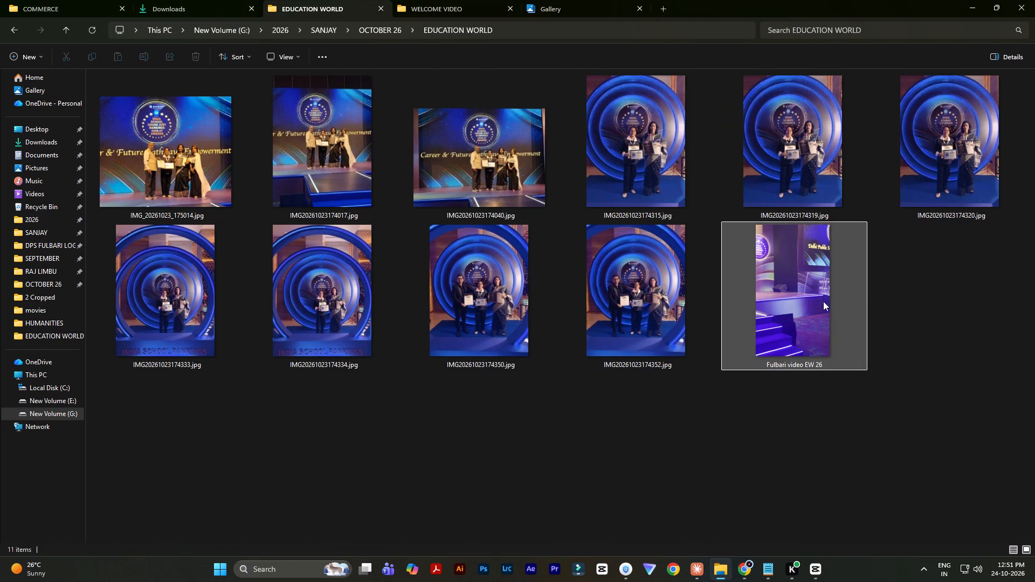
left_click(813, 300)
right_click(813, 300)
left_click(868, 128)
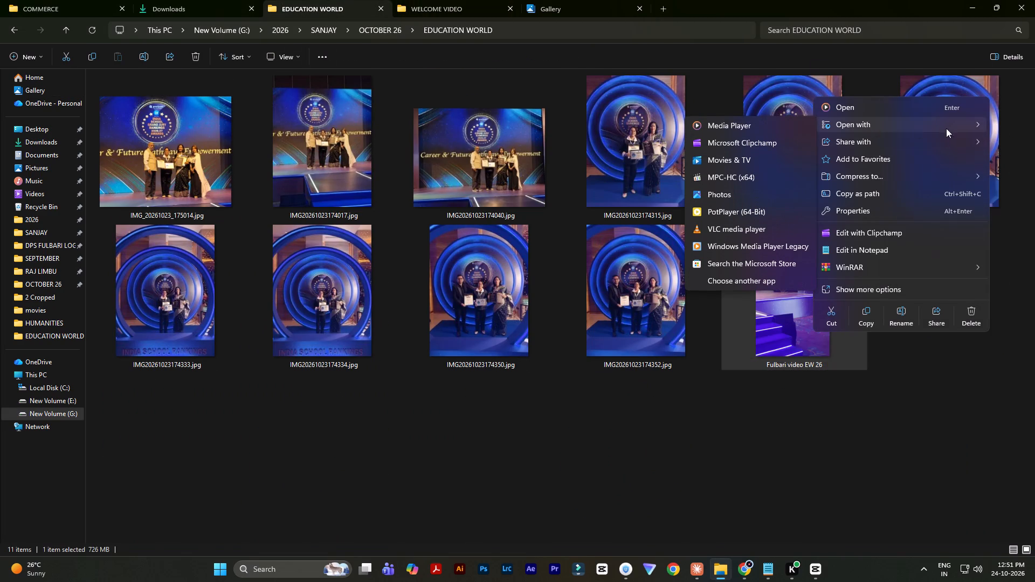
left_click(729, 232)
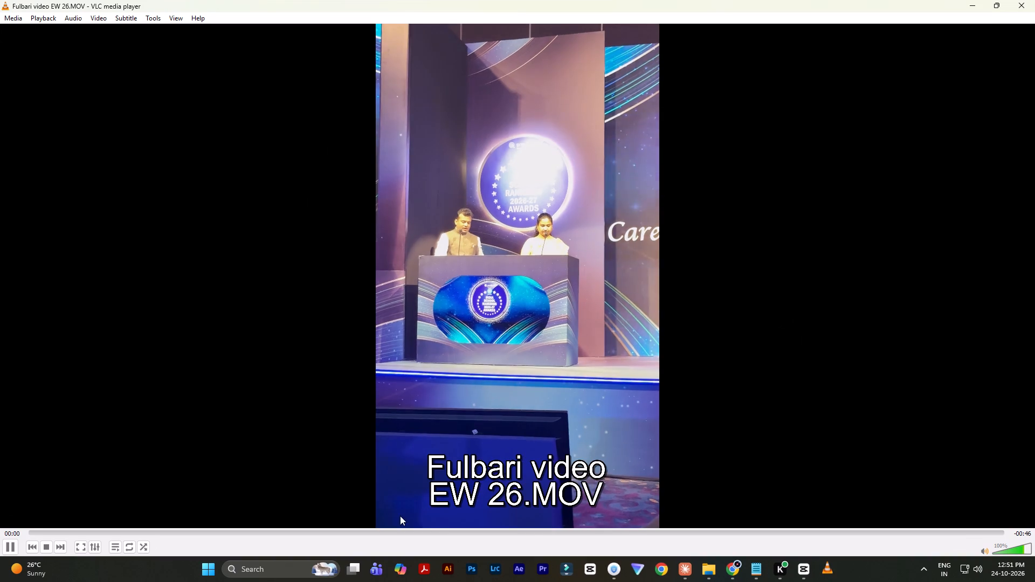
Pause the video at about 00:33, where the four people pose with the certificates, capture a snapshot, and close the player.
left_click(448, 534)
left_click_drag(528, 530, 535, 530)
left_click(726, 529)
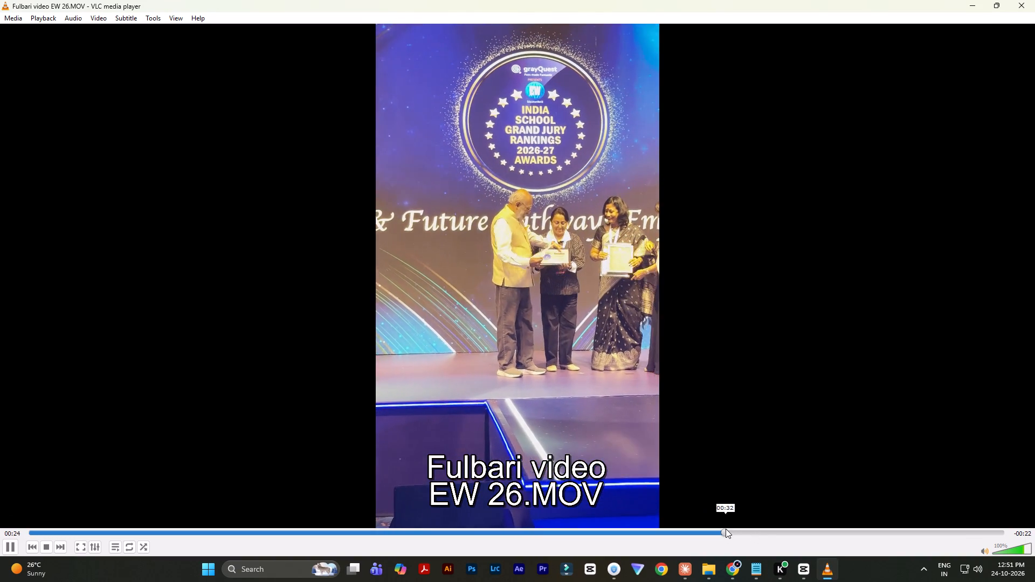
key("space")
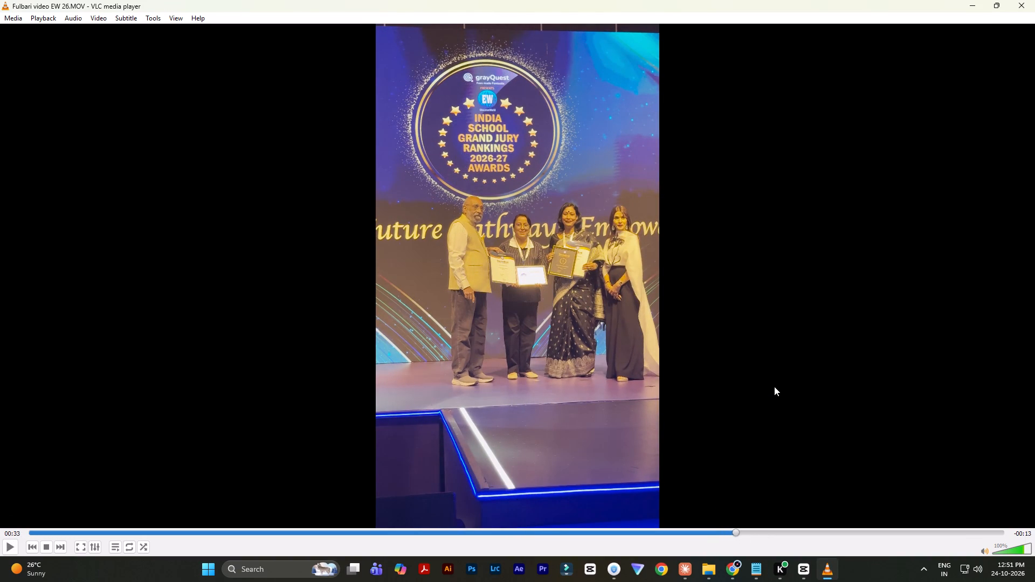
left_click(99, 19)
left_click(130, 157)
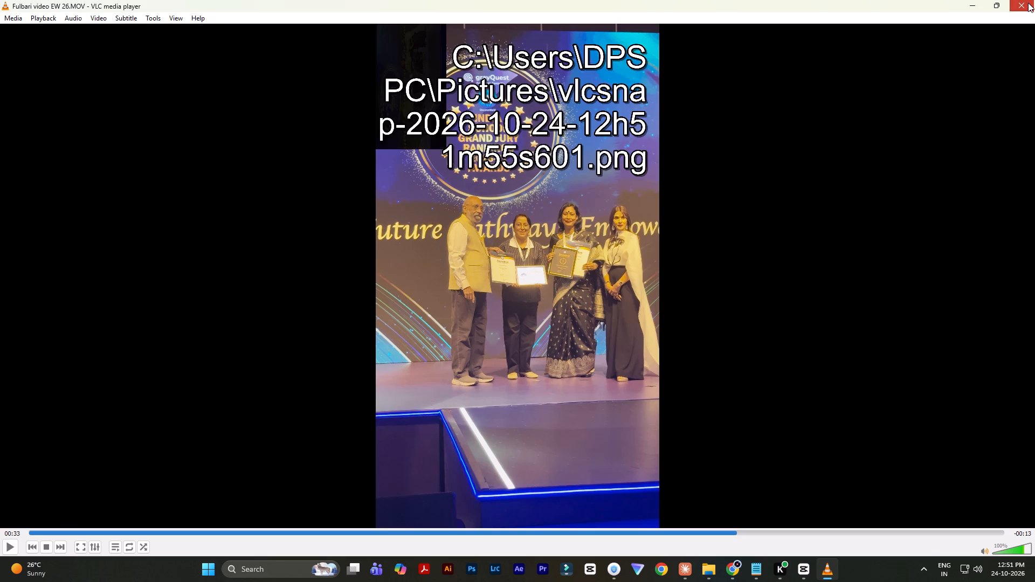
left_click(1028, 3)
Go to the Gallery in File Explorer and pick the newly captured award video snapshot.
left_click(586, 7)
scroll(279, 219, "up", 4)
left_click(179, 152)
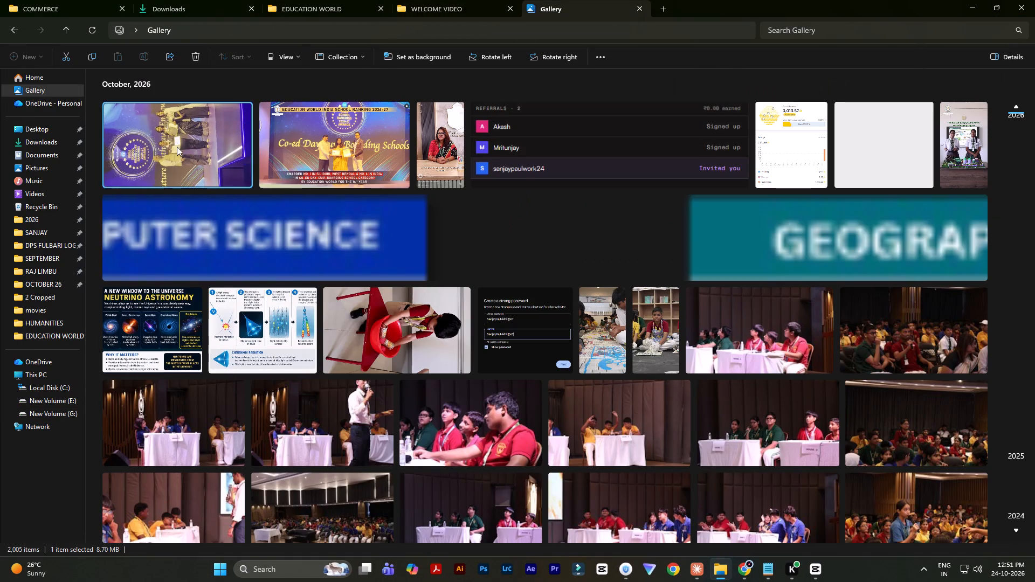
Rotate the award video snapshot left until it stands upright and refresh the Gallery.
left_click(491, 56)
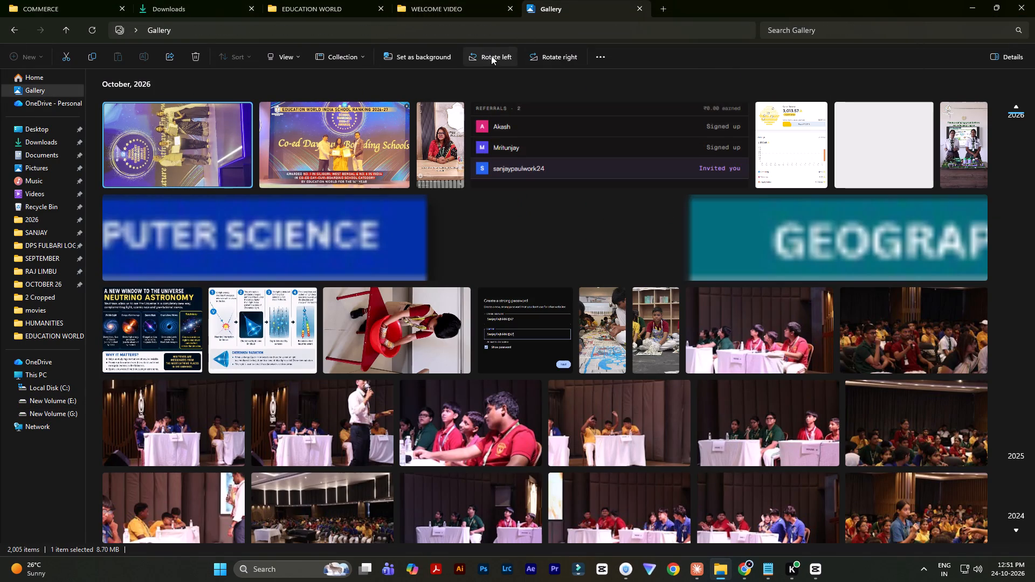
double_click(491, 56)
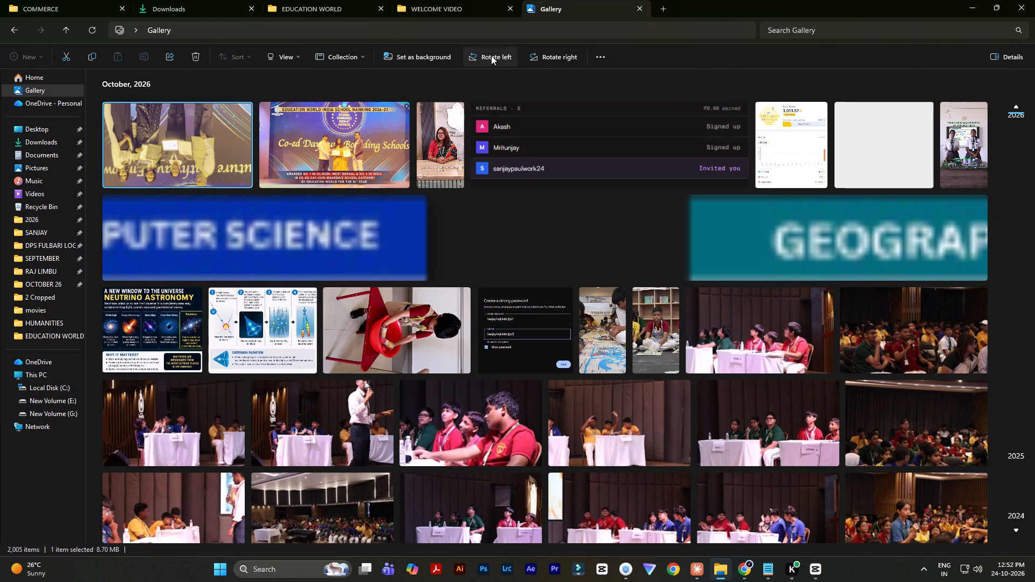
left_click(95, 32)
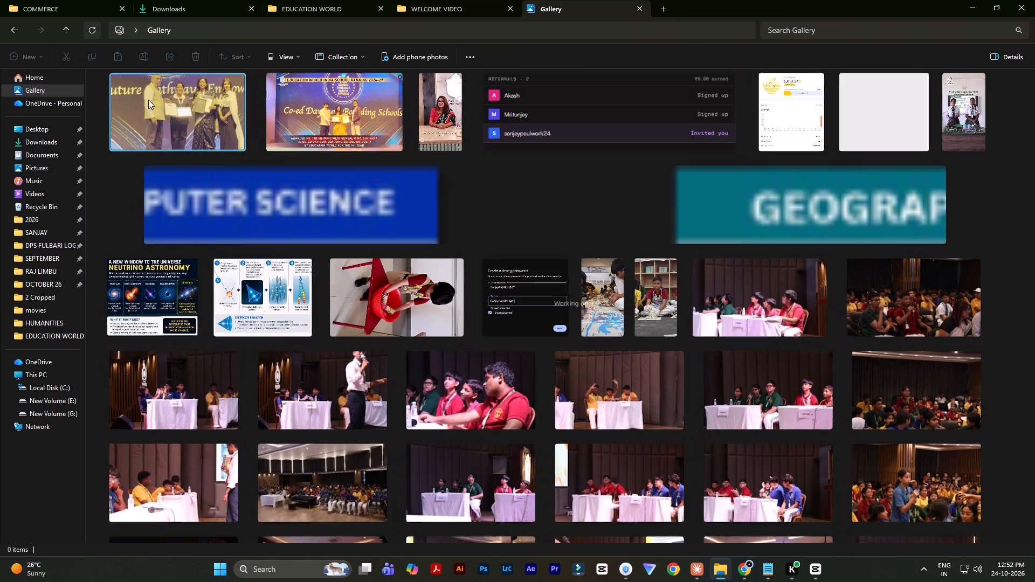
Place the upright award snapshot from the Gallery onto page 2 of the Education World India School Ranking 2026-27 design.
left_click(112, 144)
left_click_drag(133, 138, 708, 426)
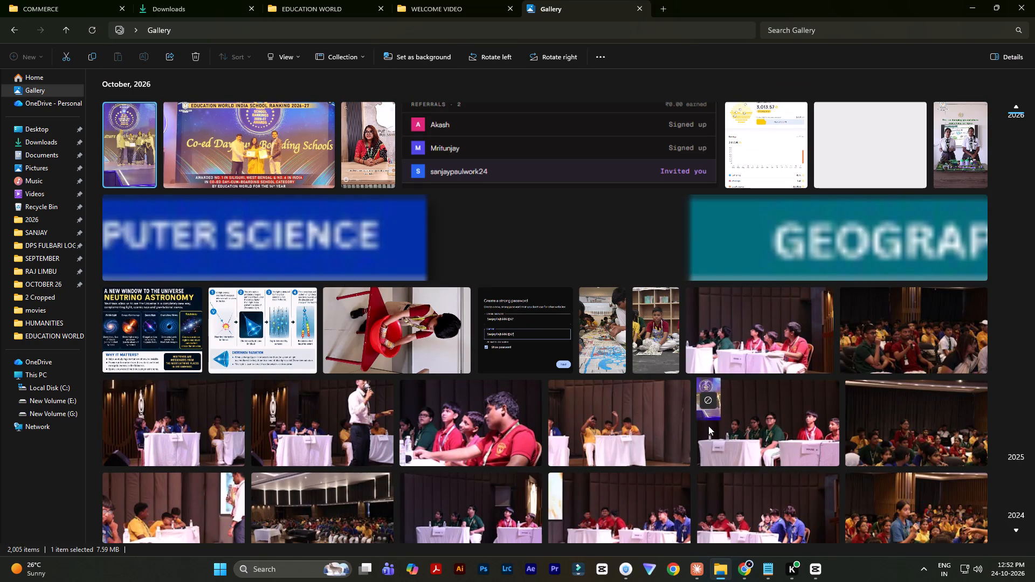
left_click_drag(708, 426, 655, 354)
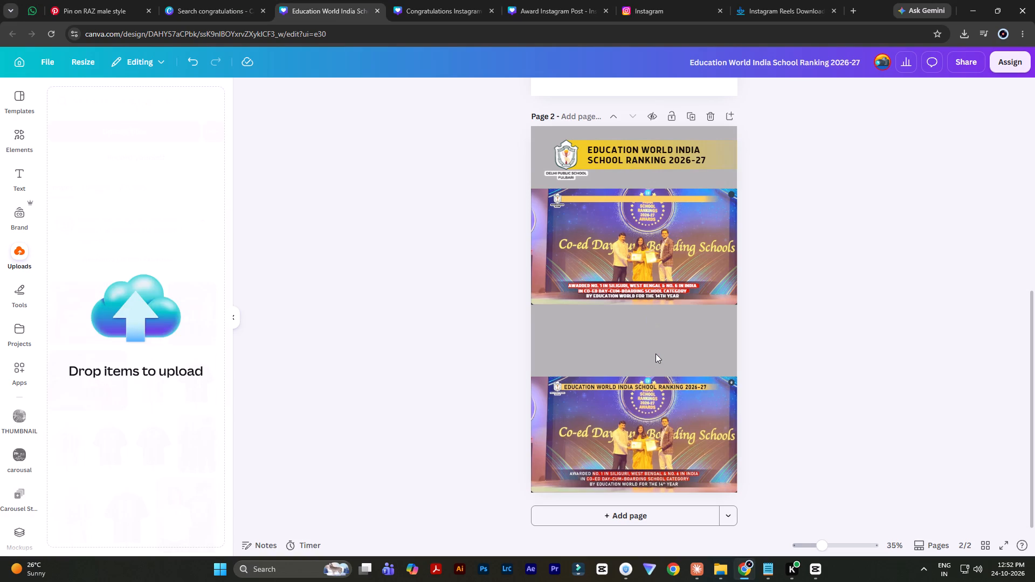
left_click(232, 317)
left_click(339, 311)
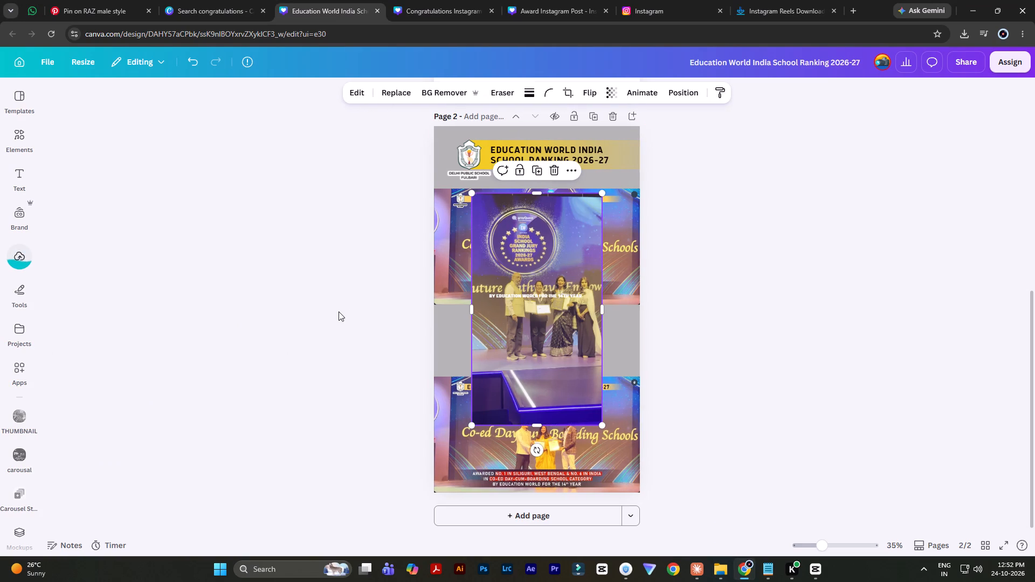
Move and enlarge the snapshot of the four people so that it covers the whole of page 2.
left_click(508, 303)
left_click_drag(525, 326, 487, 257)
left_click_drag(566, 358, 681, 472)
left_click(723, 378)
Delete pages 3 and 2 of the Award Instagram Post design, keeping only the first page.
left_click(425, 4)
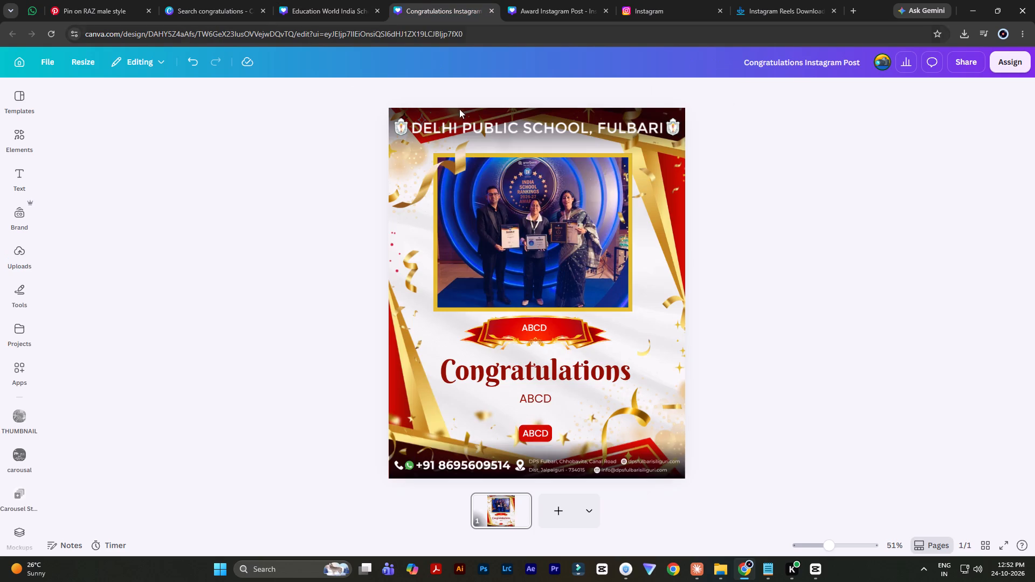
left_click(552, 8)
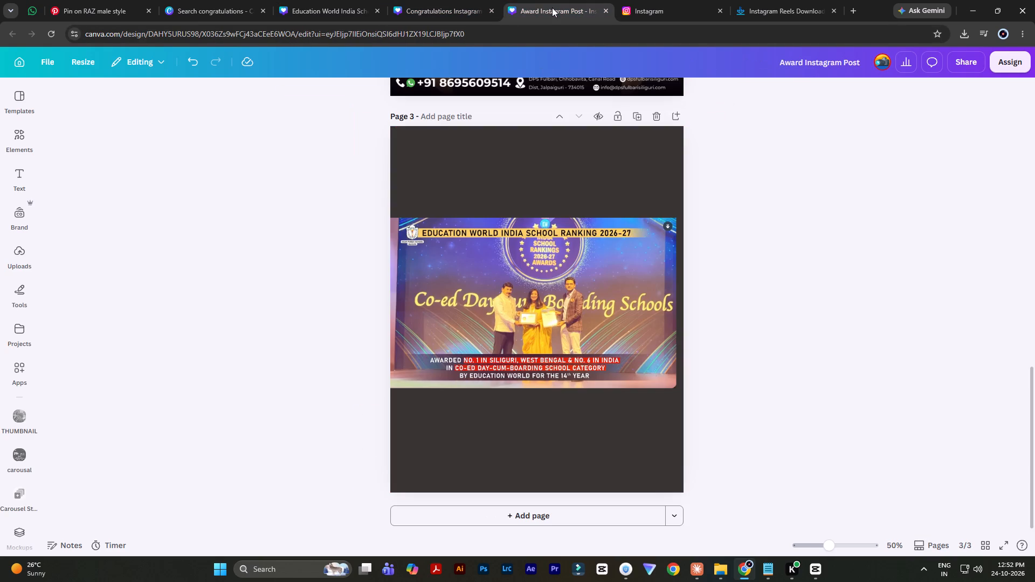
left_click(431, 6)
left_click(314, 5)
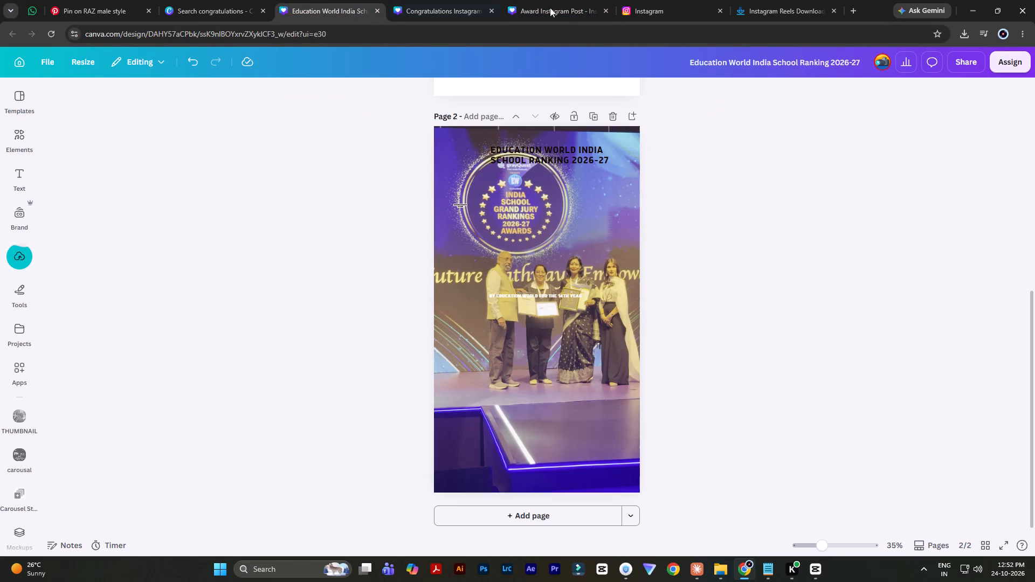
left_click(546, 12)
left_click(657, 118)
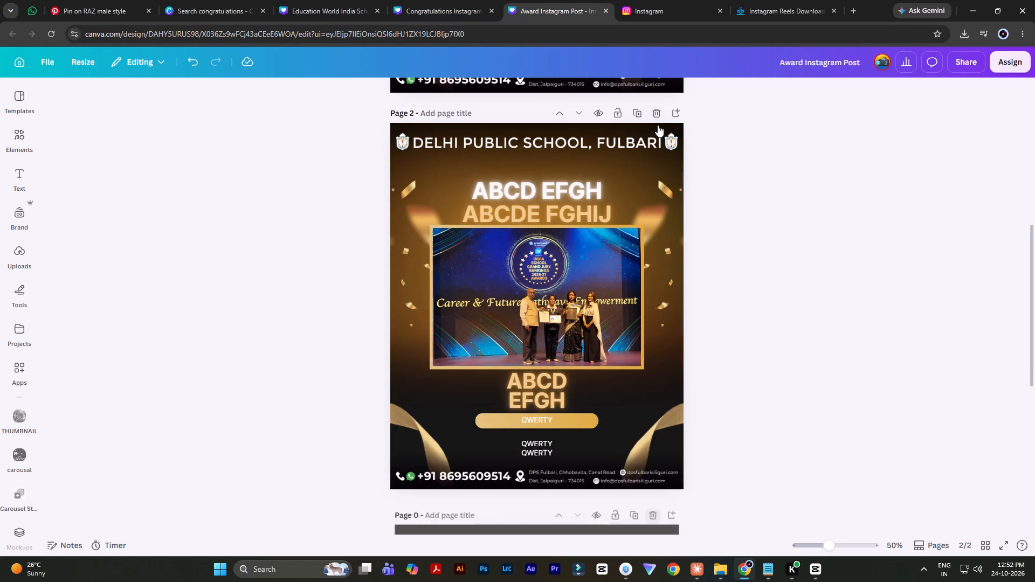
scroll(760, 226, "up", 1)
scroll(760, 226, "down", 1)
scroll(760, 226, "up", 4)
scroll(760, 226, "down", 4)
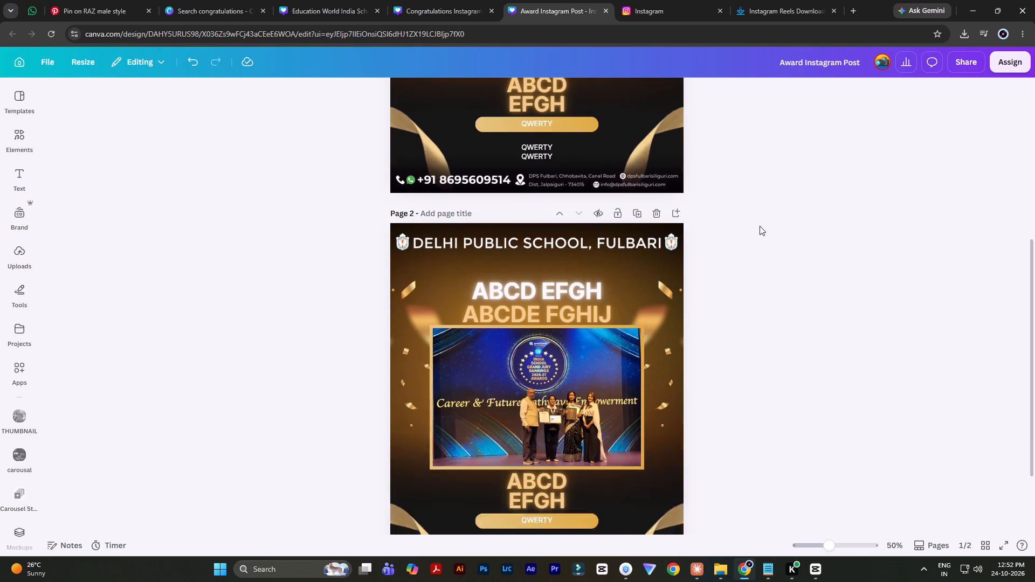
left_click(655, 117)
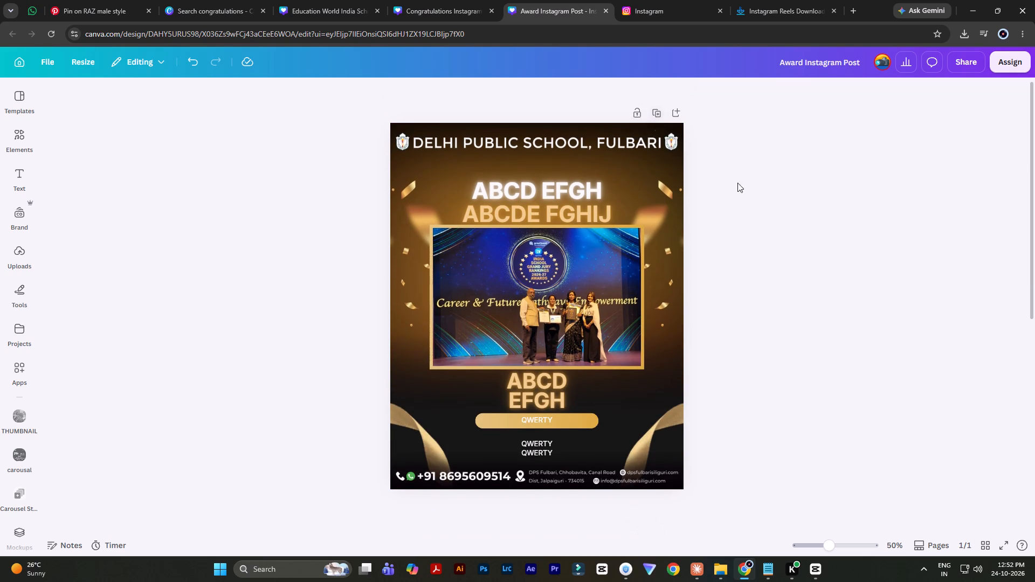
scroll(753, 205, "up", 3)
scroll(753, 205, "down", 7)
scroll(753, 205, "up", 7)
scroll(753, 205, "down", 6)
Compare the layouts of the Congratulations Instagram Post and the Award Instagram Post.
left_click(423, 6)
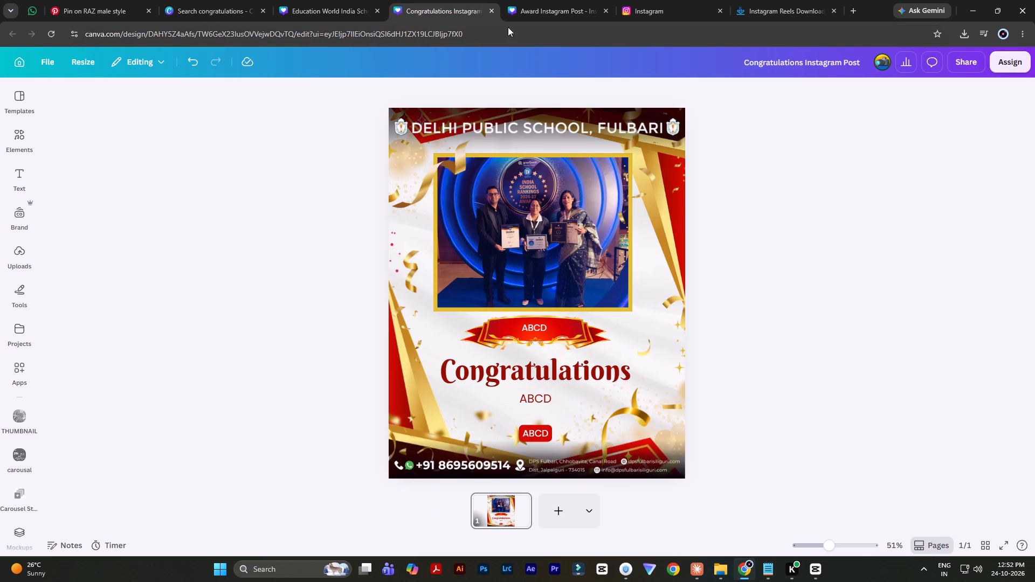
left_click(546, 13)
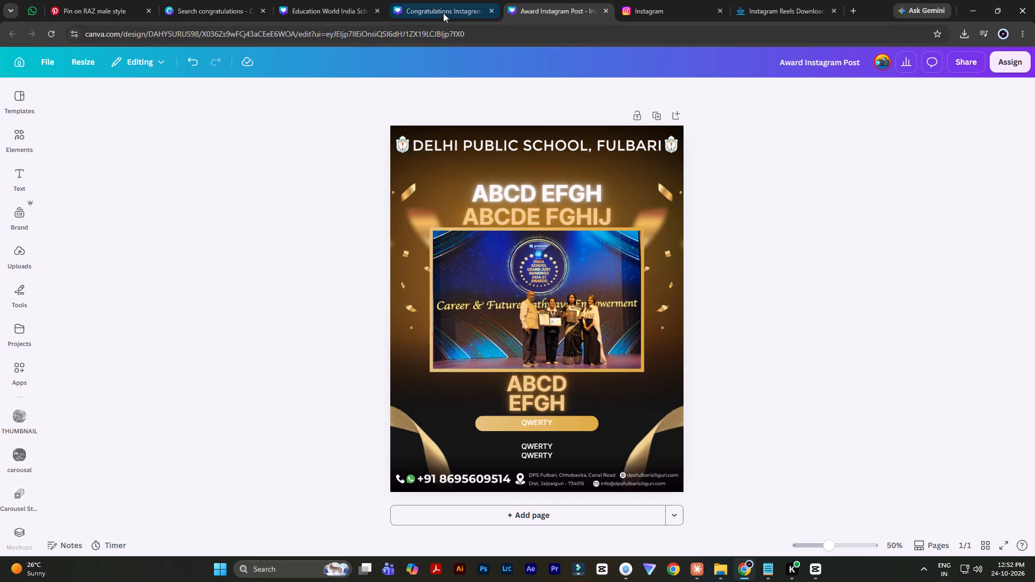
left_click(443, 11)
left_click(554, 10)
left_click(436, 8)
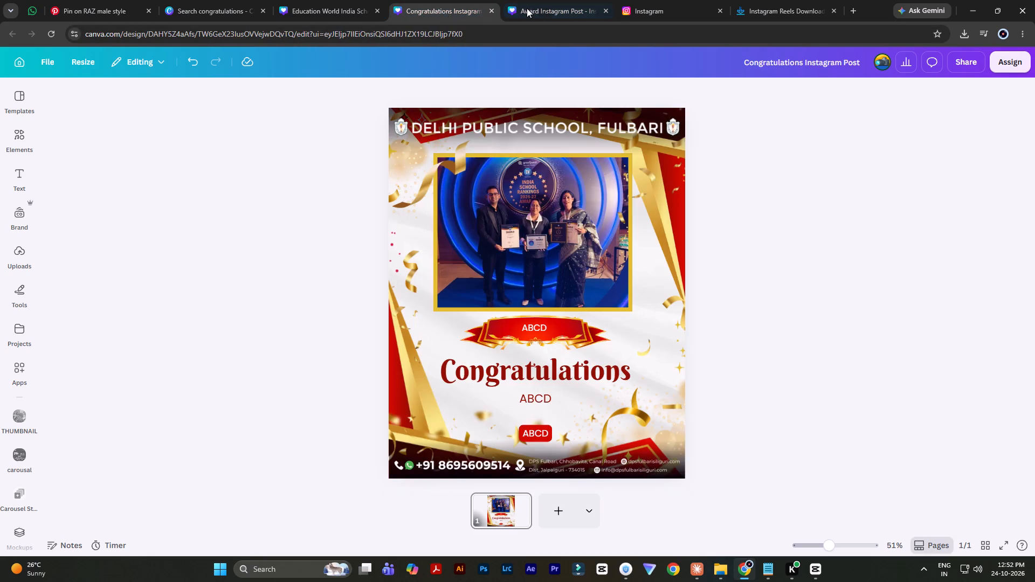
left_click(553, 8)
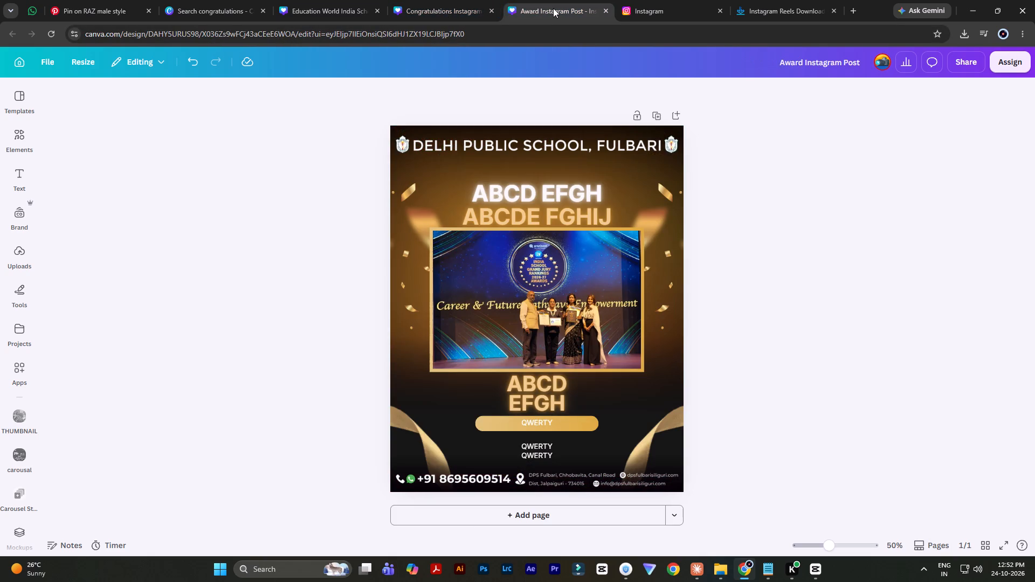
left_click(419, 7)
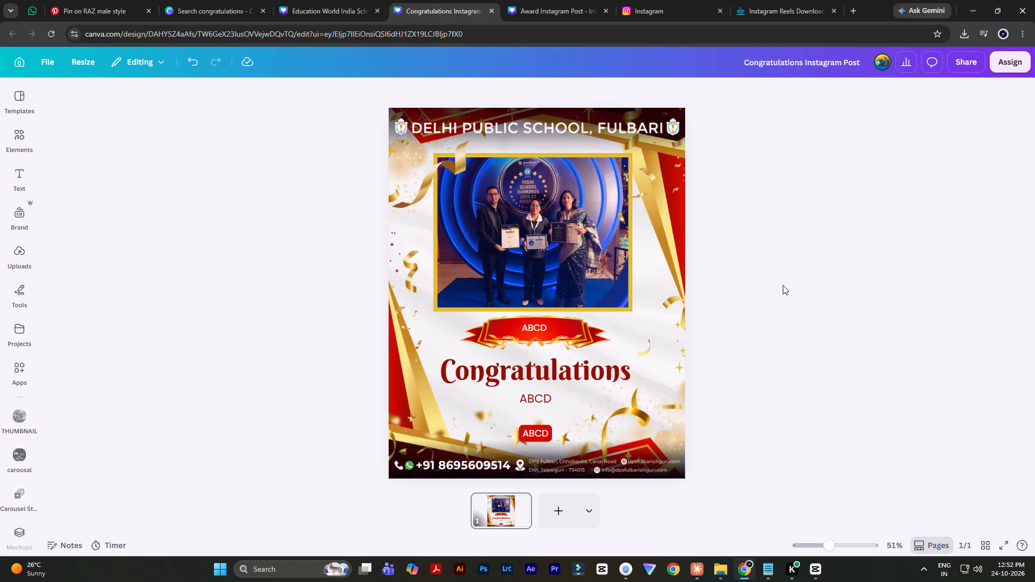
double_click(781, 271)
Send the full-page snapshot in the Education World India School Ranking 2026-27 design backward behind the logo, title, caption and both award images.
left_click(307, 6)
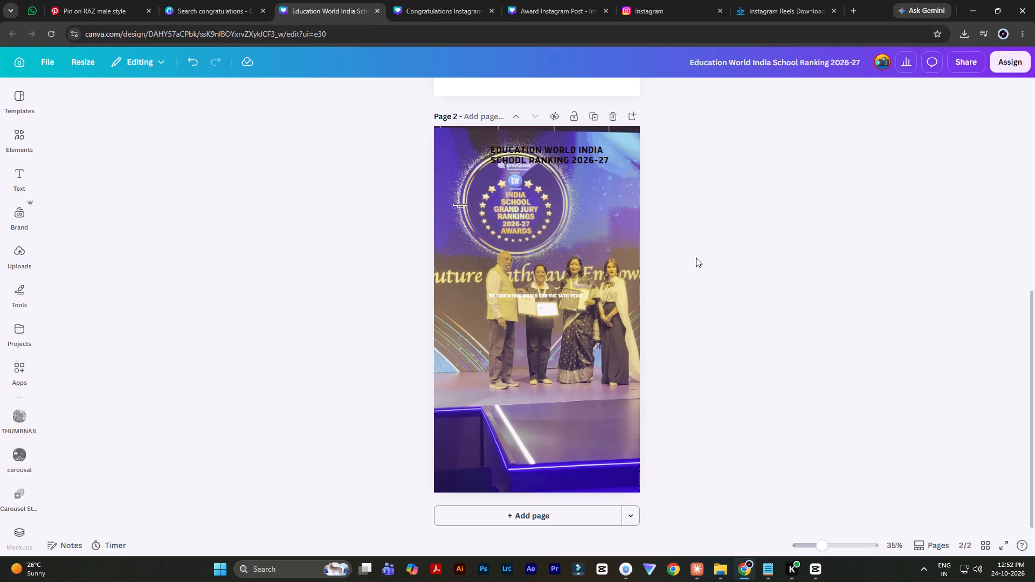
scroll(696, 258, "up", 4)
scroll(696, 258, "down", 6)
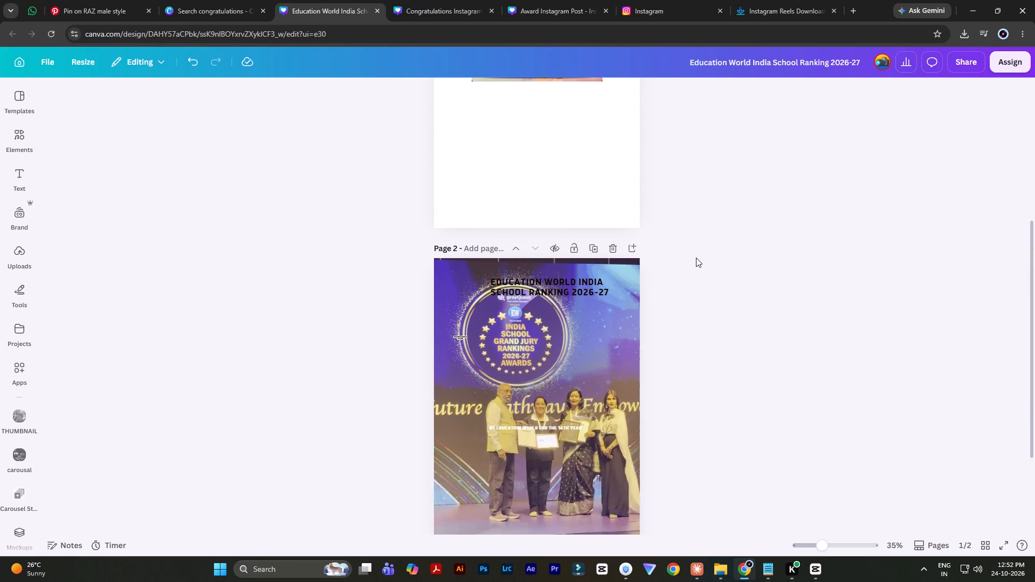
left_click(597, 369)
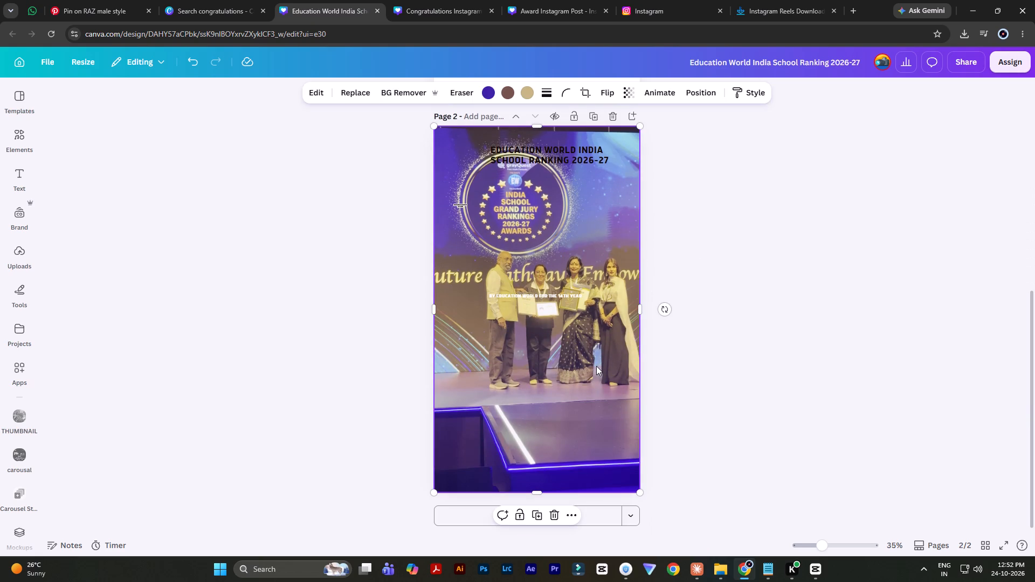
key("ctrl+bracketleft")
key("ctrl+bracketleft")
key("ctrl+bracketleft")
key("ctrl+bracketleft")
key("ctrl+bracketleft")
key("ctrl+bracketleft")
key("ctrl+bracketleft")
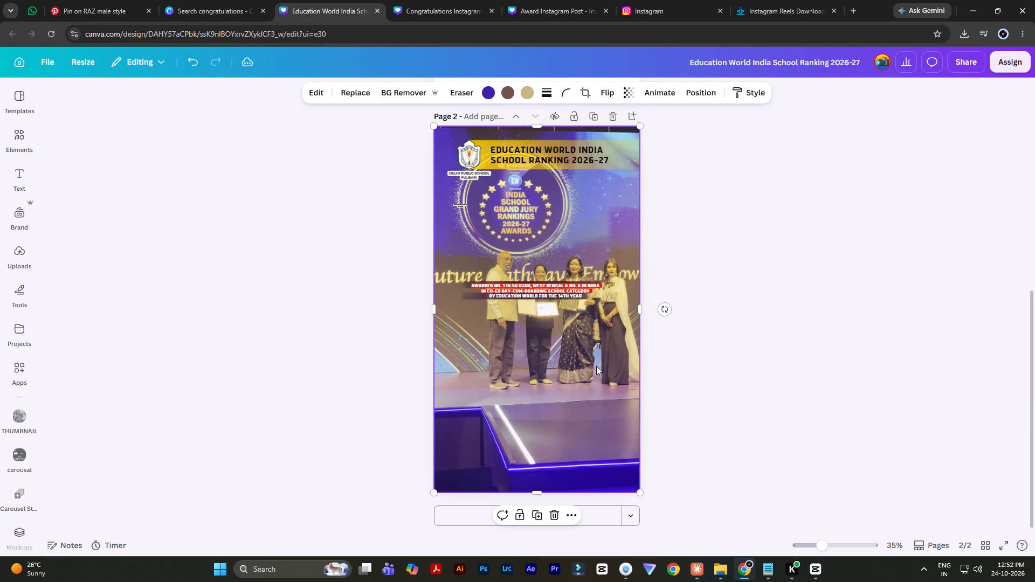
key("ctrl+bracketleft")
key("ctrl+bracketleft")
key("ctrl+bracketleft")
key("ctrl+bracketleft")
key("ctrl+bracketleft")
key("ctrl+bracketleft")
key("ctrl+bracketleft")
key("ctrl+bracketleft")
key("ctrl+bracketleft")
key("ctrl+bracketleft")
key("ctrl+bracketleft")
key("ctrl+bracketleft")
key("ctrl+bracketleft")
key("ctrl+bracketleft")
key("ctrl+bracketleft")
key("ctrl+bracketleft")
key("ctrl+bracketleft")
key("ctrl+bracketleft")
key("ctrl+bracketleft")
key("ctrl+bracketleft")
key("ctrl+bracketleft")
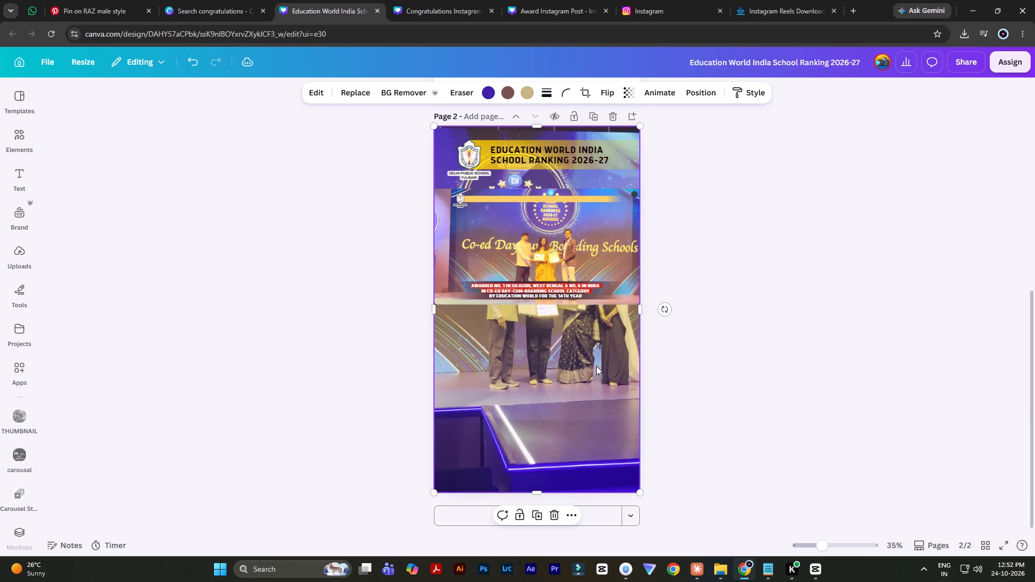
double_click(736, 276)
scroll(736, 276, "up", 3, "ctrl")
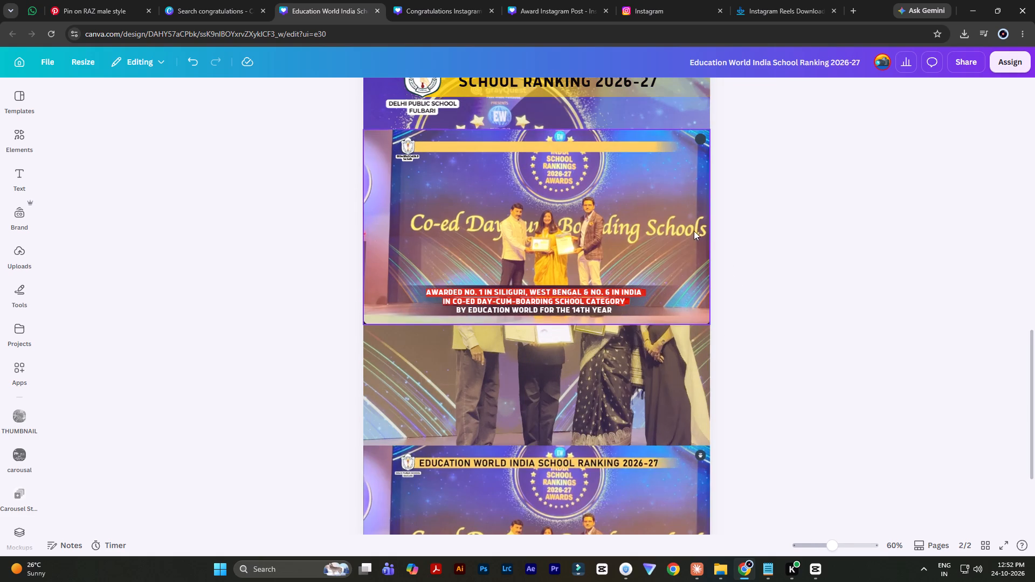
Back in Canva, delete the upper Co-ed Day-cum-Boarding Schools stage photo from page 2.
left_click(651, 185)
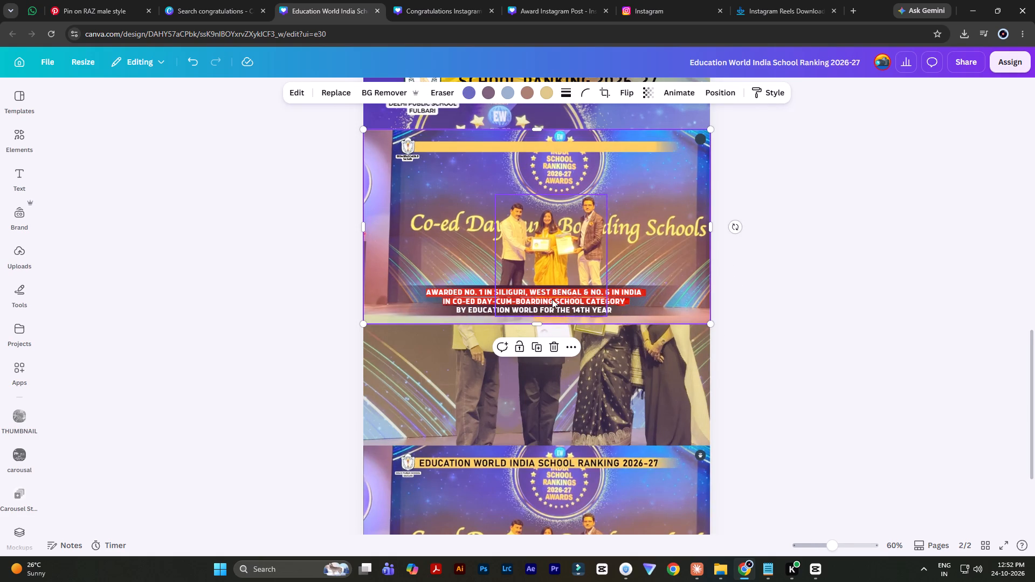
left_click(552, 346)
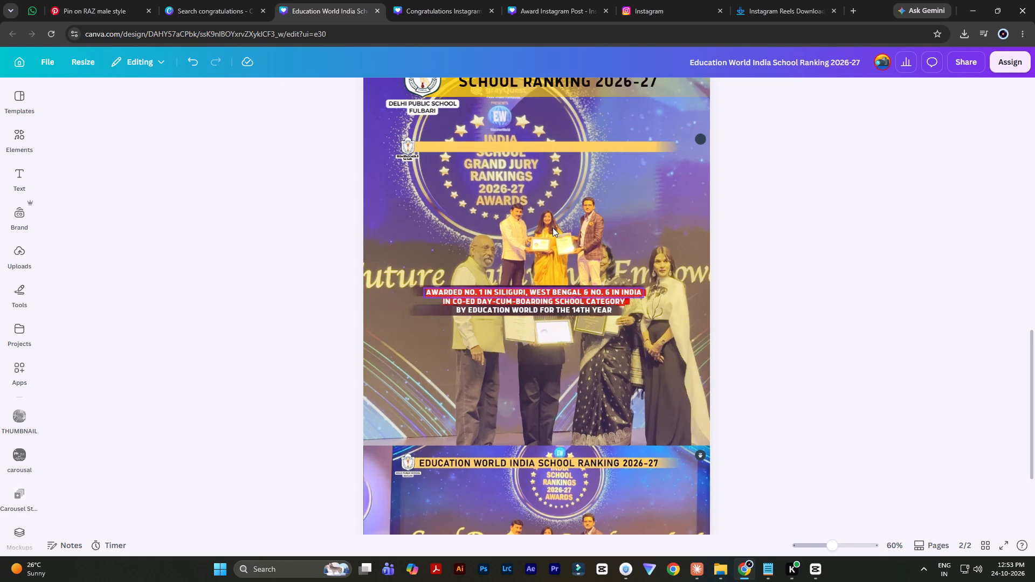
Select the small cut-out of three people holding certificates that overlaps the new award photo.
left_click(551, 227)
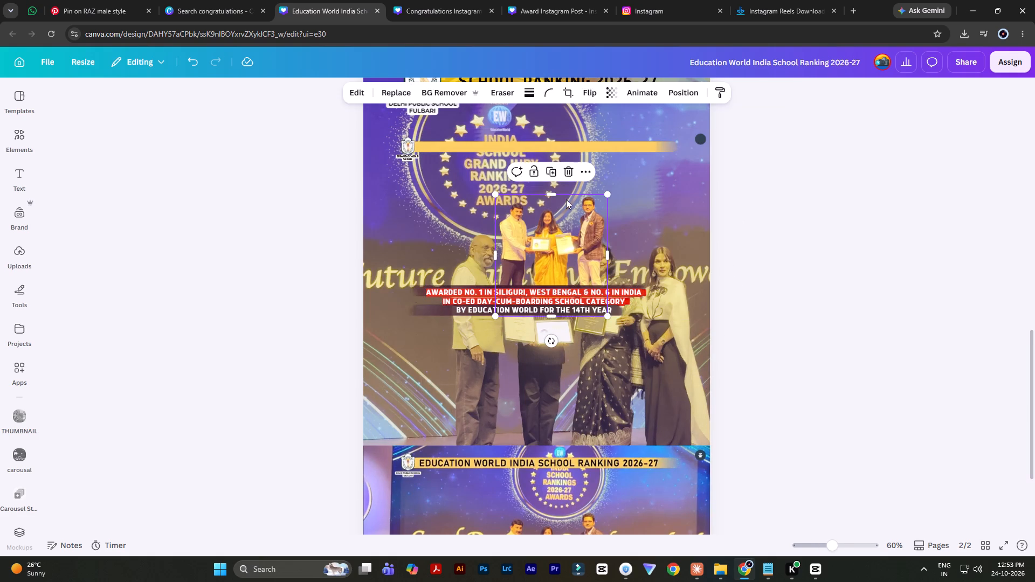
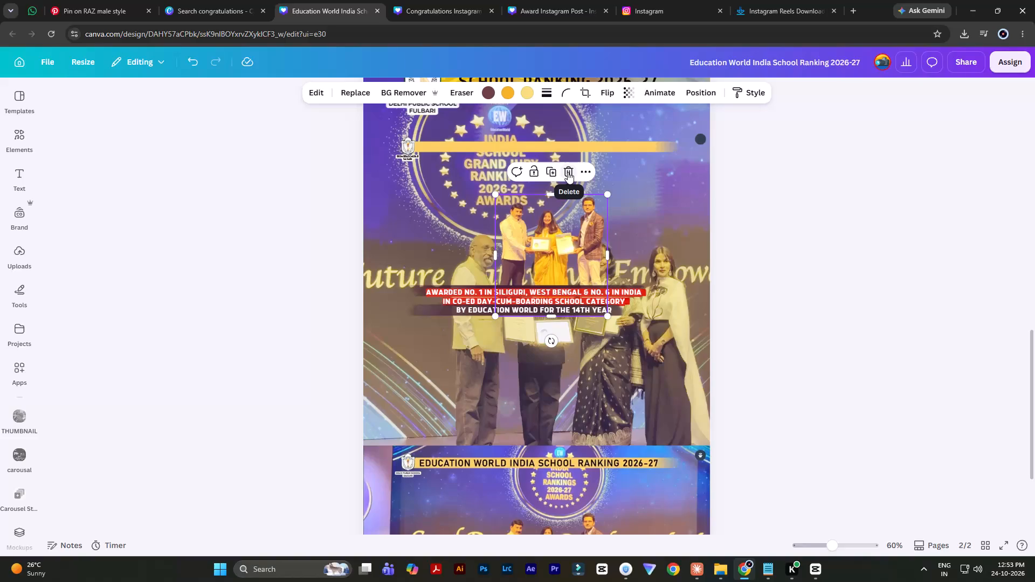
Delete the selected three-person cut-out and the lower Co-ed Day-cum-Boarding Schools stage photo from page 2.
left_click(568, 172)
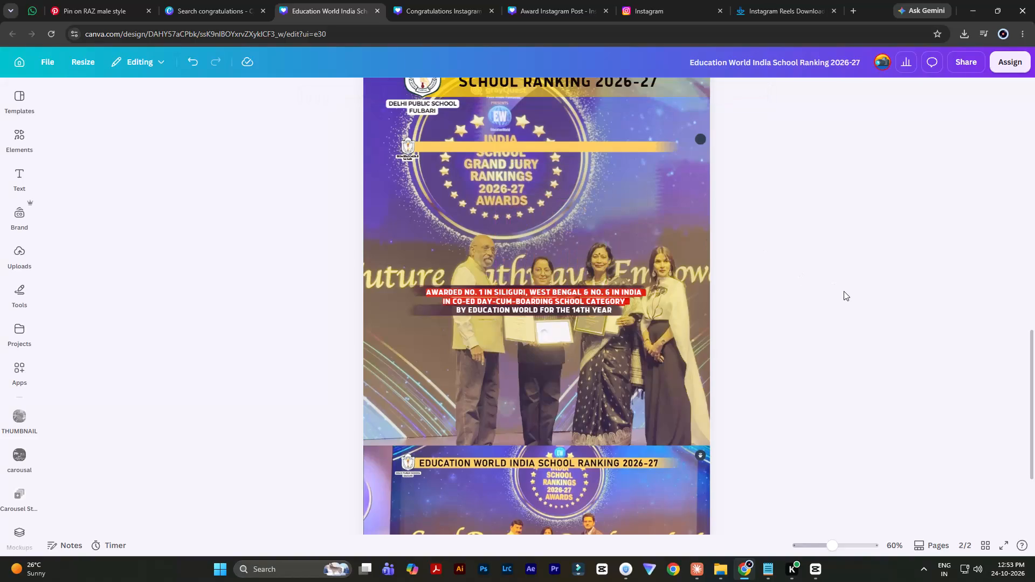
scroll(696, 375, "down", 3)
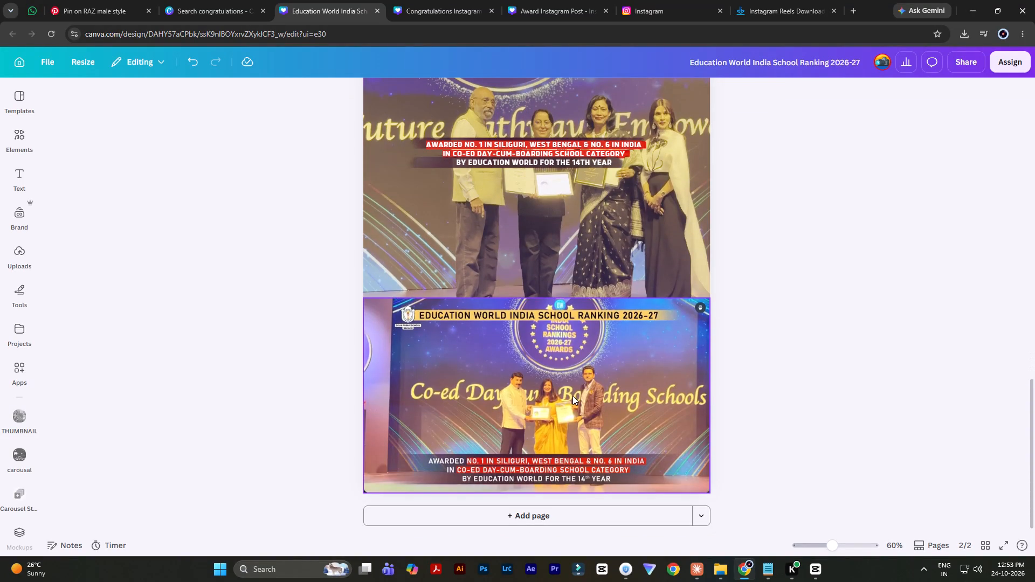
left_click(572, 396)
left_click(549, 273)
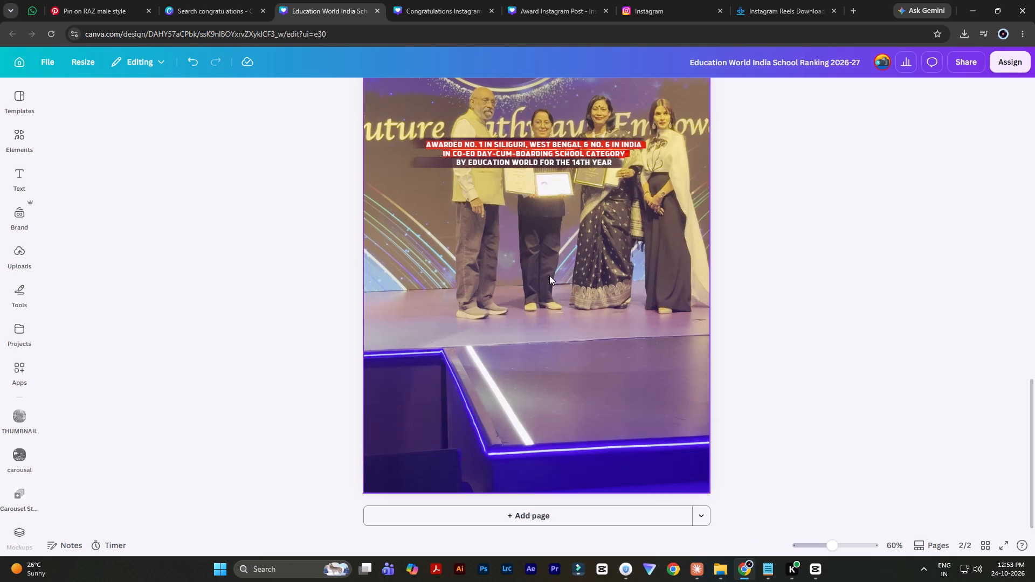
Delete the small duplicate logo, its tiny school-name label and the thin yellow band below the main heading on page 2.
double_click(808, 256)
scroll(808, 256, "up", 2)
scroll(808, 256, "down", 2, "ctrl")
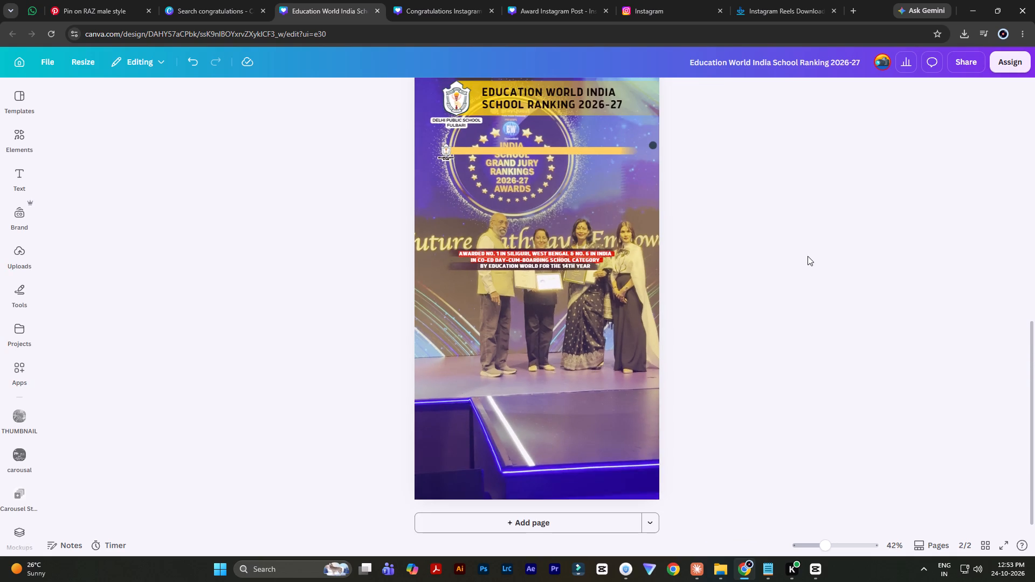
scroll(808, 256, "down", 1, "ctrl")
scroll(808, 256, "up", 1, "ctrl")
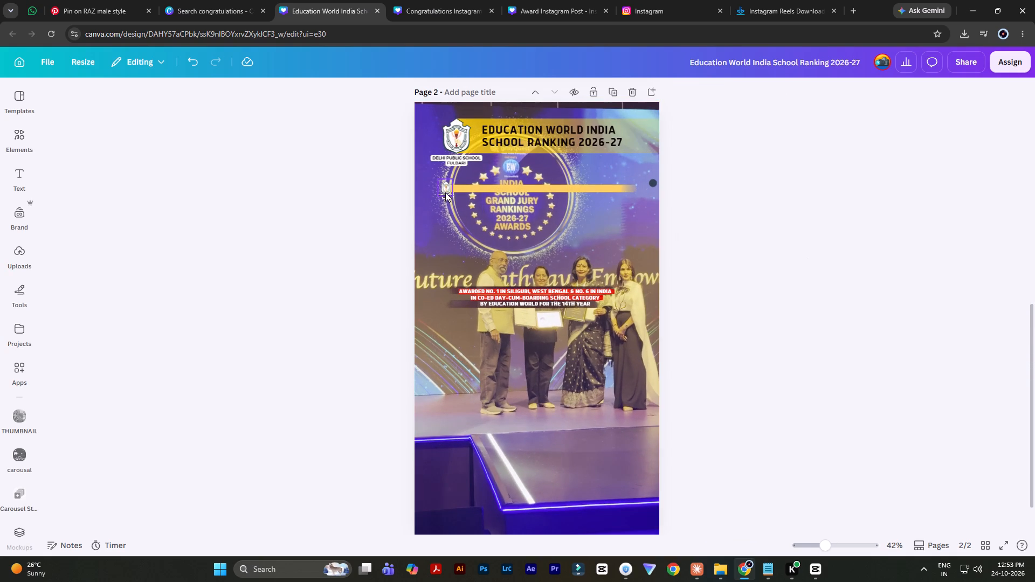
left_click(445, 191)
left_click(461, 158)
scroll(397, 225, "up", 4, "ctrl")
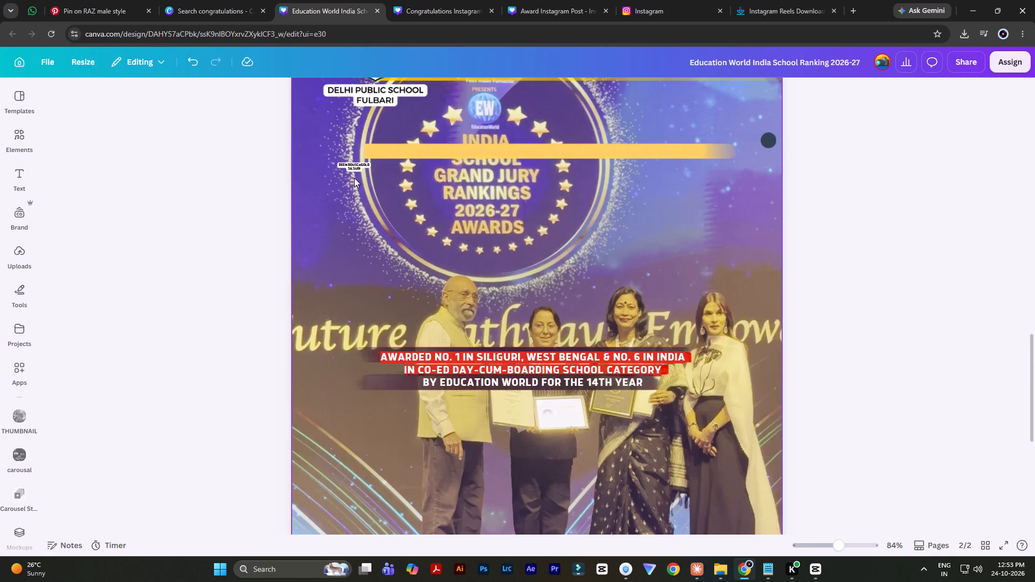
left_click(355, 168)
left_click(370, 139)
left_click(401, 151)
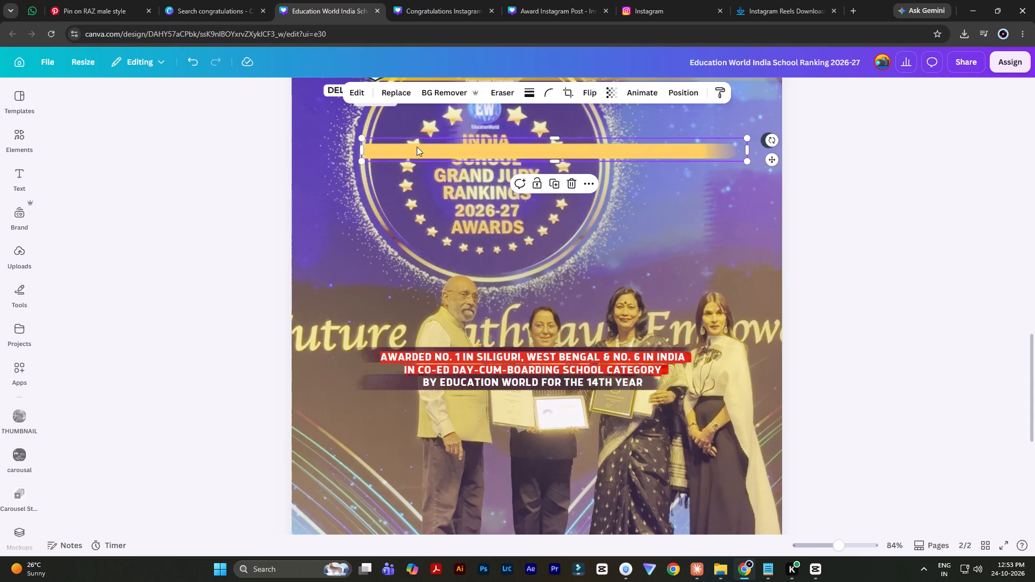
left_click(574, 187)
Switch to CapCut, enlarge the player preview and take a screenshot of just the vertical award frame with its social-media interface overlay.
scroll(627, 317, "down", 2, "ctrl")
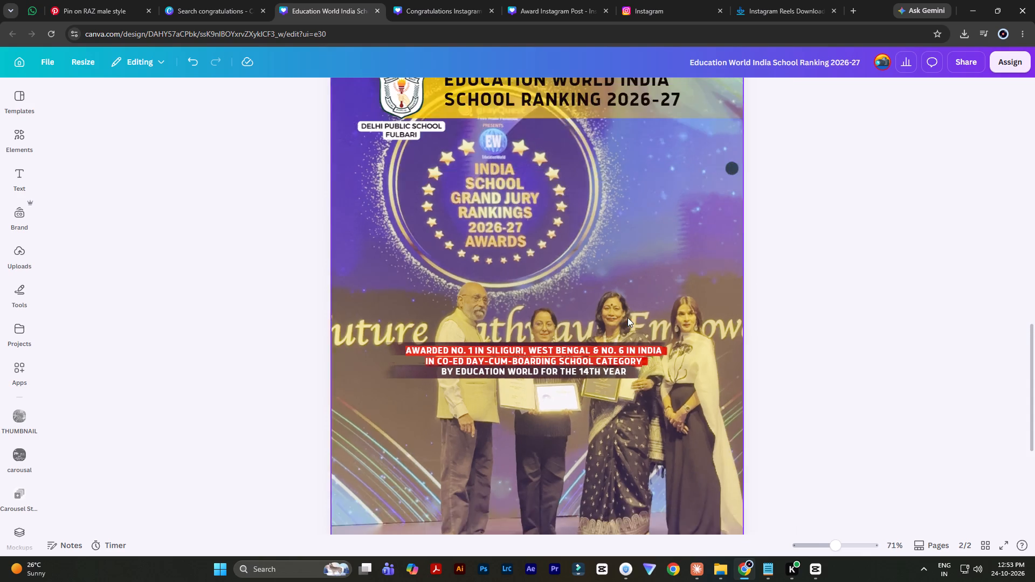
scroll(627, 317, "down", 1, "ctrl")
scroll(633, 328, "down", 5)
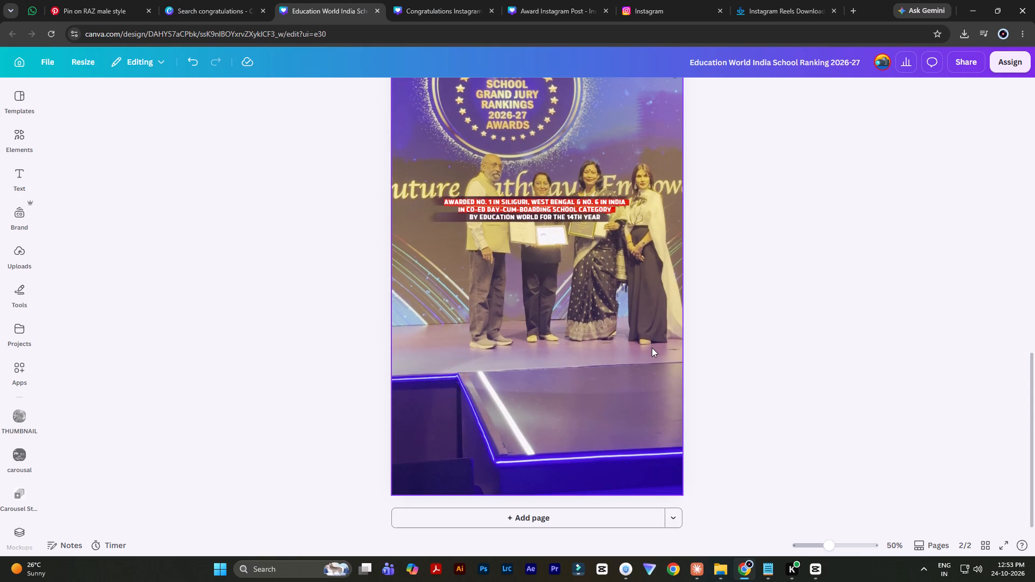
scroll(652, 348, "down", 2)
scroll(742, 379, "down", 2, "ctrl")
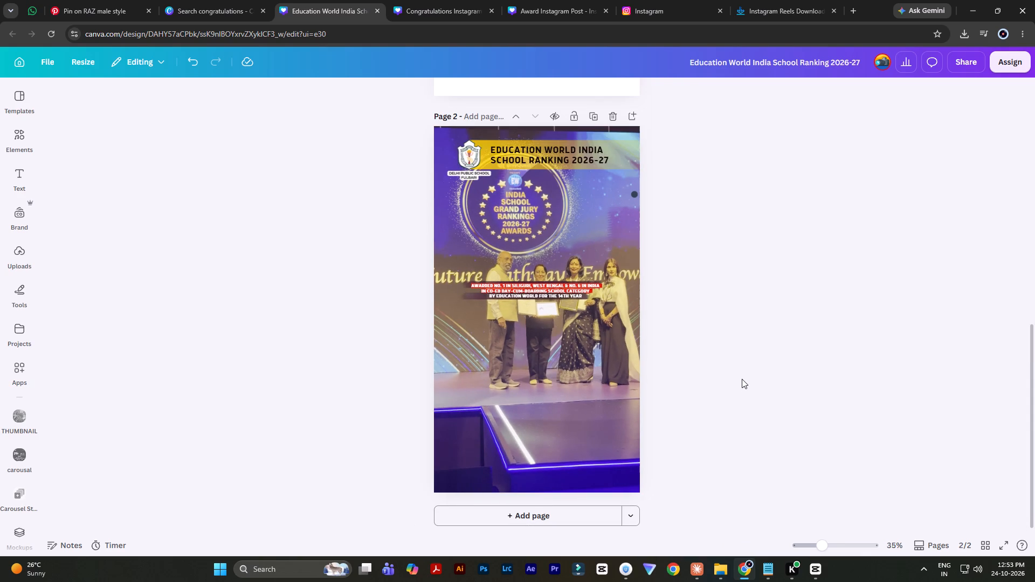
left_click(819, 572)
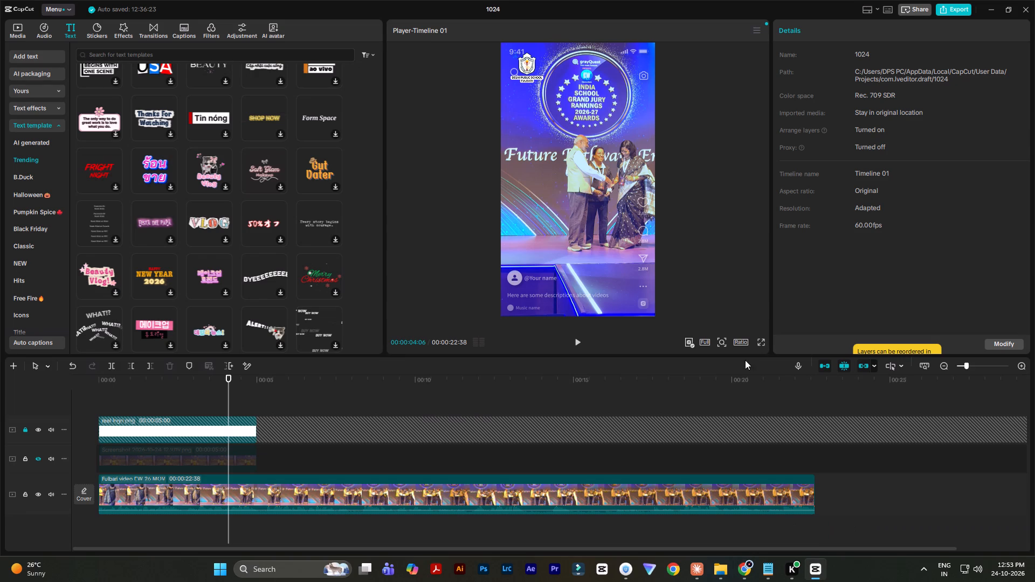
left_click(763, 345)
left_click(664, 533)
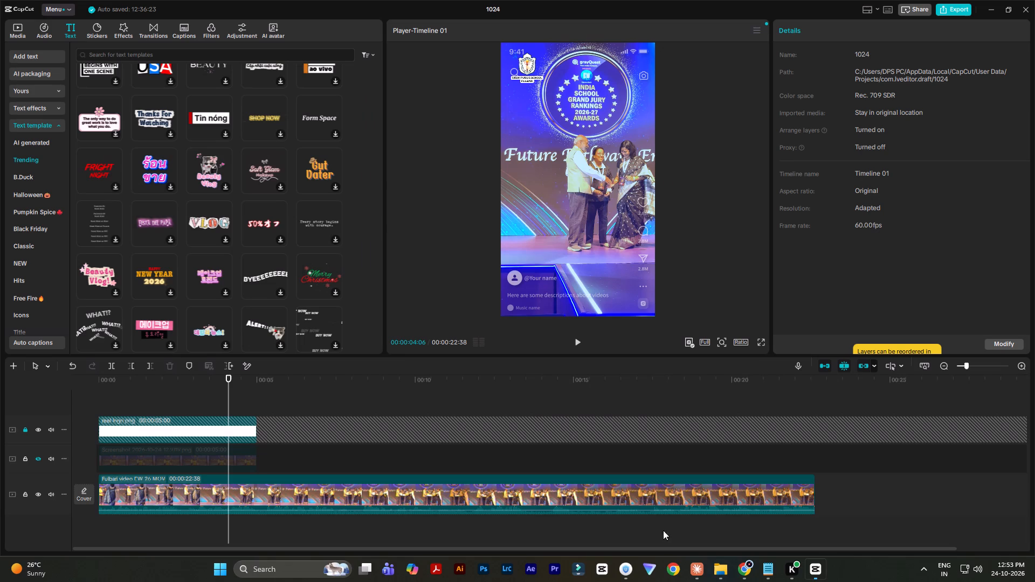
left_click_drag(652, 355, 661, 541)
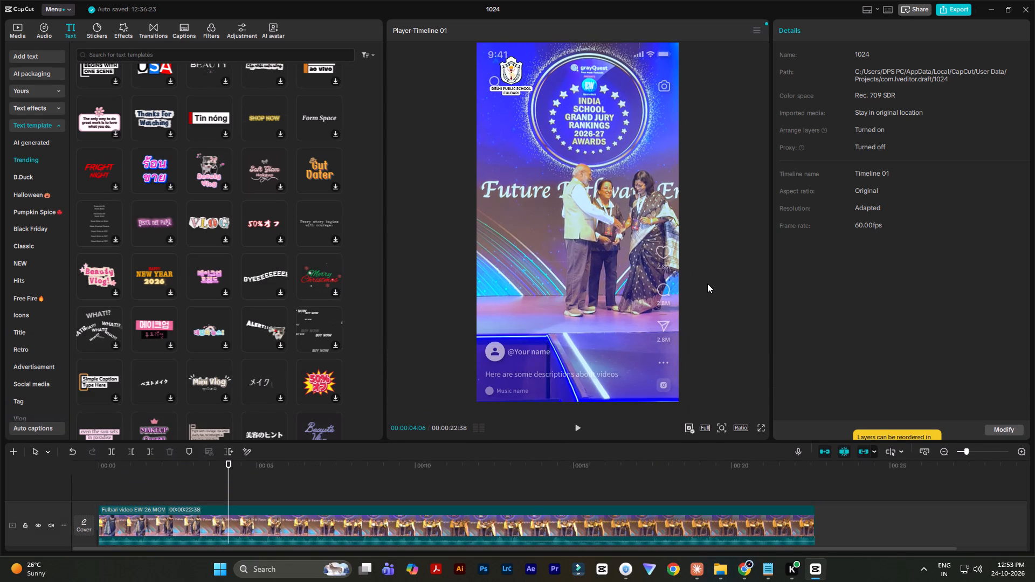
key("shift+super+s")
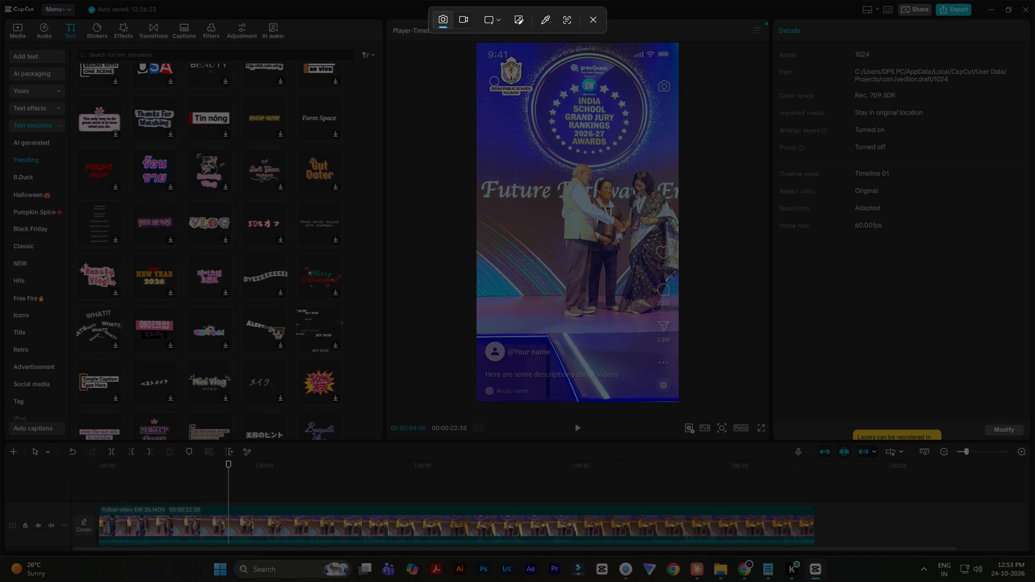
left_click_drag(476, 43, 688, 404)
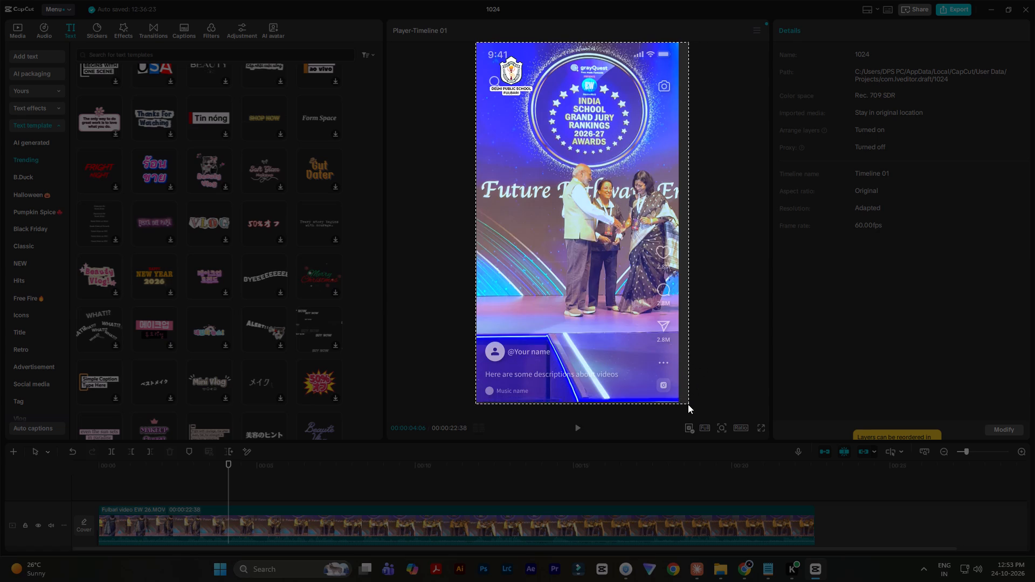
left_click_drag(688, 404, 679, 402)
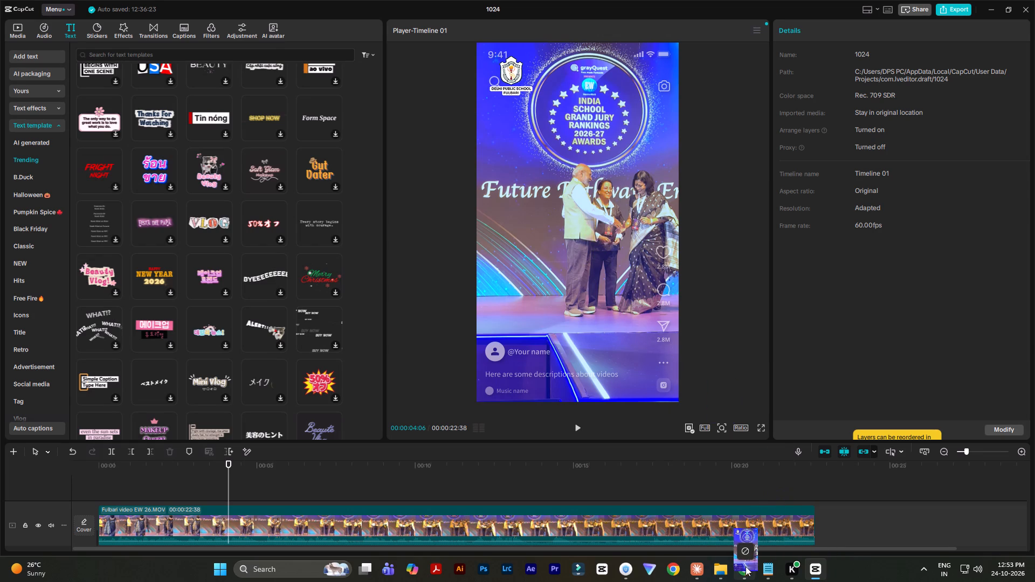
left_click_drag(746, 566, 351, 0)
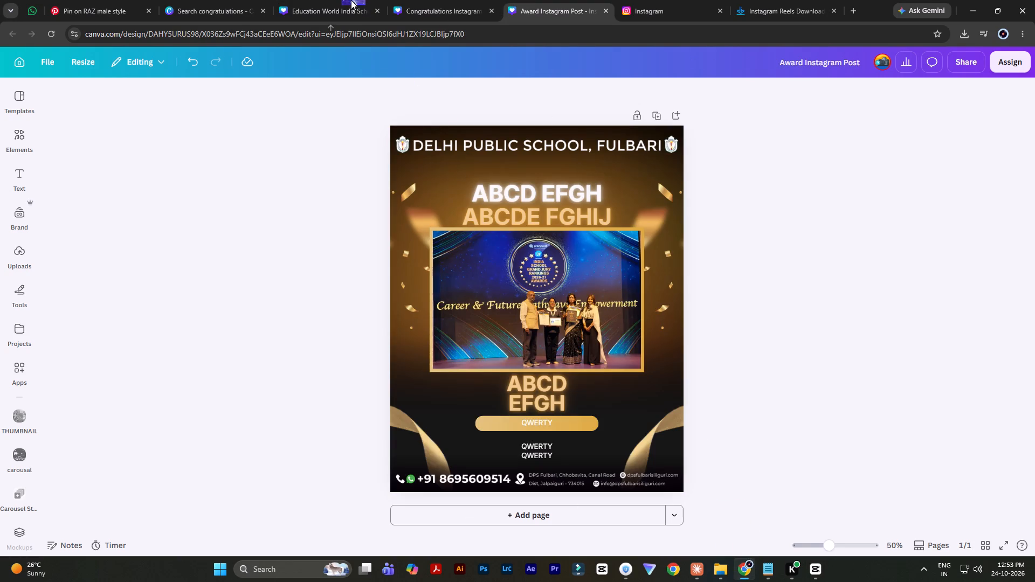
left_click_drag(351, 0, 488, 303)
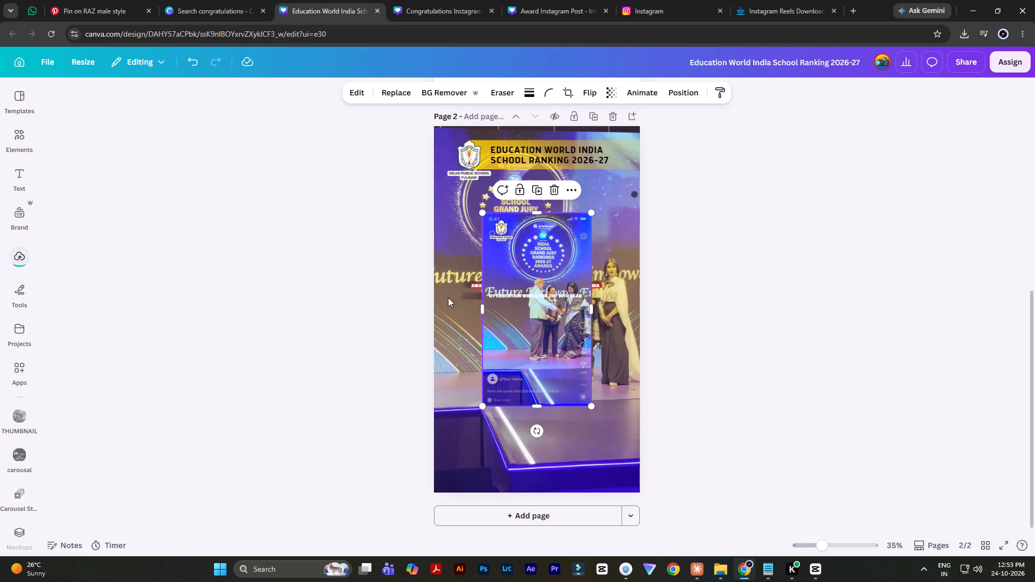
Align the CapCut screenshot with the page's upper-left corner and enlarge it to cover all of page 2.
scroll(382, 287, "up", 9)
scroll(382, 287, "down", 14)
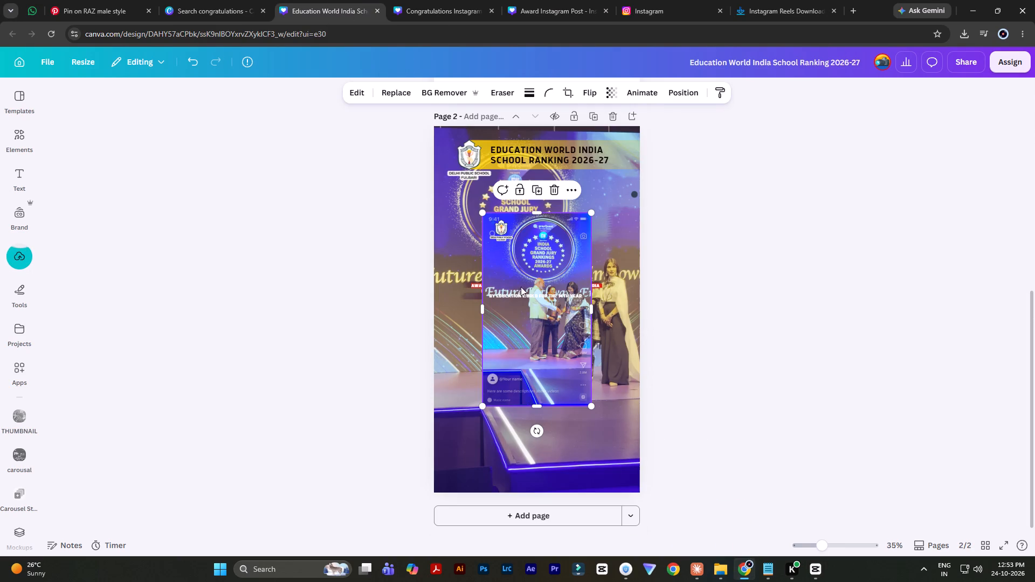
left_click_drag(533, 271, 484, 185)
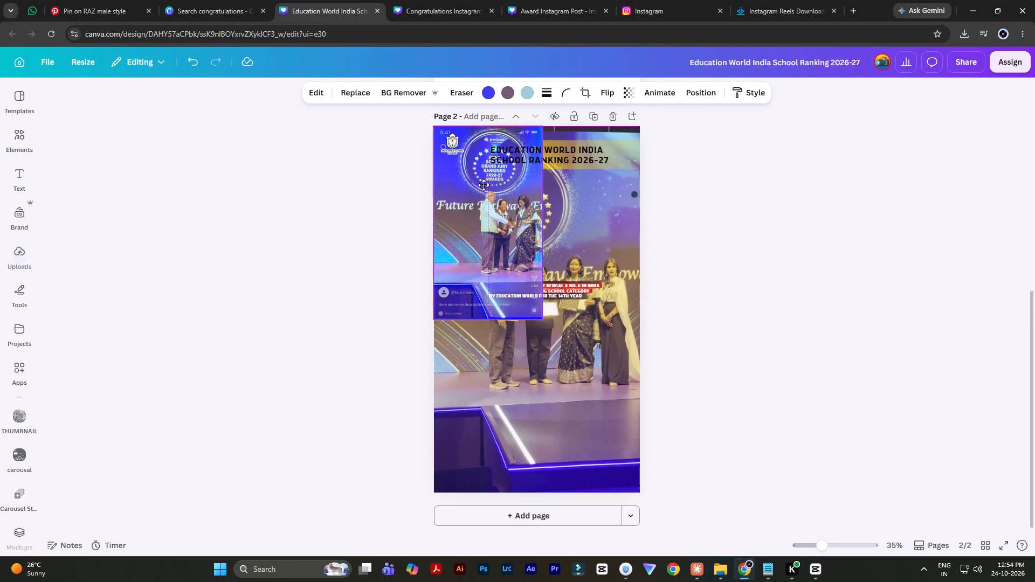
left_click_drag(484, 185, 485, 186)
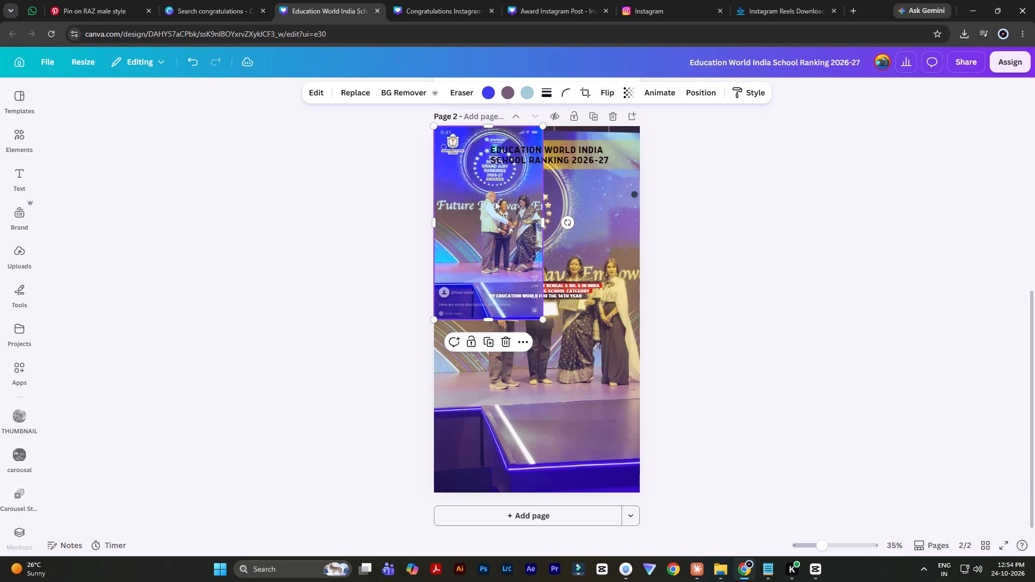
left_click_drag(543, 322, 686, 469)
Send the CapCut screenshot backward behind the logo, heading and caption, keeping it just in front of the four-person award photo.
key("ctrl+bracketleft")
key("ctrl+bracketleft")
key("ctrl+bracketleft")
key("ctrl+bracketleft")
key("ctrl+bracketleft")
key("ctrl+bracketleft")
key("ctrl+bracketleft")
key("ctrl+bracketleft")
key("ctrl+bracketleft")
key("ctrl+bracketleft")
key("ctrl+bracketleft")
key("ctrl+bracketleft")
key("ctrl+bracketleft")
key("ctrl+bracketleft")
key("ctrl+bracketleft")
key("ctrl+bracketleft")
key("ctrl+bracketleft")
key("ctrl+bracketleft")
key("ctrl+bracketleft")
key("ctrl+bracketleft")
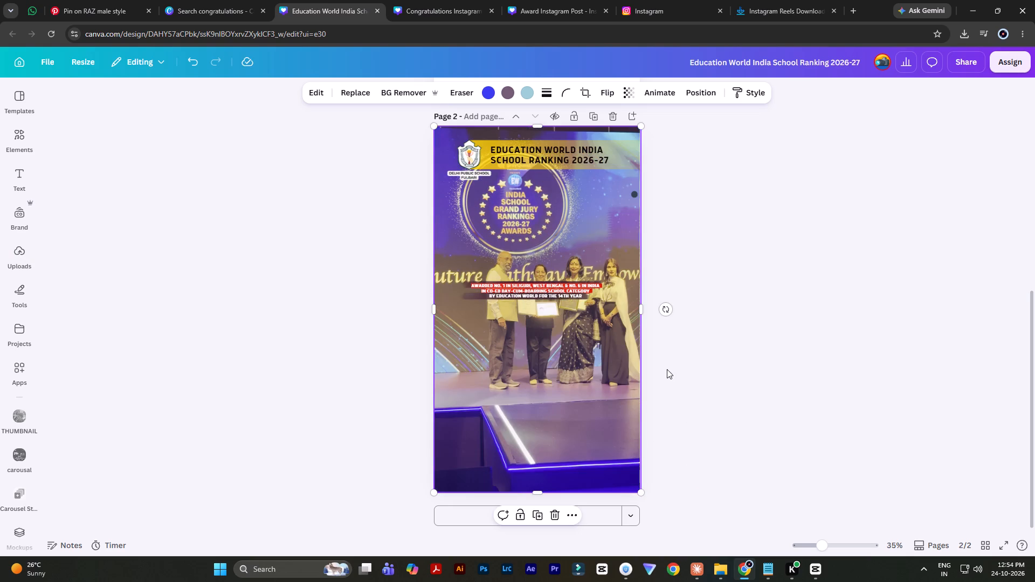
key("ctrl+bracketright")
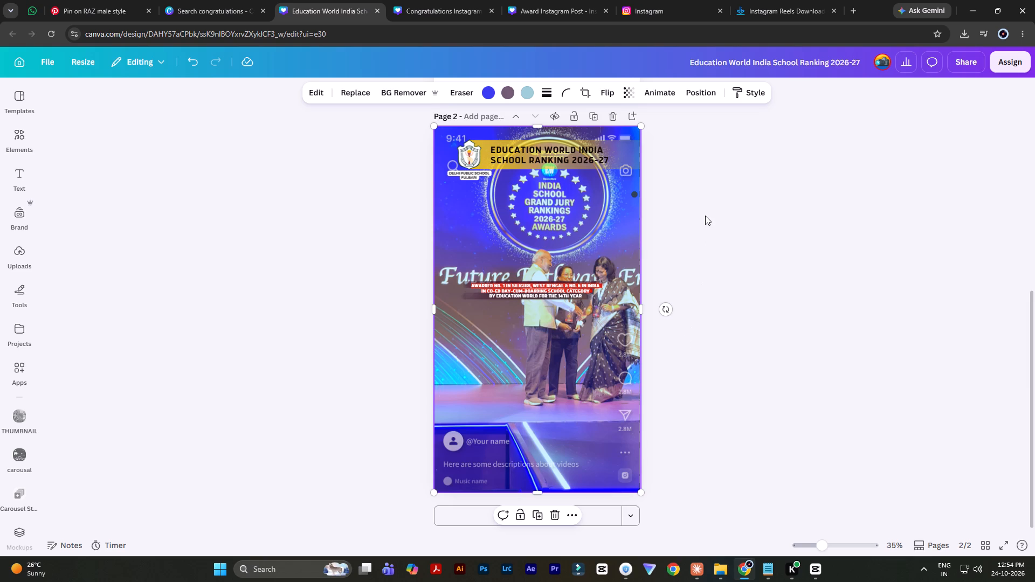
Delete the four-person award photo layer lying beneath the CapCut screenshot on page 2.
double_click(705, 211)
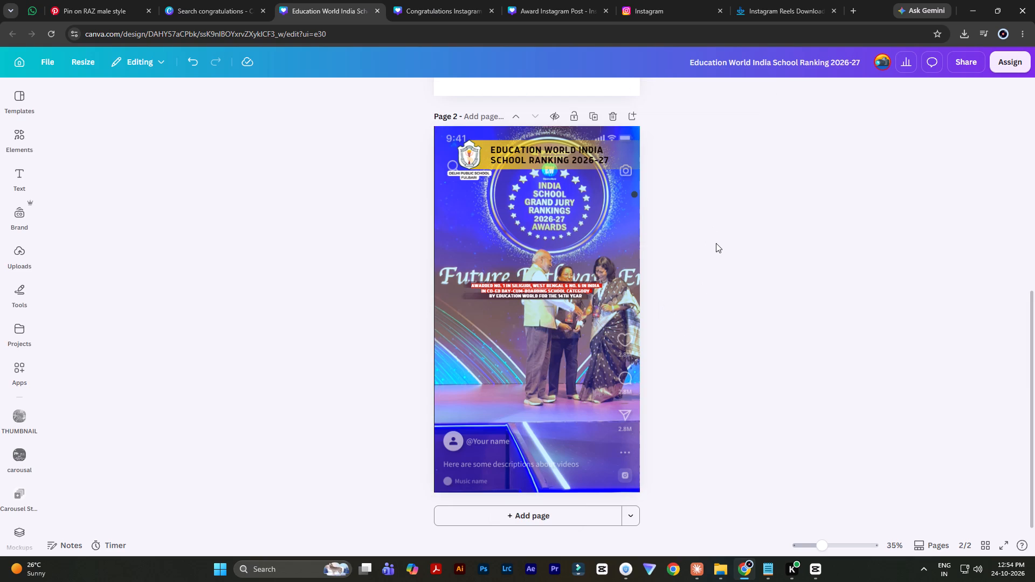
key("alt+1")
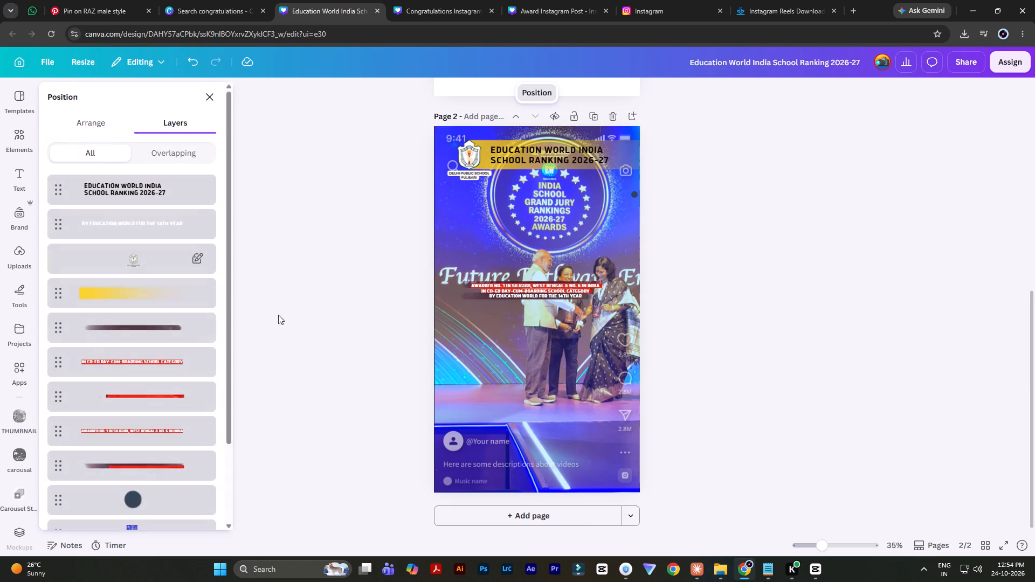
scroll(162, 387, "down", 15)
left_click(147, 470)
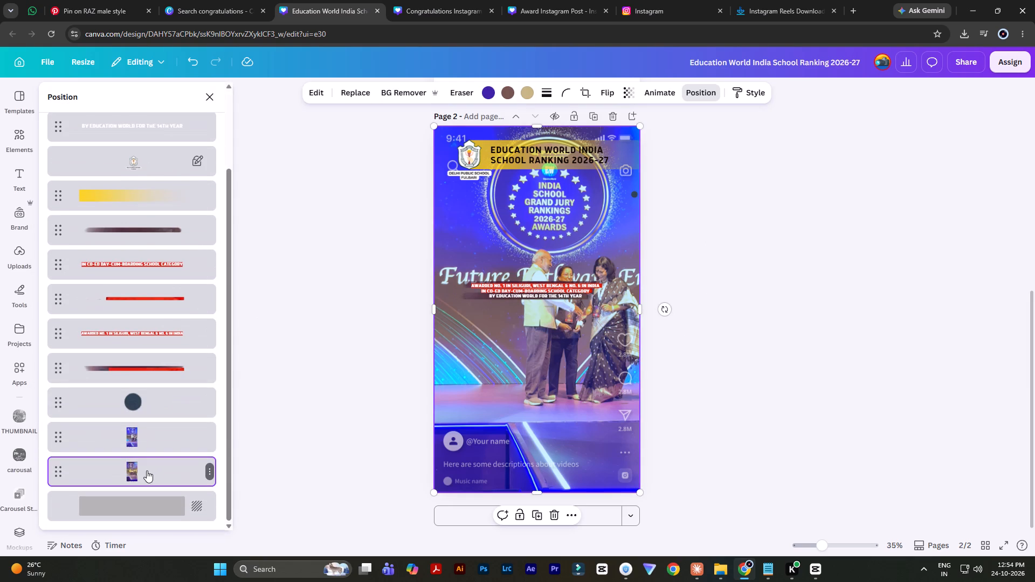
key("Delete")
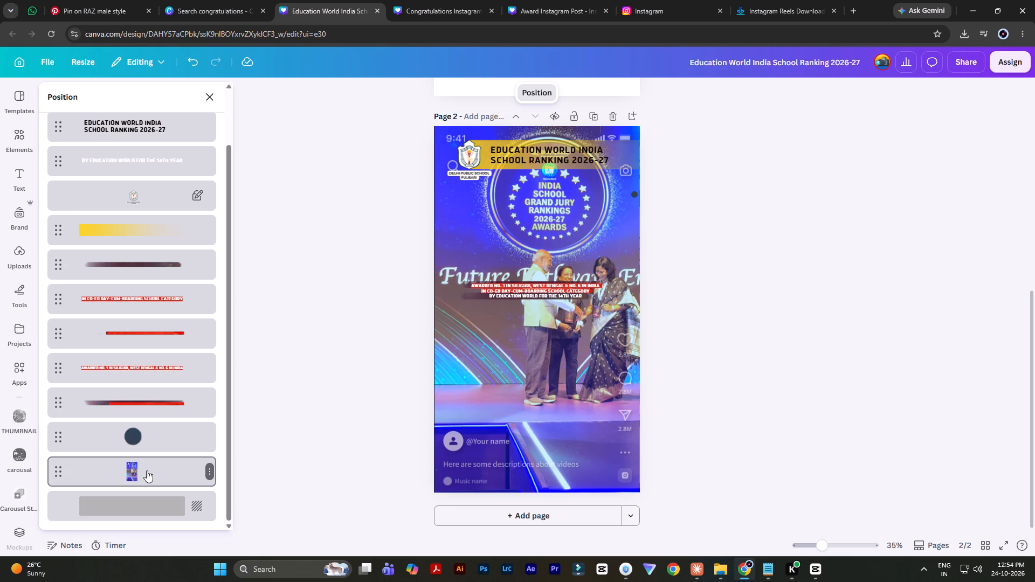
double_click(307, 337)
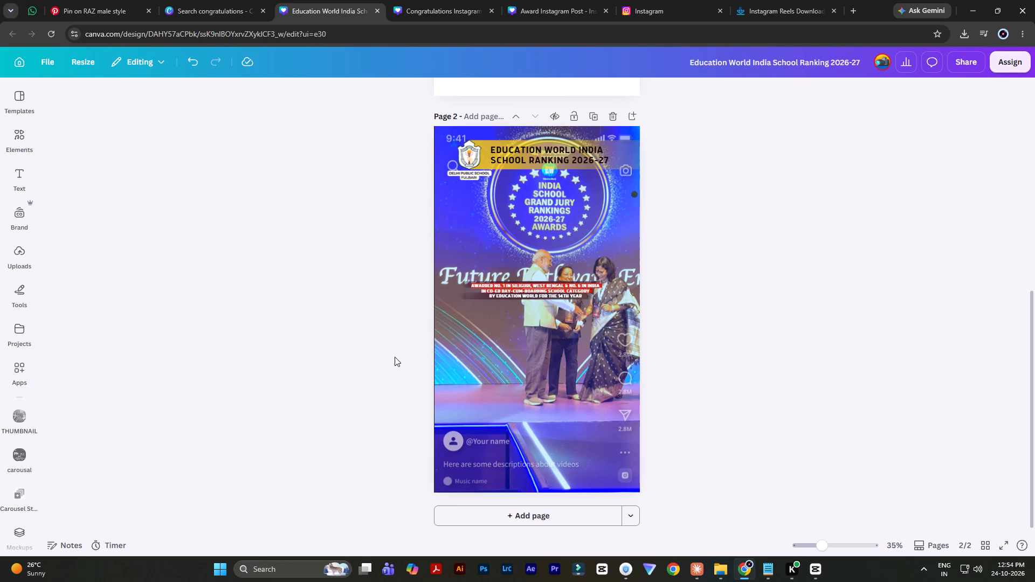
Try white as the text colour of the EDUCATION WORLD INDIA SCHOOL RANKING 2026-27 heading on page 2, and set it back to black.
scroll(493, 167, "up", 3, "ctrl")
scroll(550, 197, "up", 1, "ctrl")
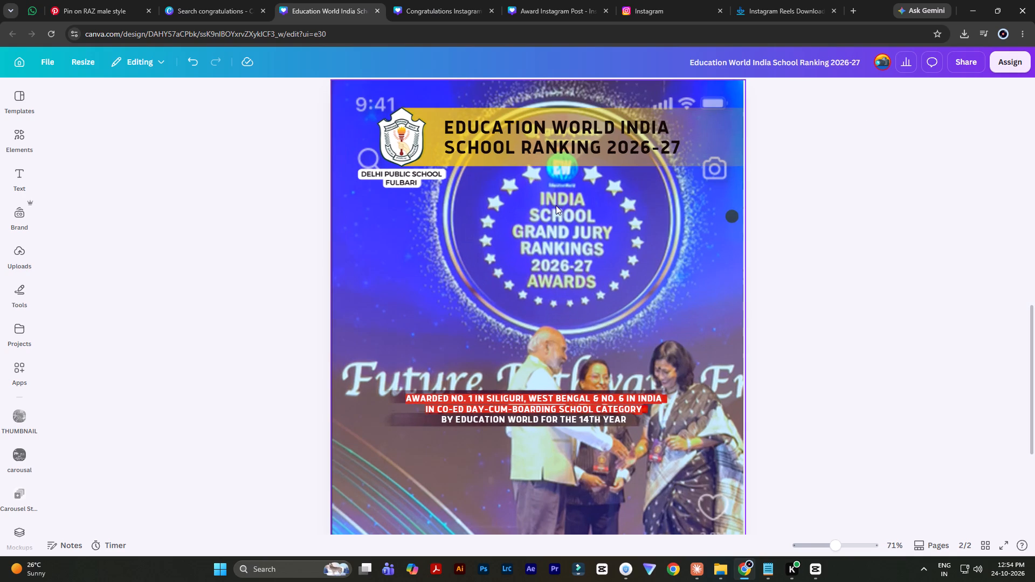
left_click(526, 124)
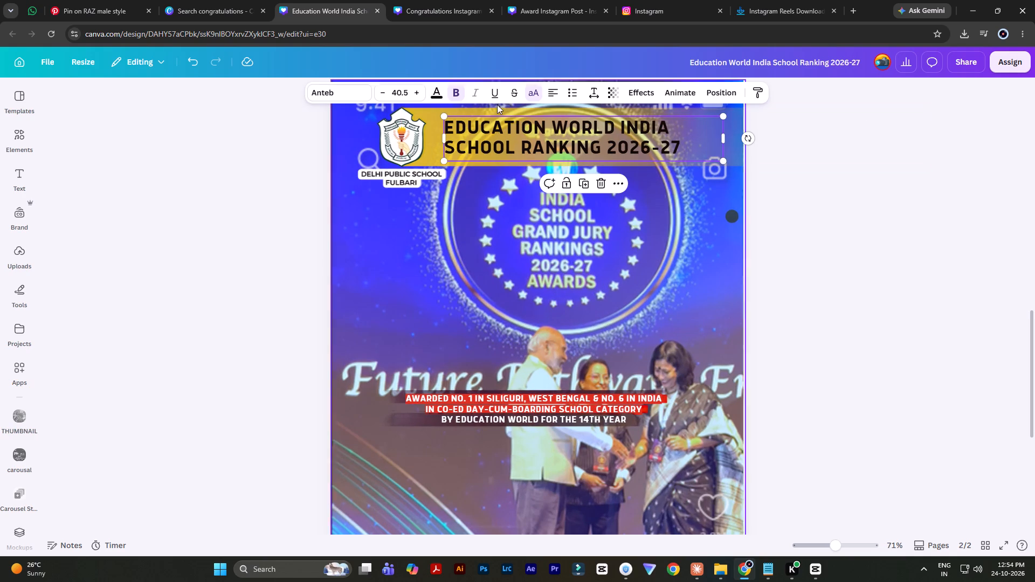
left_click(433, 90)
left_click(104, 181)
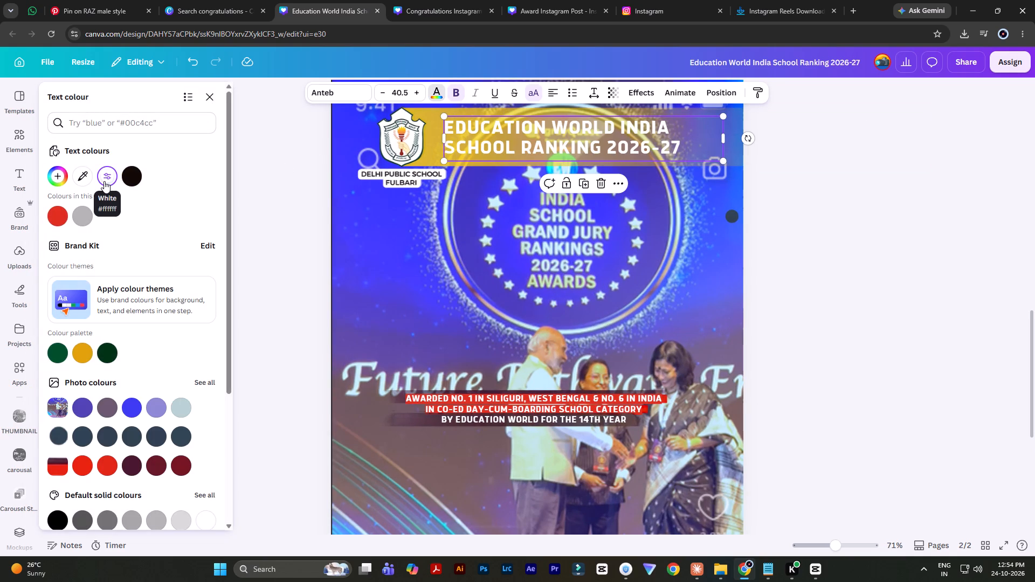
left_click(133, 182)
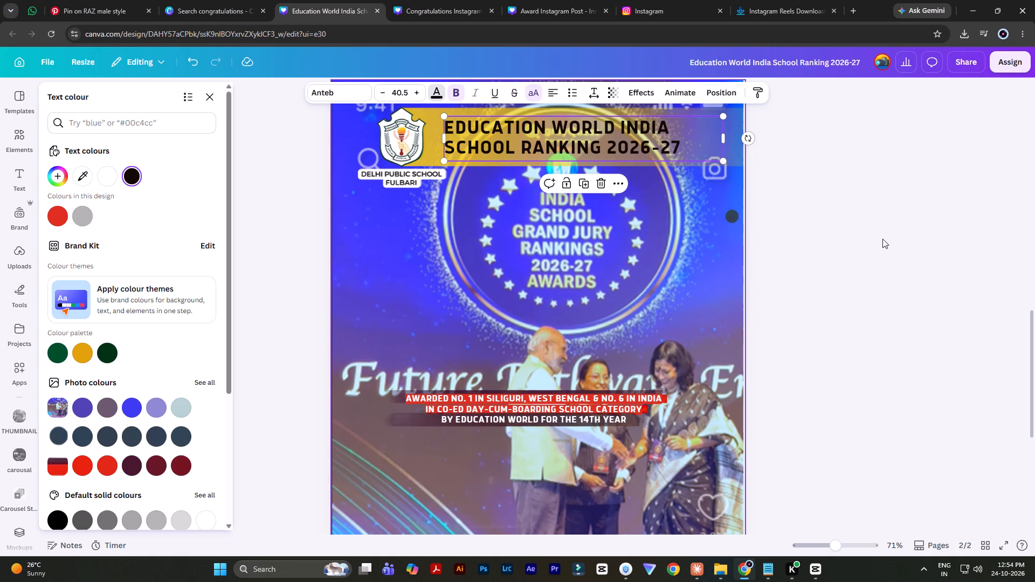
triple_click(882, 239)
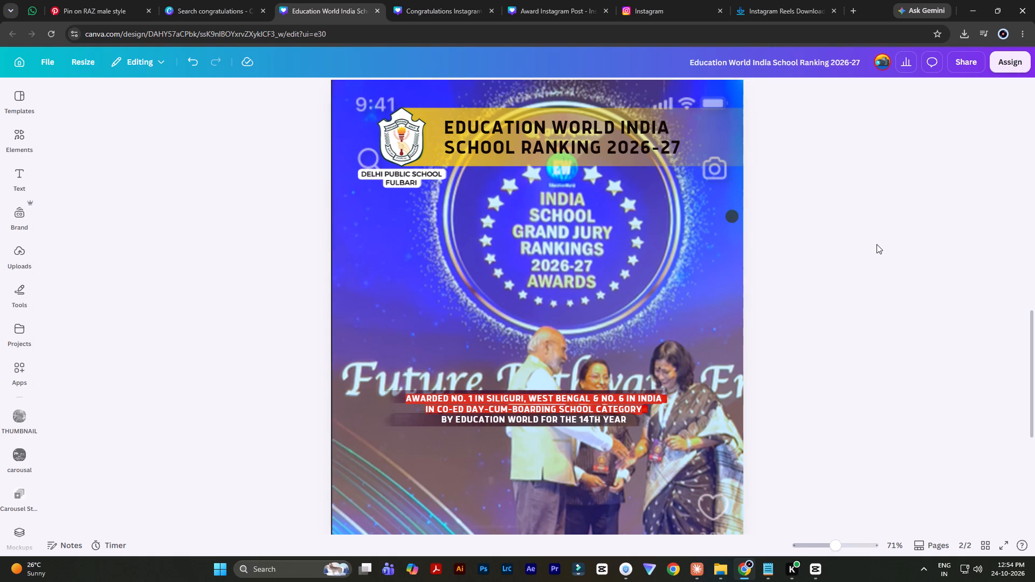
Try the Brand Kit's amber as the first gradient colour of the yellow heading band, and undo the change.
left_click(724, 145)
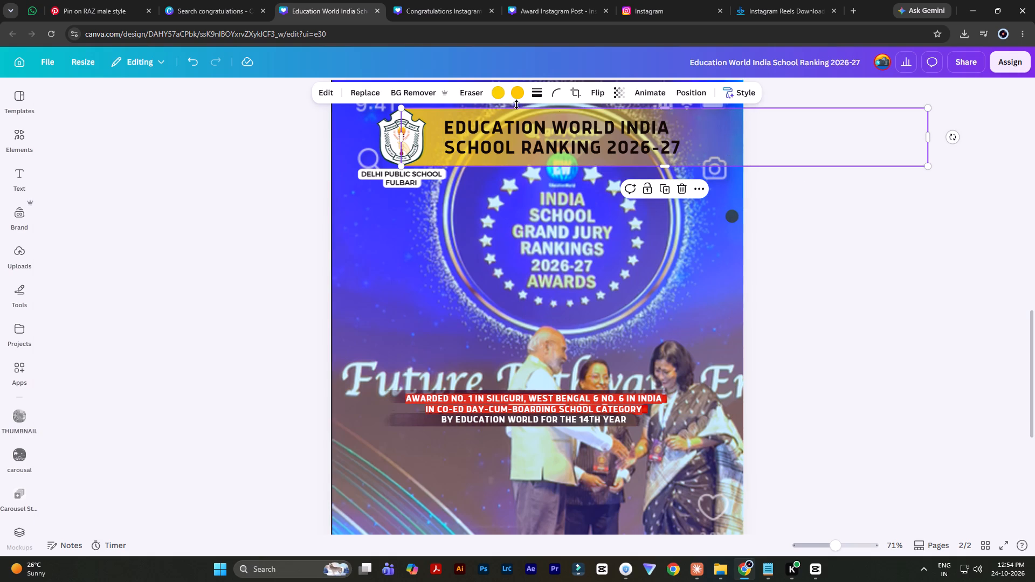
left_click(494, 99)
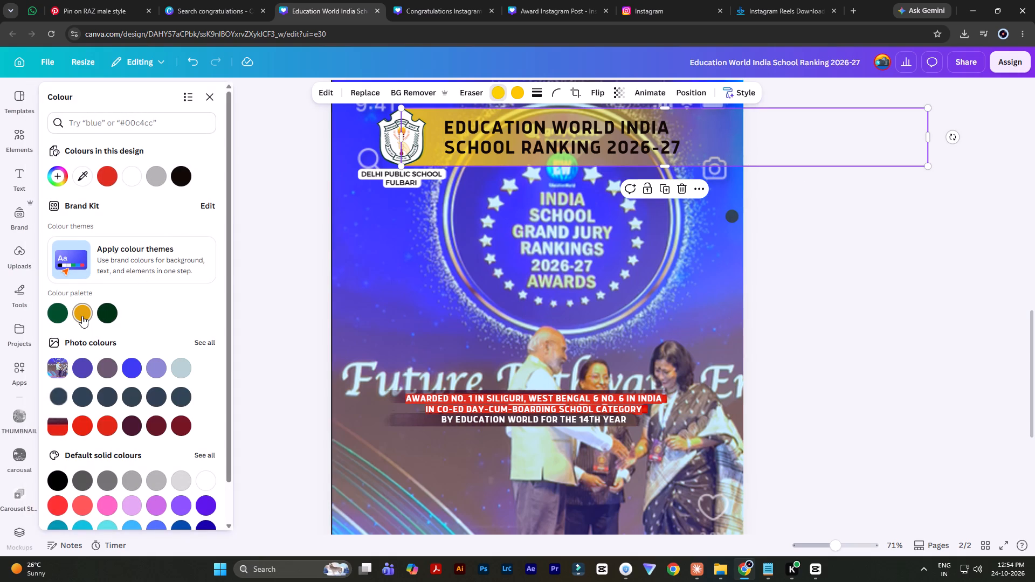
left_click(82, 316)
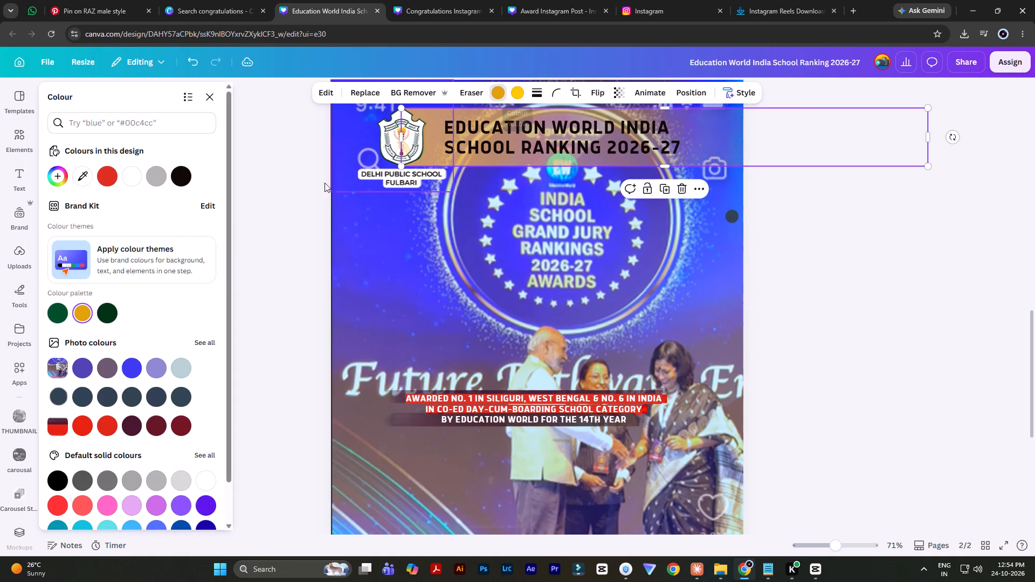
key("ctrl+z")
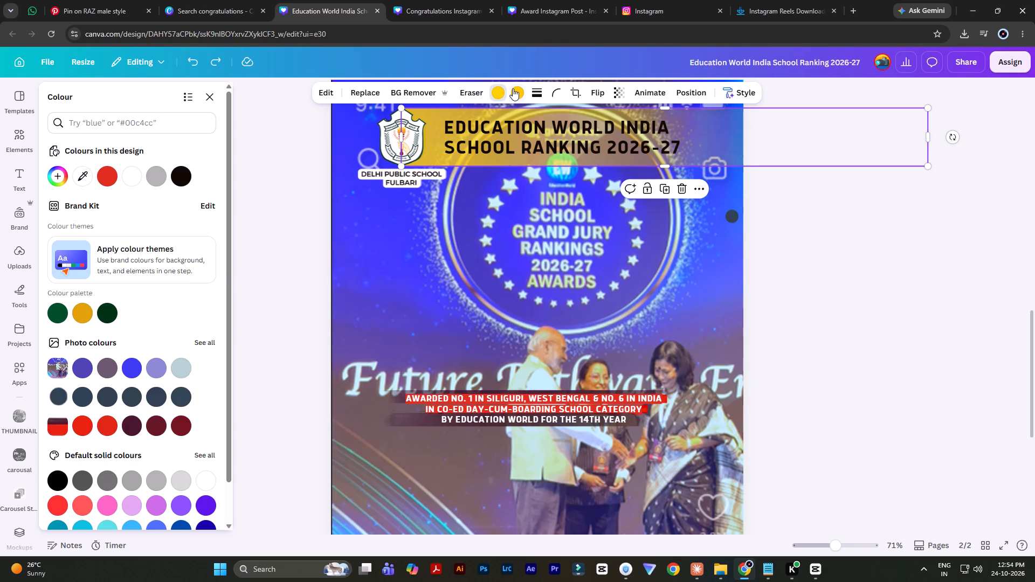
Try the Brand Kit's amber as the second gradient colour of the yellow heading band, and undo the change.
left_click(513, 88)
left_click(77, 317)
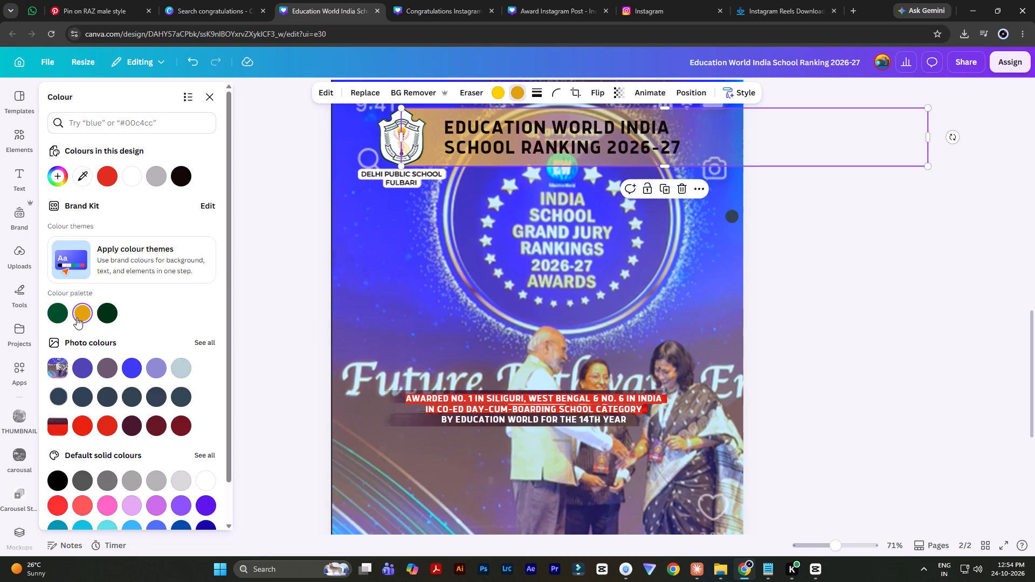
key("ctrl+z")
Adjust the heading band's second gradient colour to the brightest, fully saturated shade of its yellow hue, and deselect the band.
left_click(62, 175)
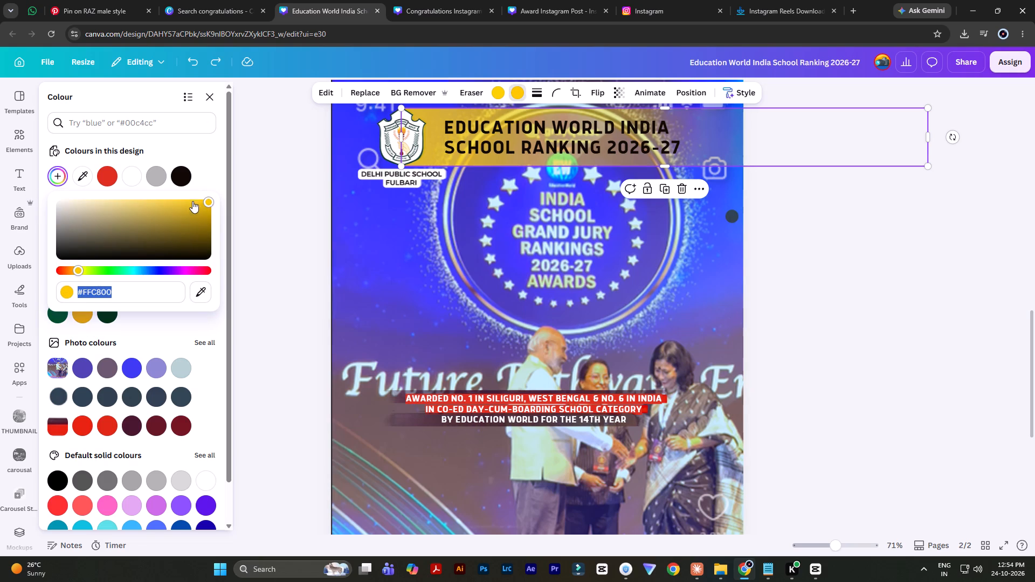
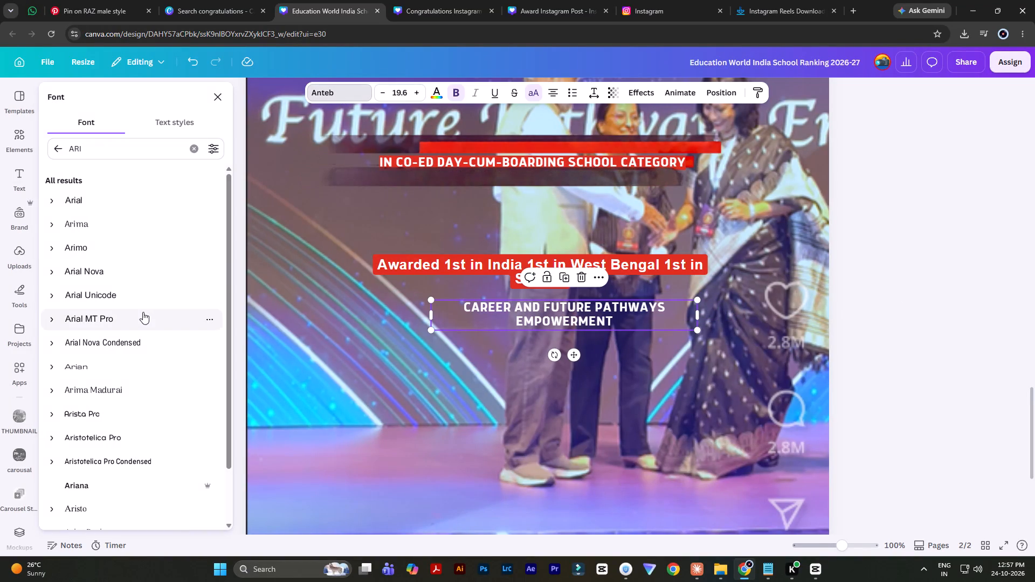
Set the font of the CAREER AND FUTURE PATHWAYS EMPOWERMENT text on page 2 to Arial Regular.
scroll(143, 312, "up", 1)
left_click(52, 200)
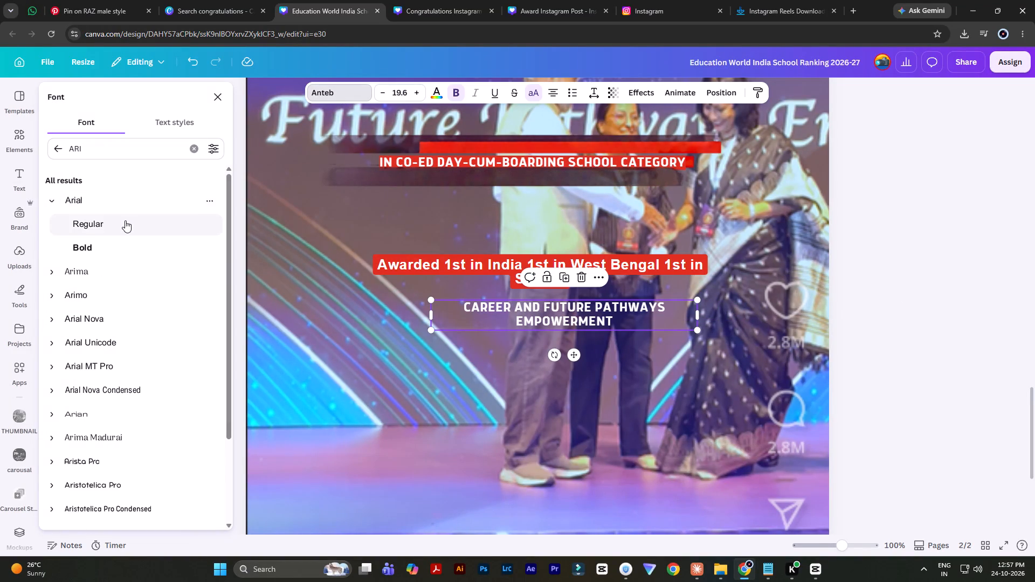
left_click(125, 220)
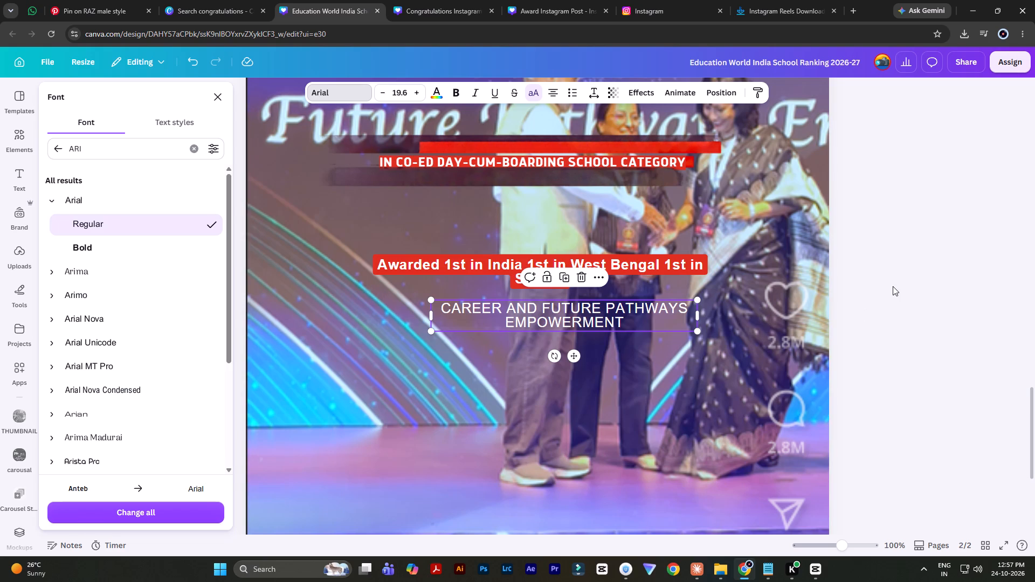
double_click(893, 286)
Move the CAREER AND FUTURE PATHWAYS EMPOWERMENT text slightly up and left, closer beneath the red Awarded 1st in India caption.
left_click(573, 318)
left_click_drag(597, 319, 583, 315)
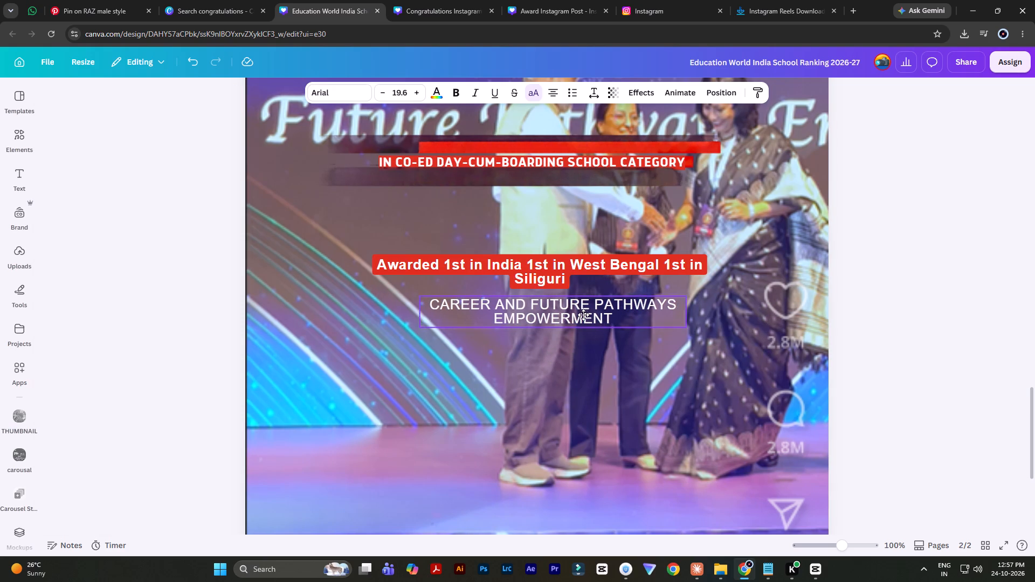
Give the CAREER AND FUTURE PATHWAYS EMPOWERMENT caption a black background effect with spread 39, transparency 62 and reduced roundness.
left_click_drag(583, 315, 571, 312)
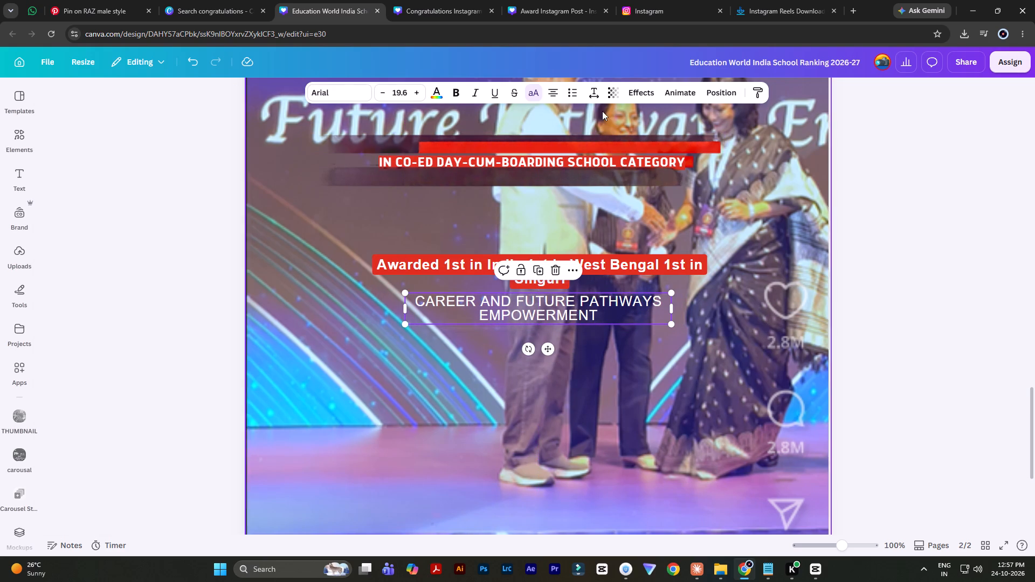
left_click(641, 94)
scroll(113, 320, "up", 4)
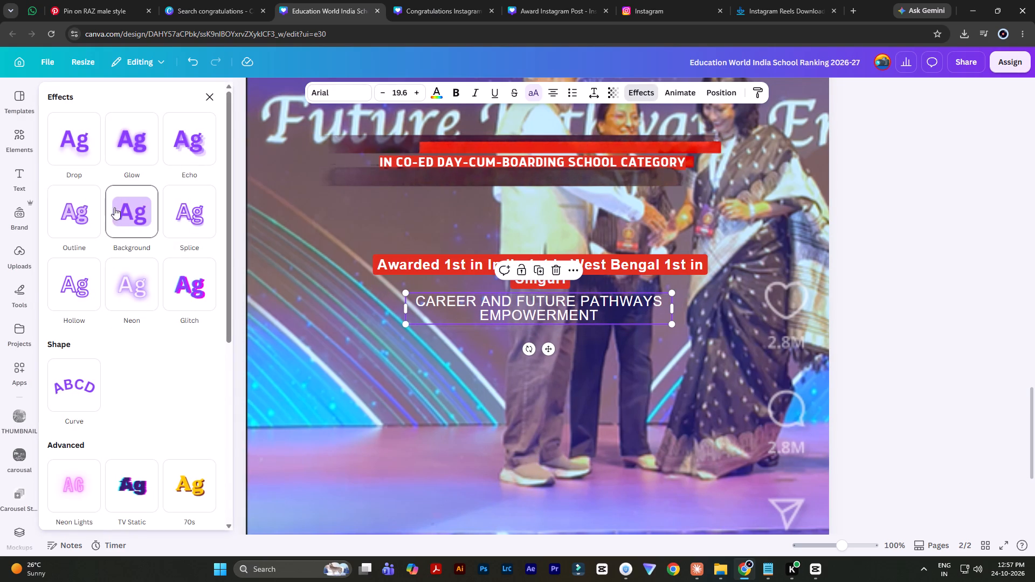
left_click(129, 208)
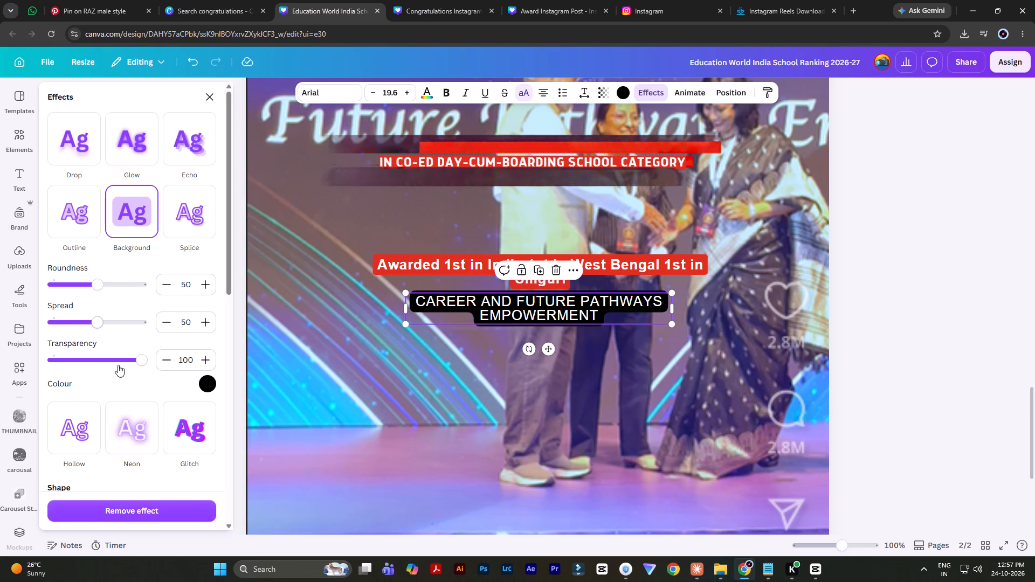
left_click_drag(140, 358, 96, 358)
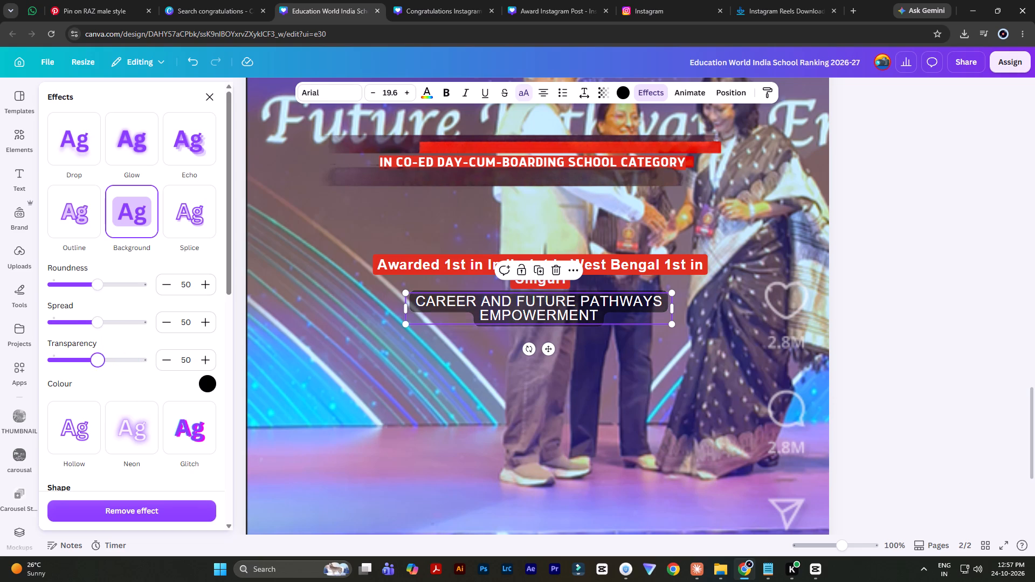
left_click_drag(96, 358, 108, 357)
left_click_drag(99, 322, 90, 323)
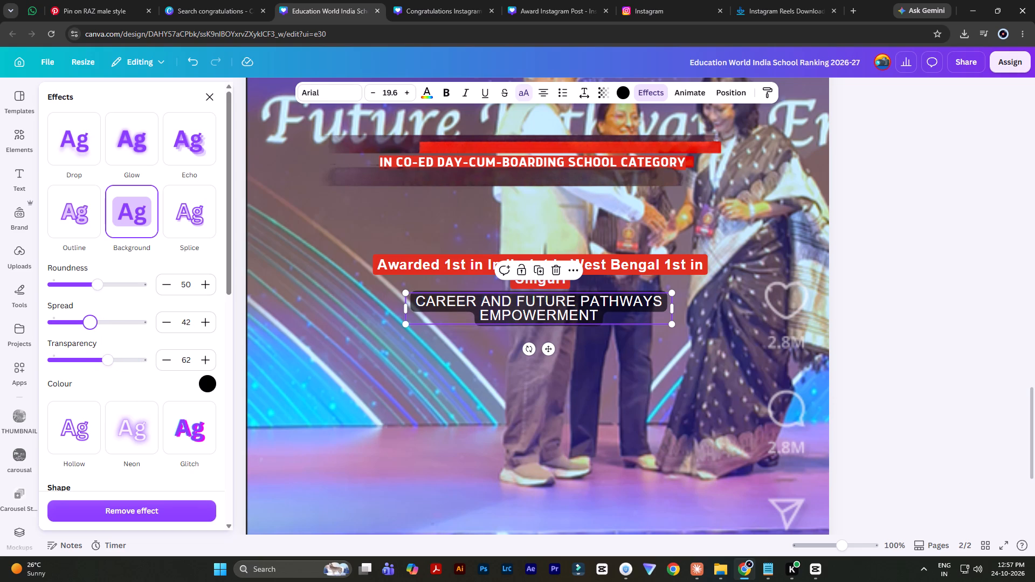
left_click_drag(90, 323, 87, 324)
left_click_drag(95, 287, 93, 287)
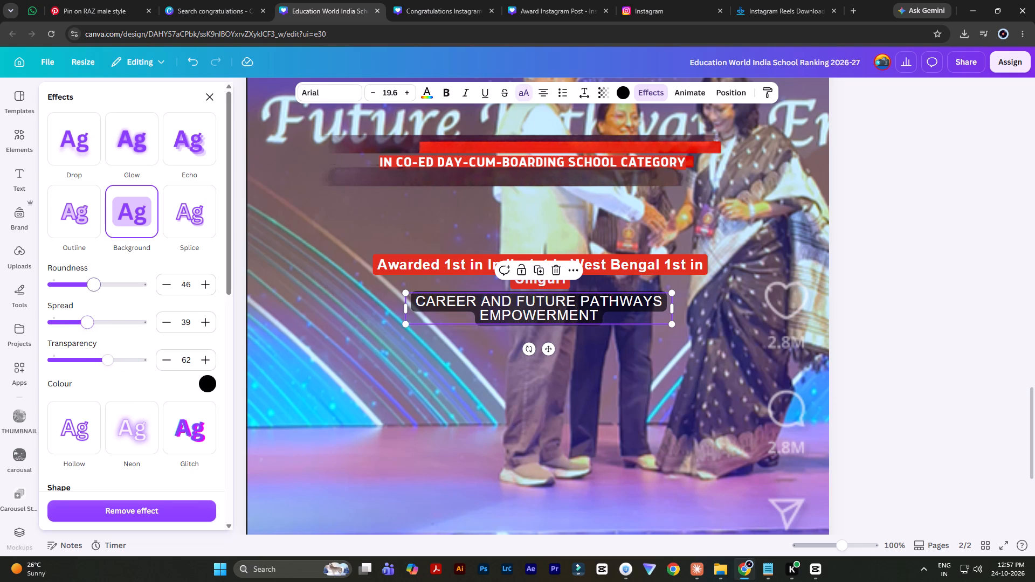
left_click_drag(93, 287, 71, 289)
double_click(906, 245)
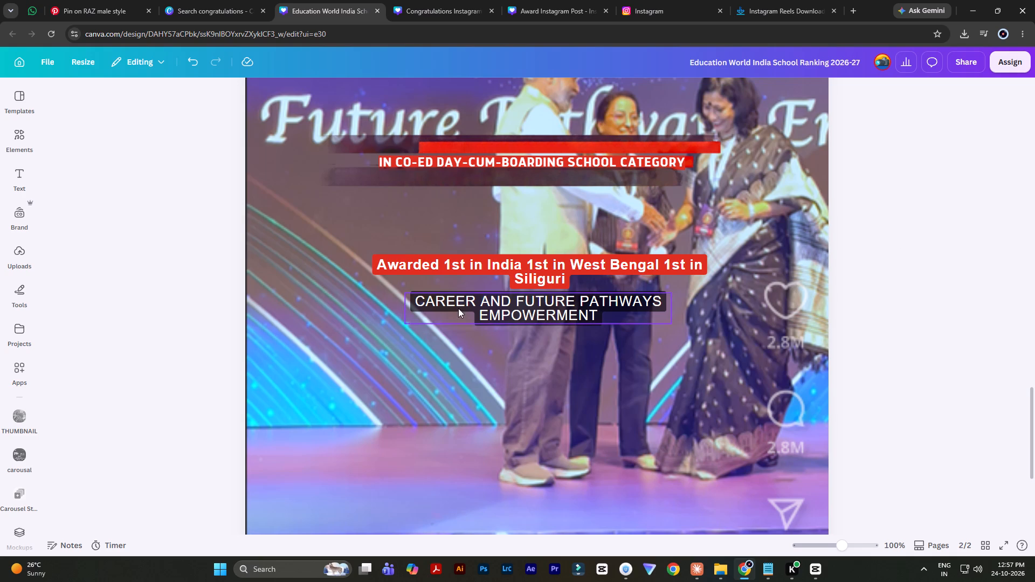
Put the CAREER AND FUTURE PATHWAYS EMPOWERMENT caption on a single line and place it just beneath the red Awarded caption.
double_click(481, 311)
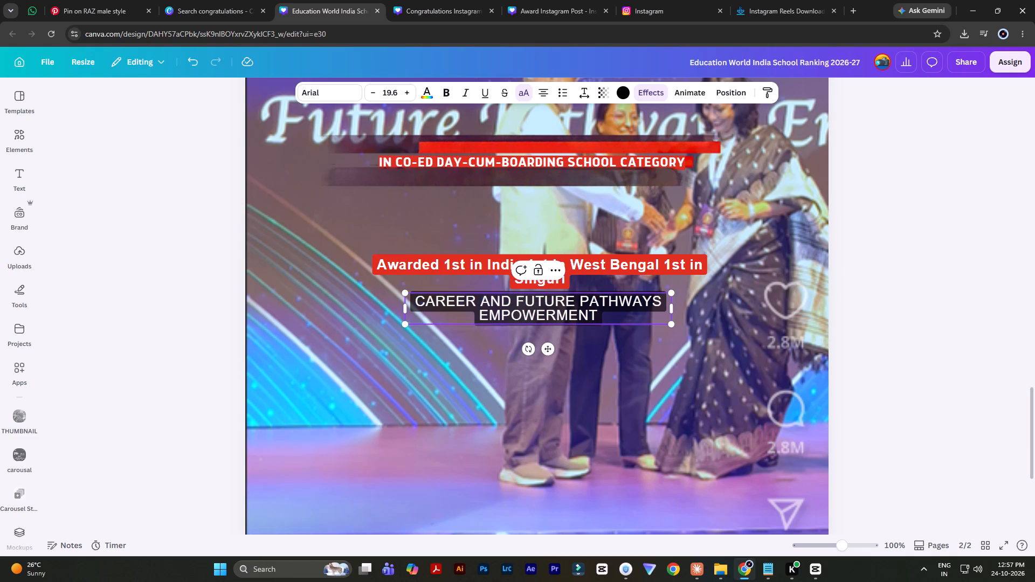
key("BackSpace")
key("space")
key("BackSpace")
key("space")
left_click_drag(676, 310, 720, 309)
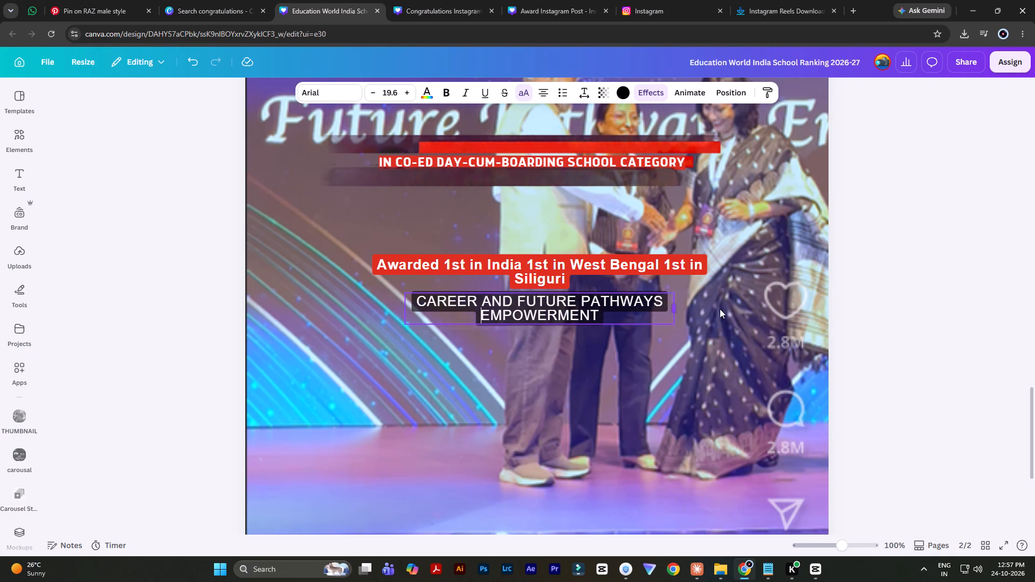
left_click_drag(720, 309, 794, 304)
double_click(905, 277)
left_click_drag(578, 301, 541, 312)
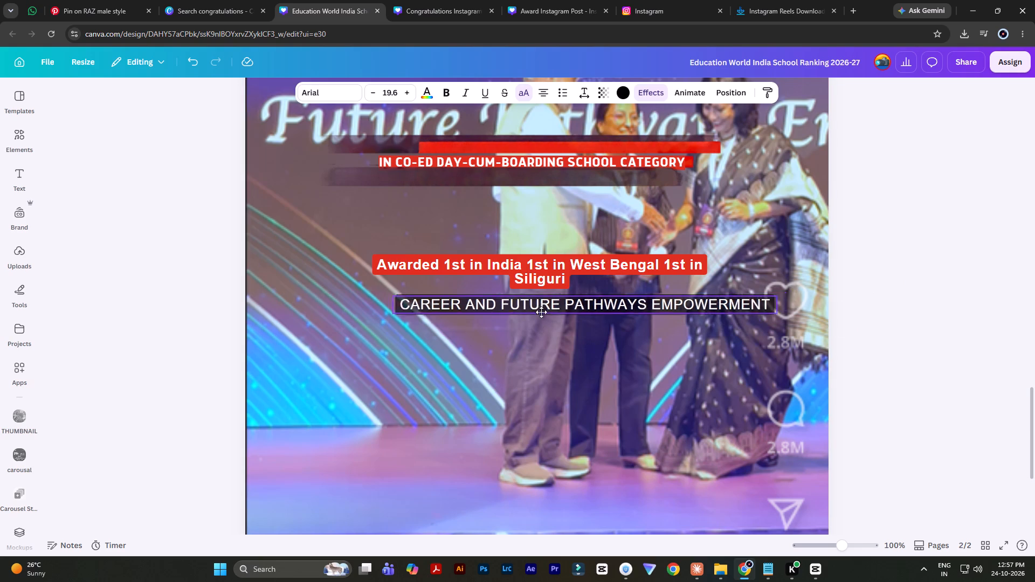
left_click_drag(541, 312, 527, 299)
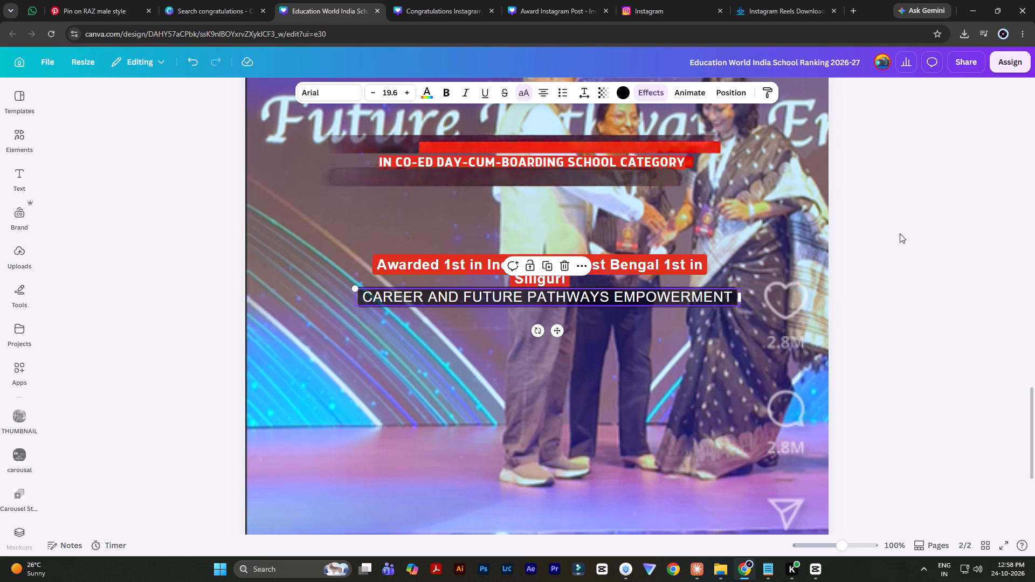
triple_click(900, 233)
Widen the red Awarded 1st in India caption to a single line and set it directly above the black caption.
scroll(900, 244, "down", 2, "ctrl")
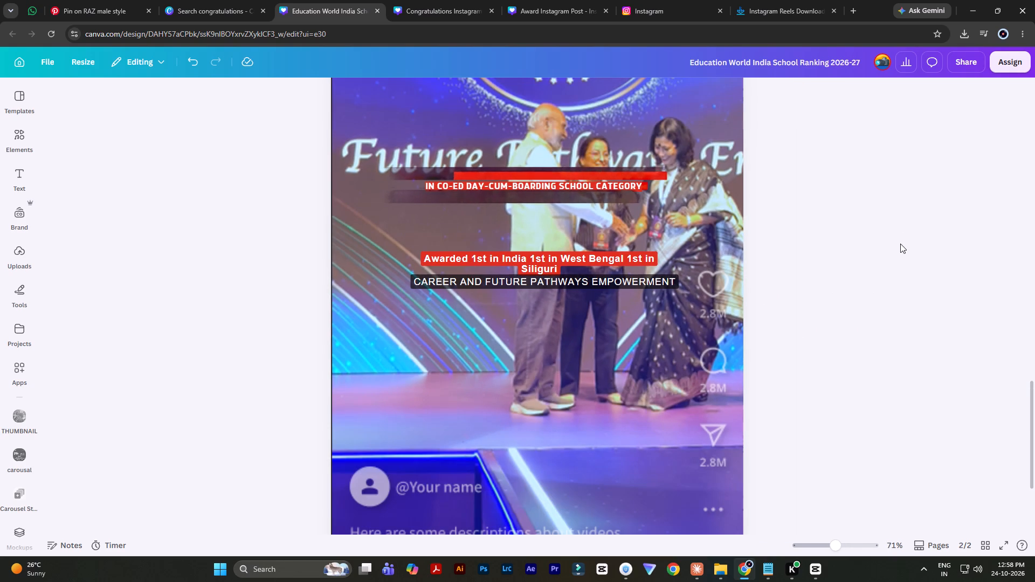
left_click(610, 261)
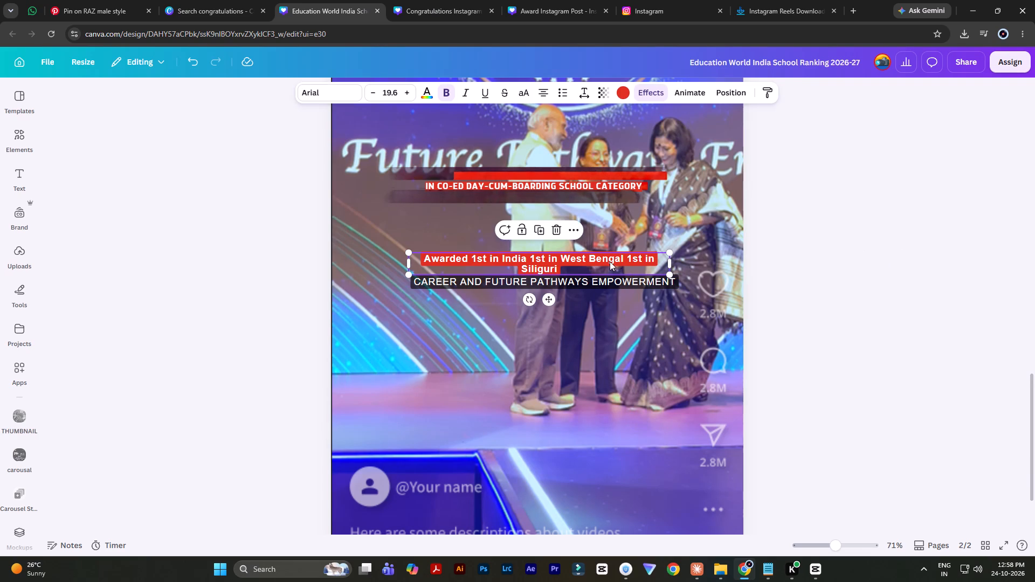
left_click_drag(673, 266, 691, 264)
double_click(807, 251)
left_click_drag(609, 254, 606, 261)
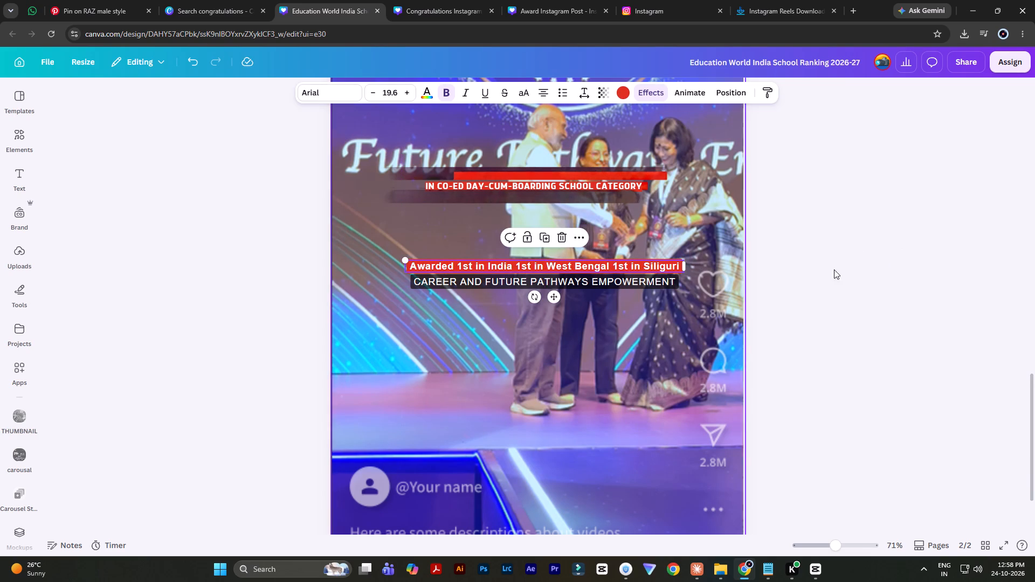
double_click(868, 269)
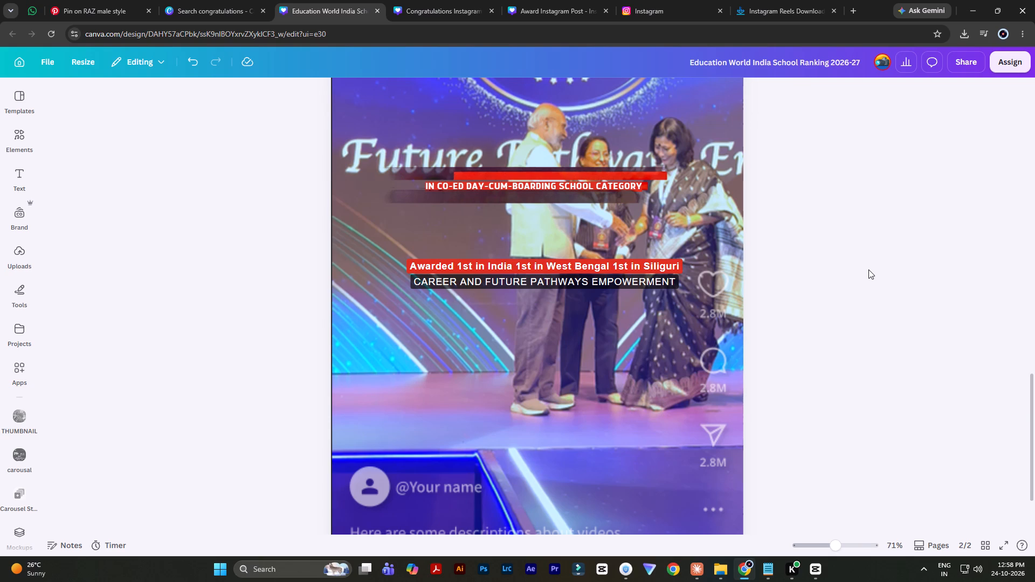
Enlarge the landscape award screenshot on page 1 beyond the page width, framing its three people and bottom caption.
scroll(836, 303, "down", 4, "ctrl")
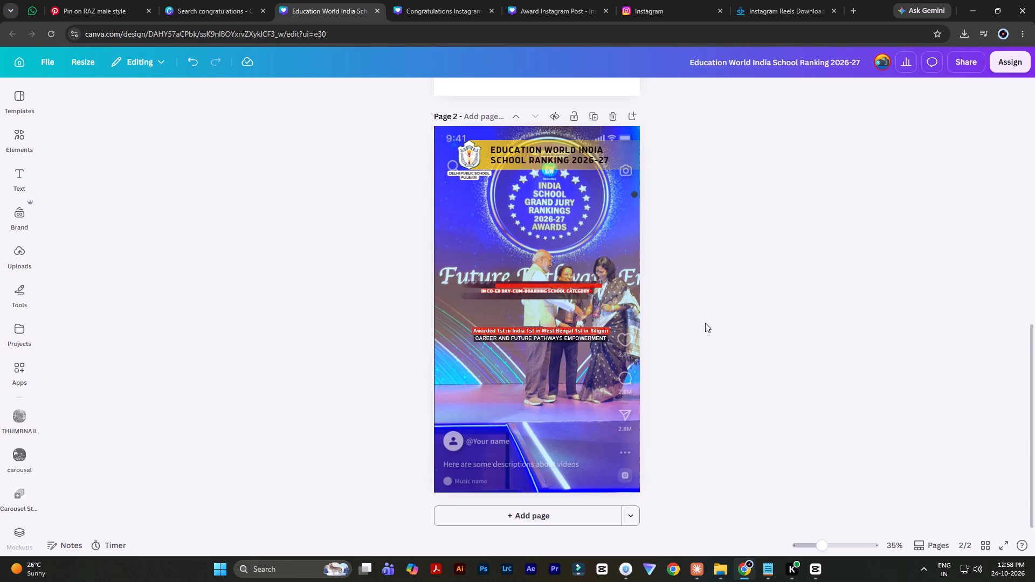
scroll(692, 344, "up", 3, "ctrl")
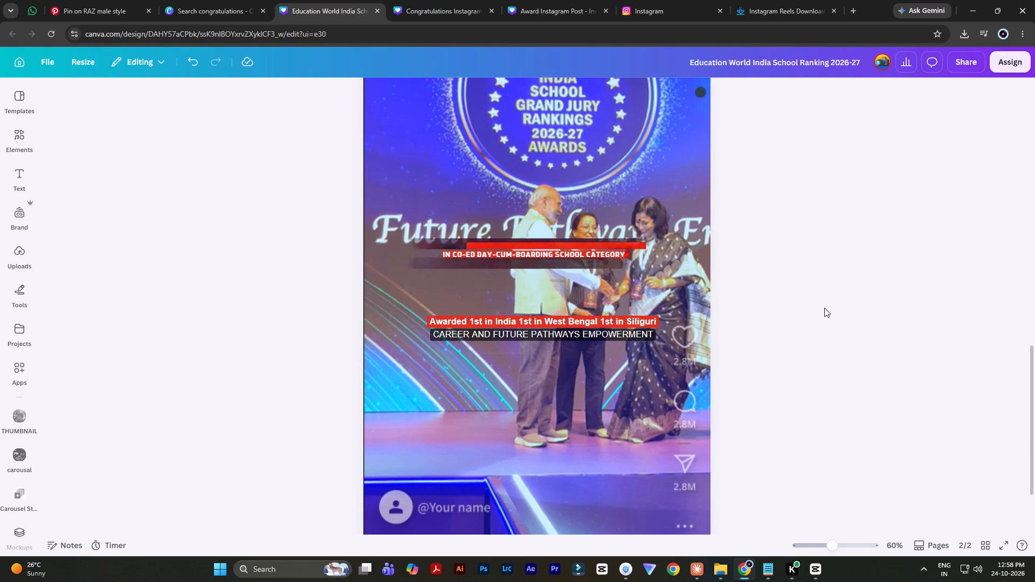
scroll(824, 308, "up", 11)
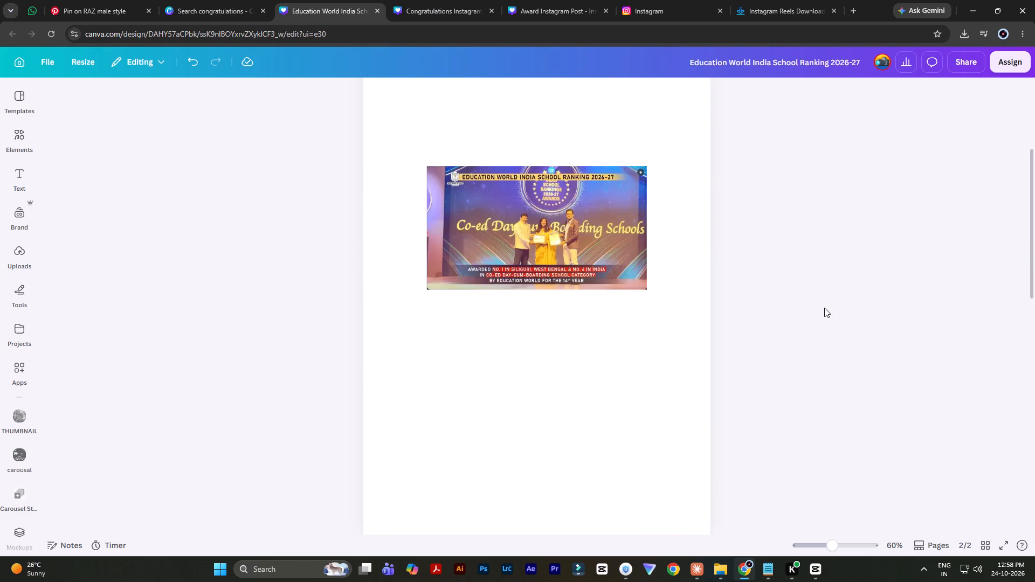
scroll(824, 308, "up", 4)
scroll(822, 307, "down", 5)
left_click(468, 124)
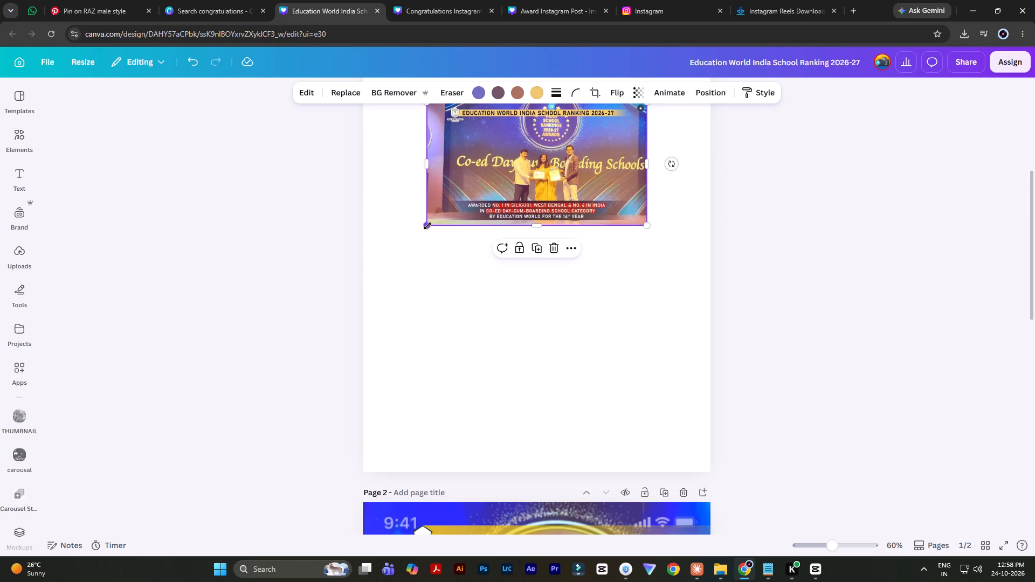
left_click_drag(427, 226, 166, 389)
left_click_drag(446, 311, 577, 308)
triple_click(858, 295)
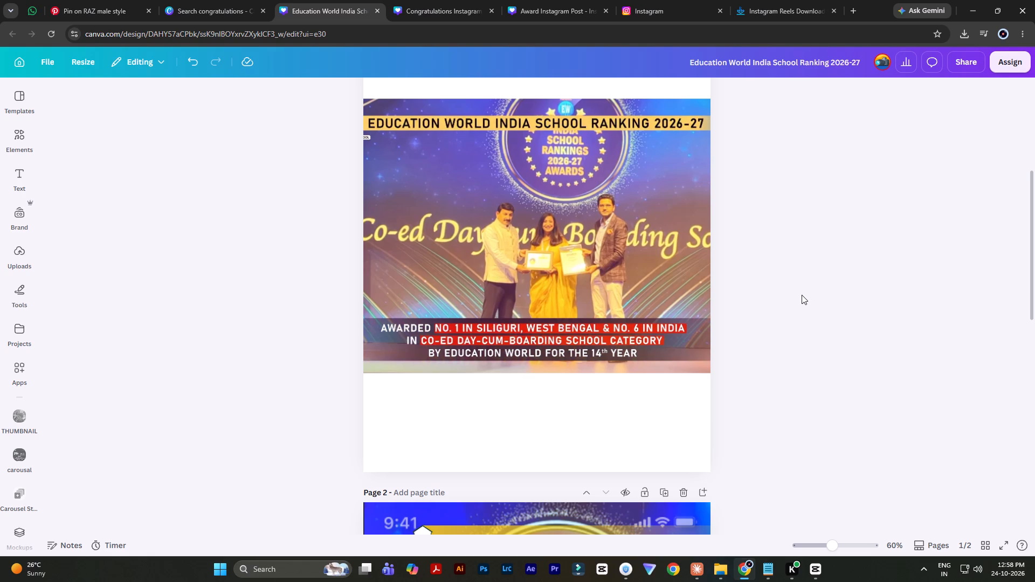
Delete the IN CO-ED DAY-CUM-BOARDING SCHOOL CATEGORY text and the red and dark strips around it on page 2.
scroll(802, 295, "down", 3)
scroll(800, 291, "down", 2, "ctrl")
scroll(800, 291, "down", 2)
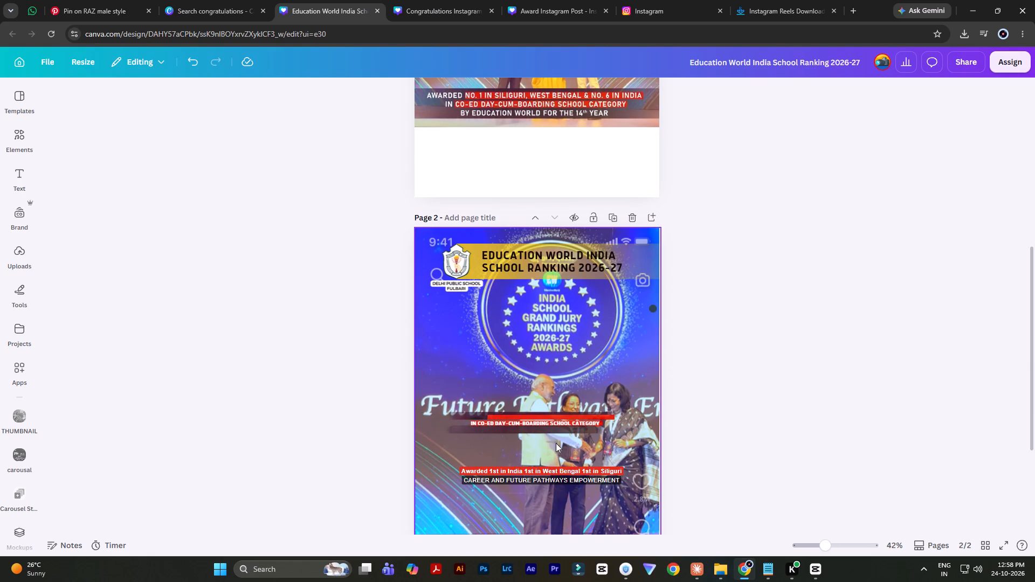
scroll(549, 448, "up", 4, "ctrl")
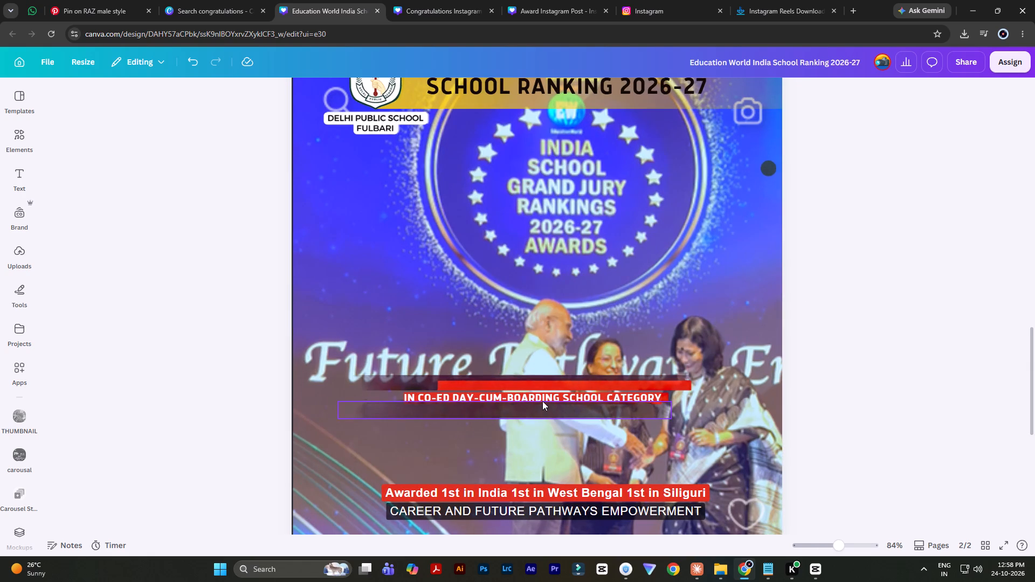
left_click(542, 398)
left_click(547, 369)
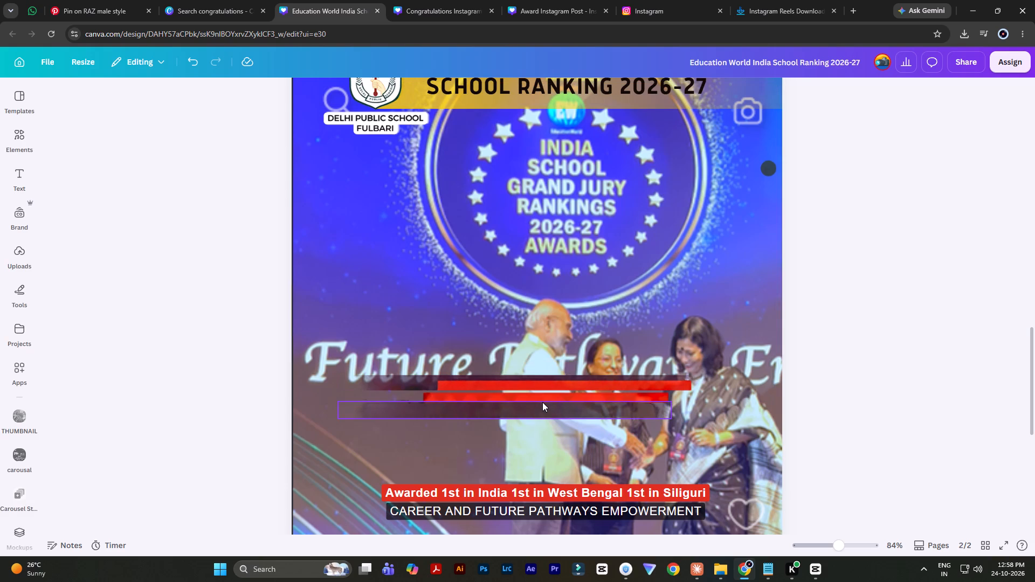
left_click(542, 402)
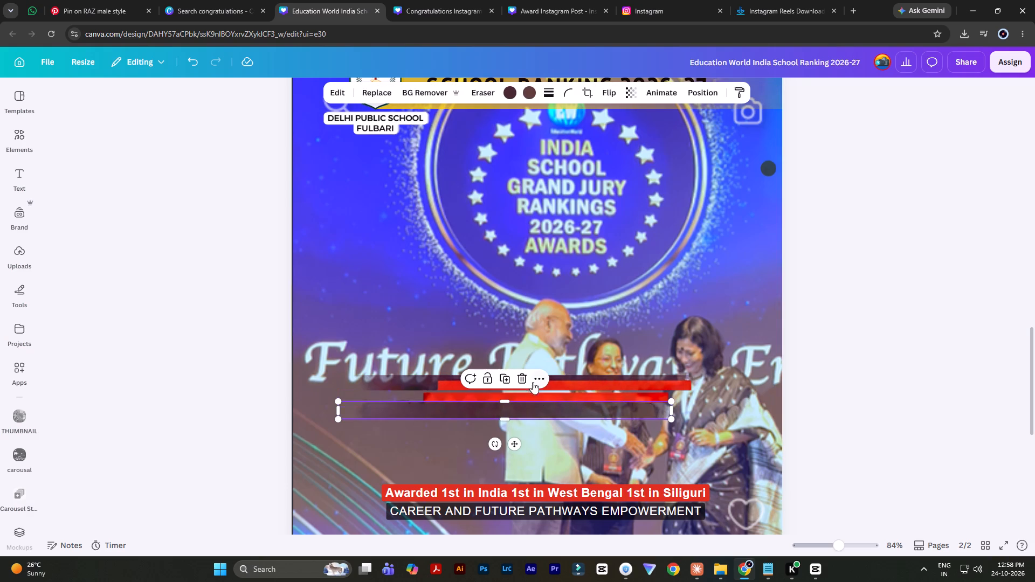
left_click(522, 376)
left_click(527, 390)
left_click(525, 369)
left_click(525, 381)
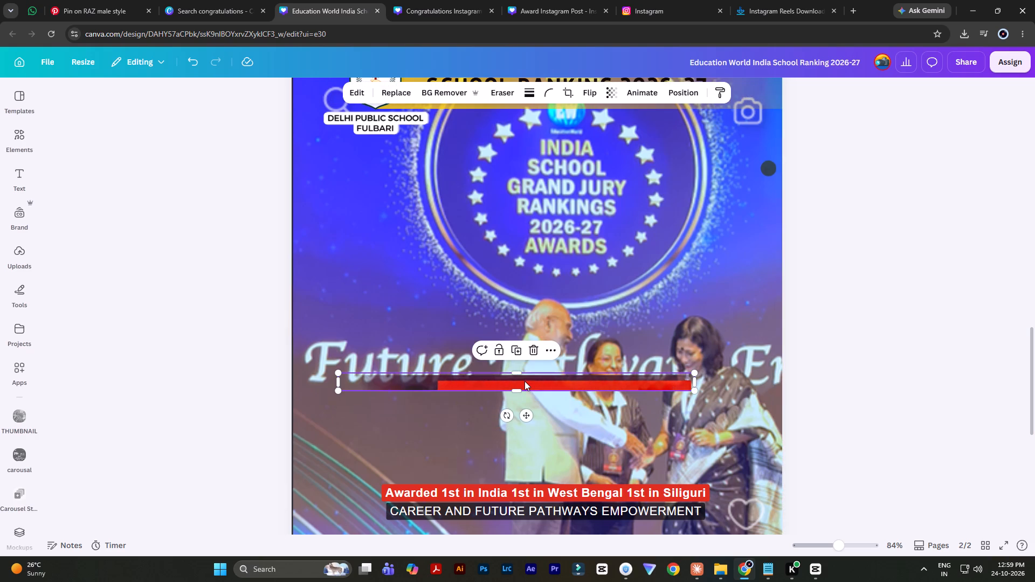
left_click(534, 350)
Add a subheading text box above the red caption on page 2, with bold removed and the font set to Arial Regular.
scroll(812, 359, "down", 1)
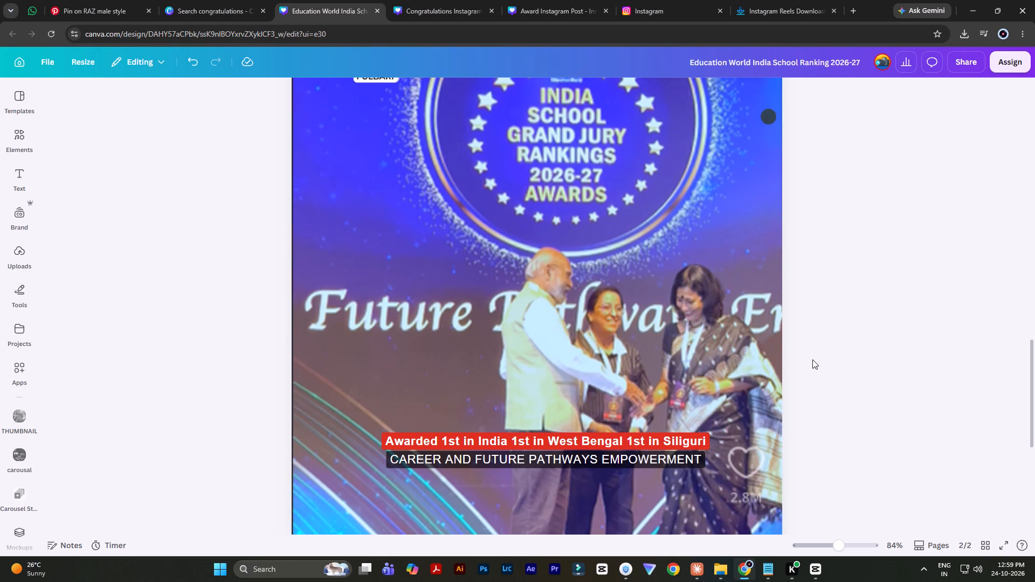
scroll(720, 352, "down", 2, "ctrl")
scroll(687, 369, "up", 2)
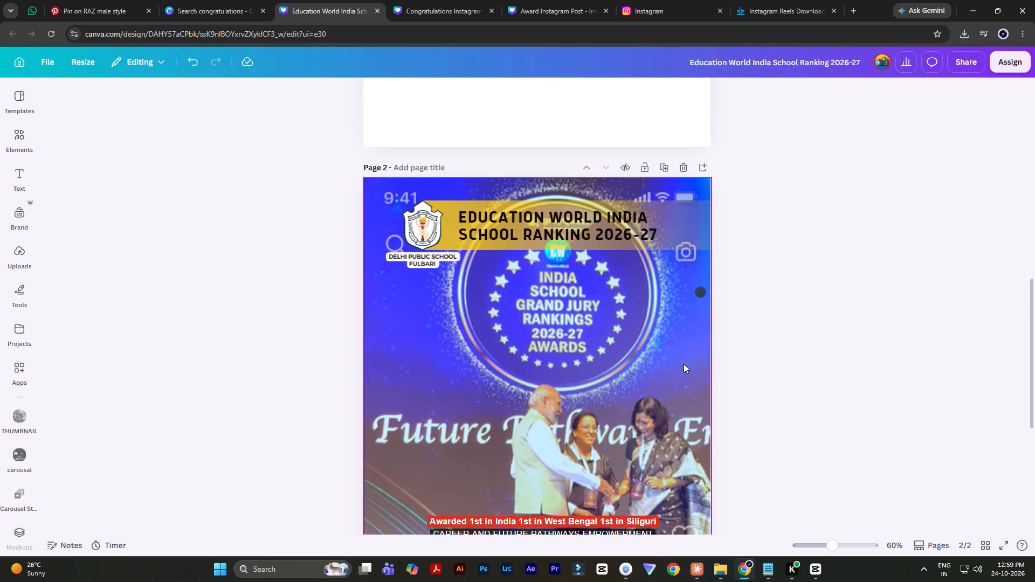
scroll(684, 364, "down", 3)
left_click(19, 177)
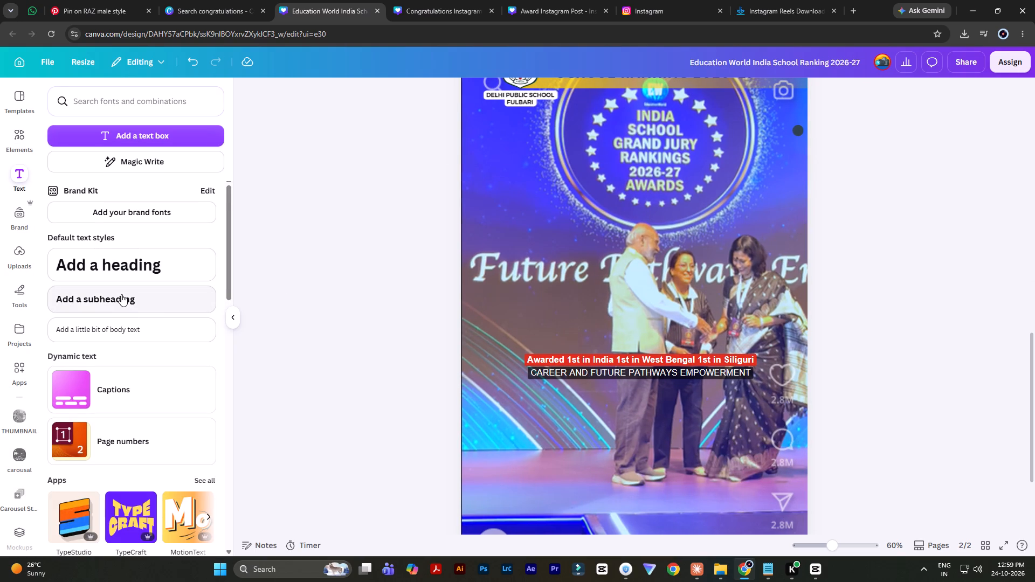
left_click(121, 294)
left_click(882, 189)
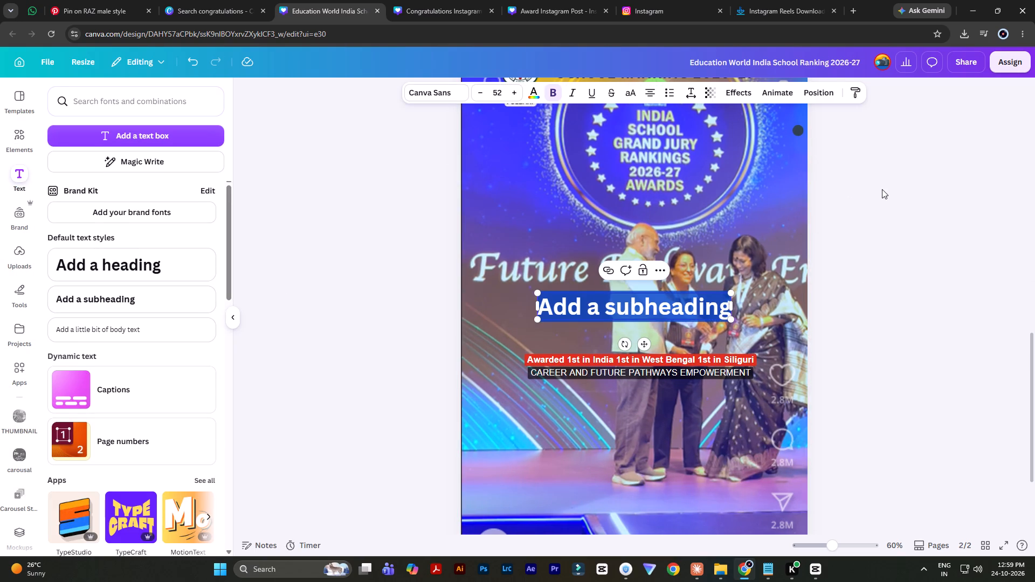
left_click(589, 304)
left_click(548, 94)
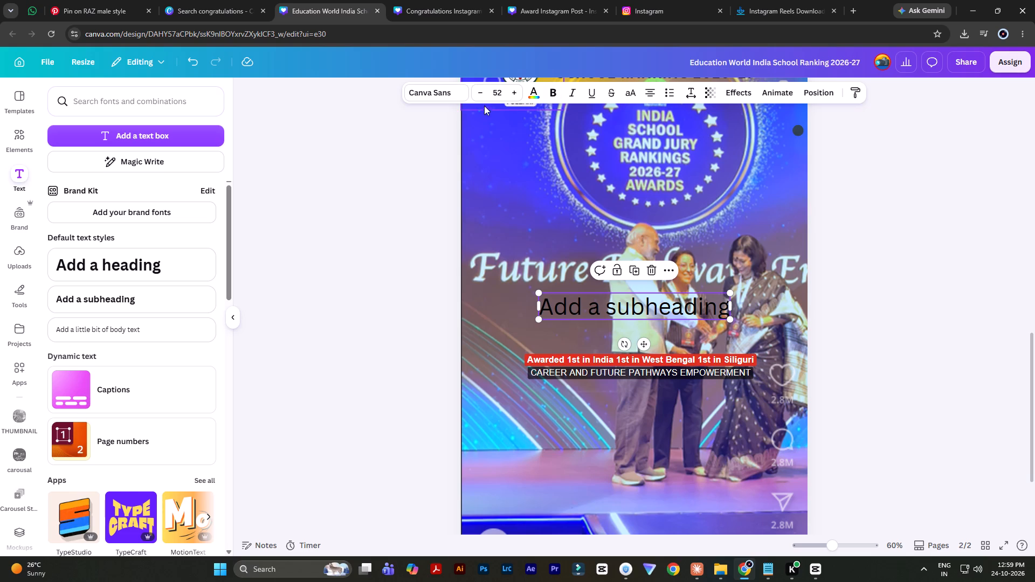
left_click(450, 95)
scroll(150, 281, "up", 1)
left_click(53, 197)
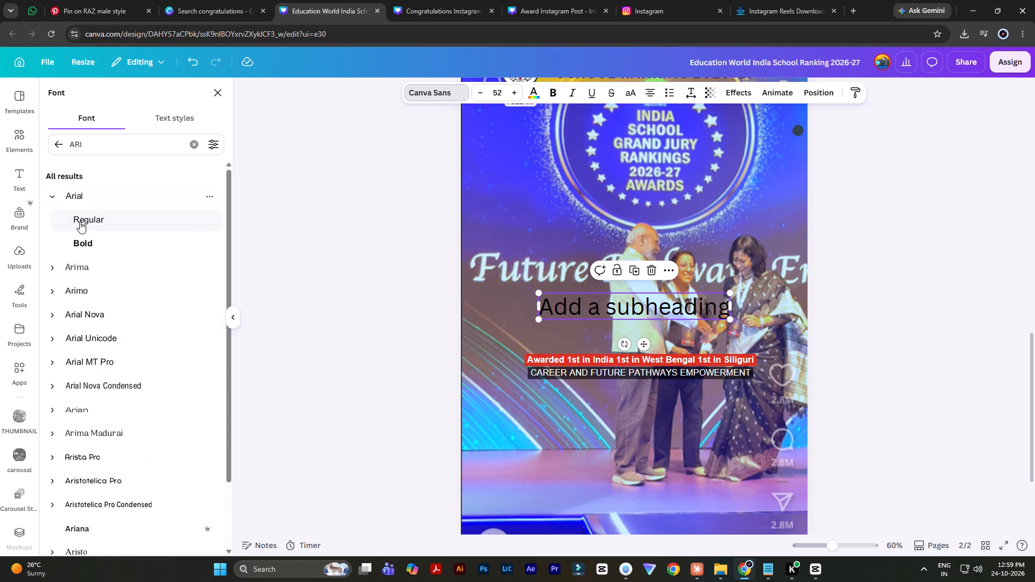
left_click(80, 224)
double_click(882, 267)
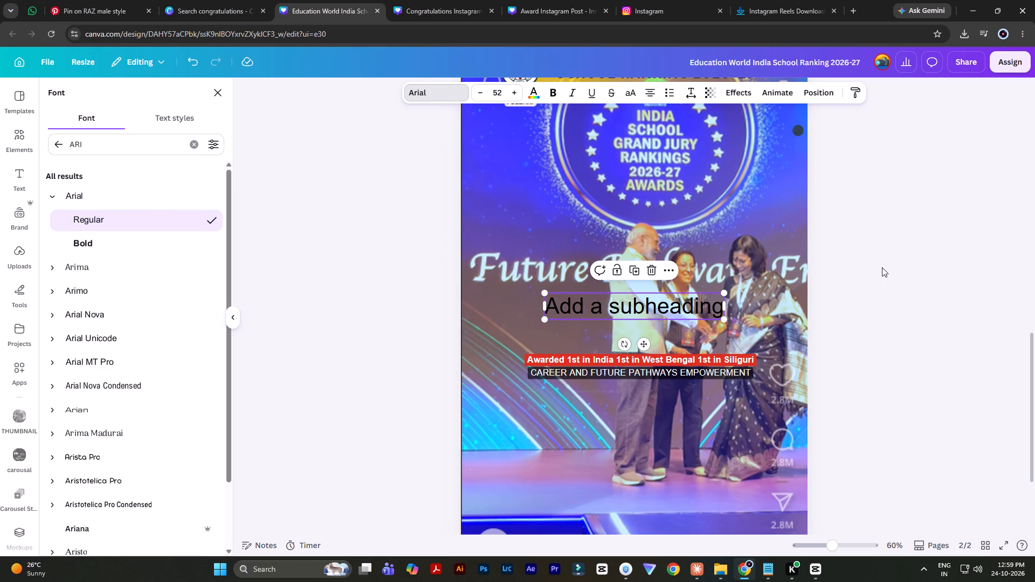
scroll(880, 267, "up", 2)
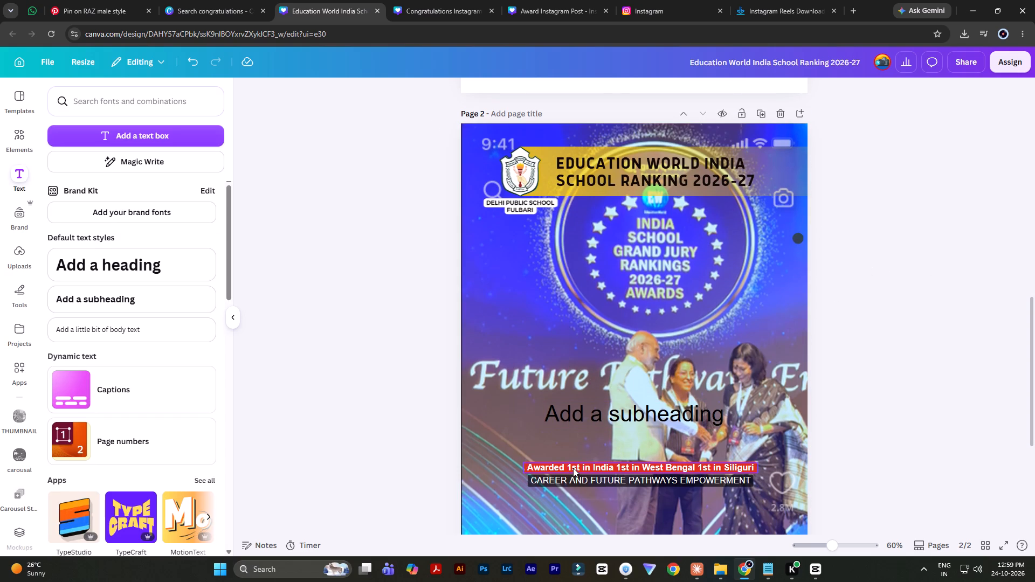
Copy the red caption's text "Awarded 1st in India 1st in West Bengal 1st in Siliguri" into the new subheading text box.
double_click(573, 468)
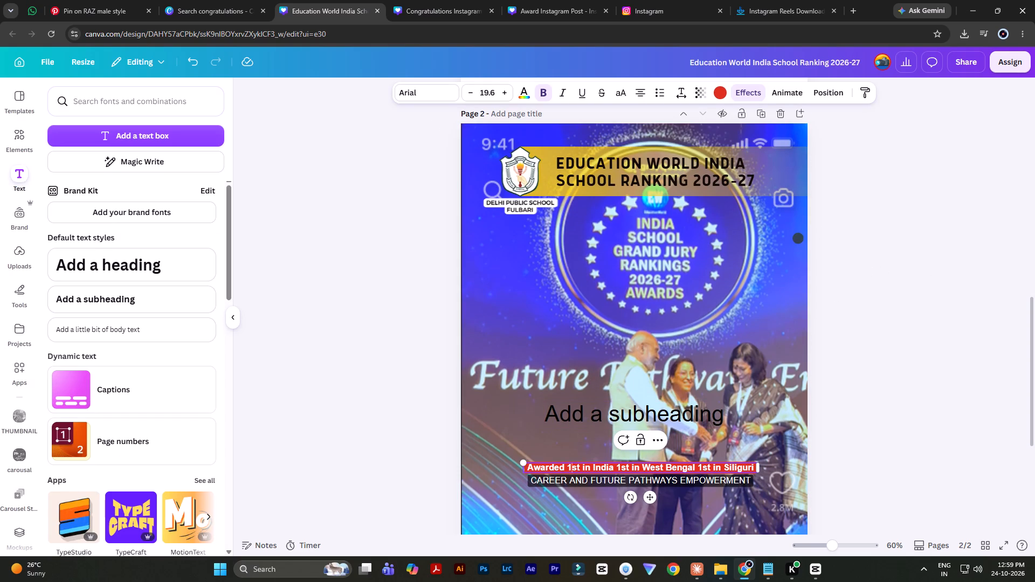
key("ctrl+a")
key("ctrl+c")
left_click(896, 349)
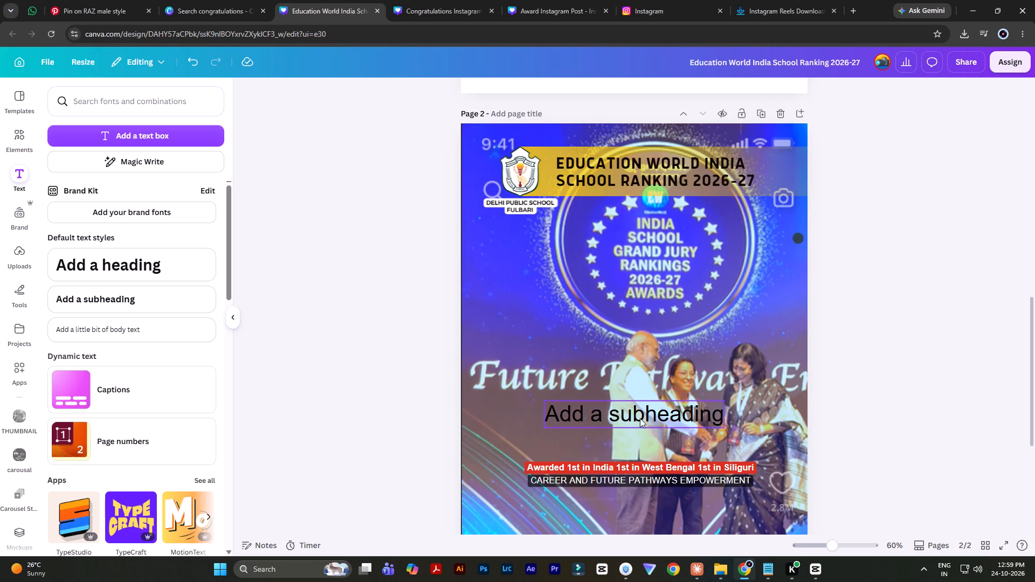
double_click(640, 419)
key("ctrl+v")
left_click(910, 347)
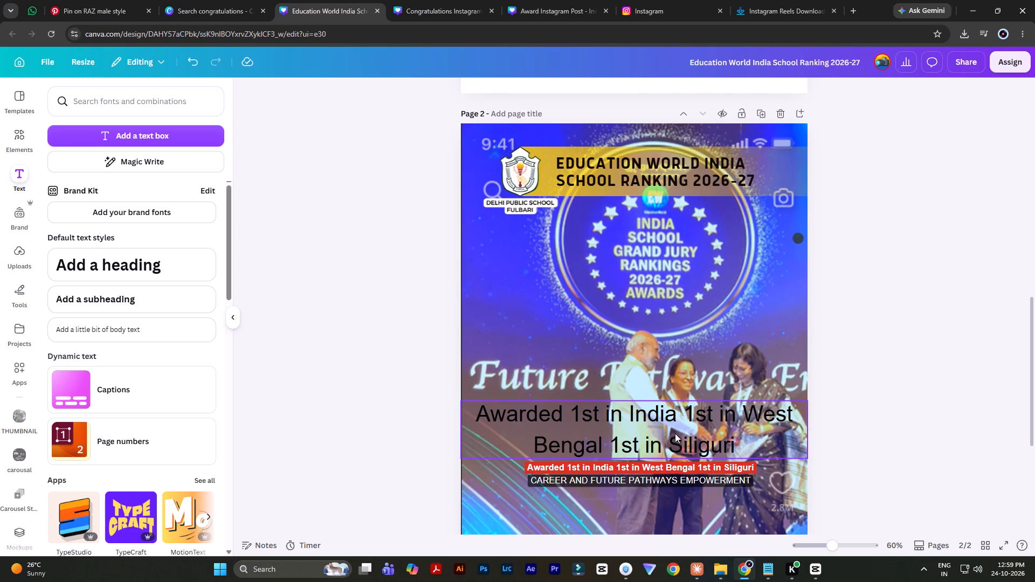
Scale the new Awarded 1st in India text down to font size 25.3 and colour it white.
left_click(672, 434)
left_click_drag(809, 460, 631, 429)
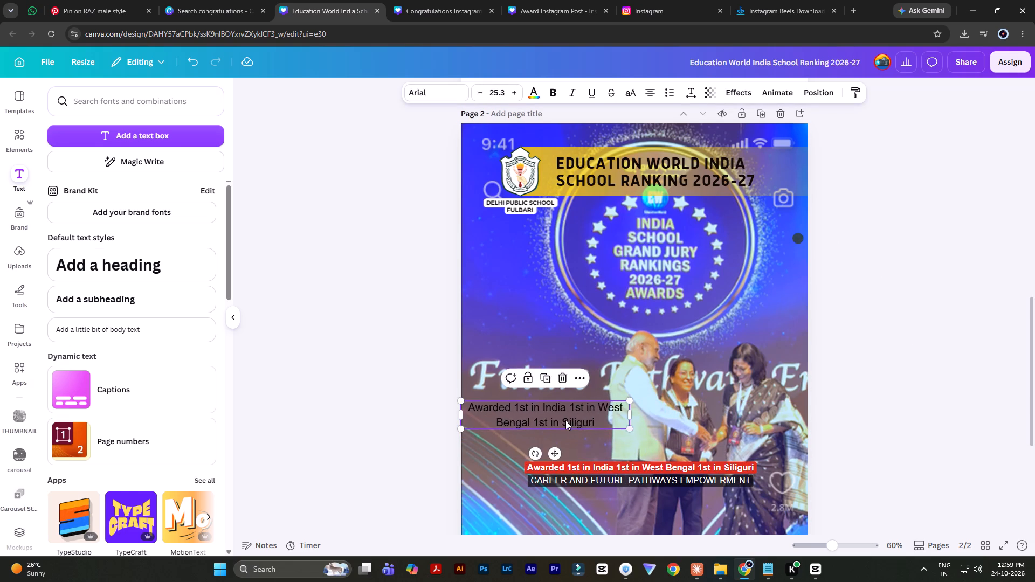
left_click_drag(565, 420, 663, 334)
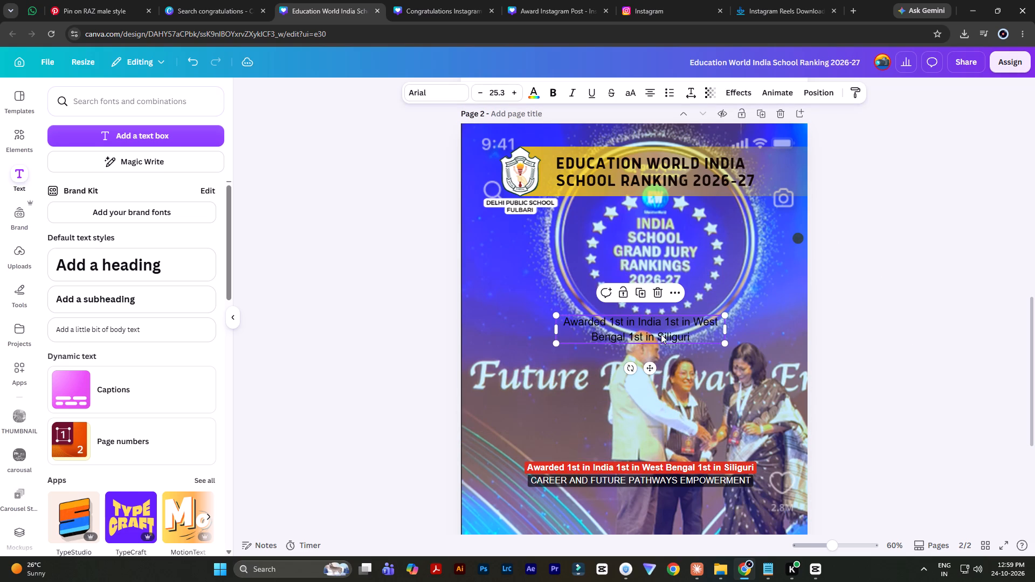
left_click(532, 91)
left_click(103, 175)
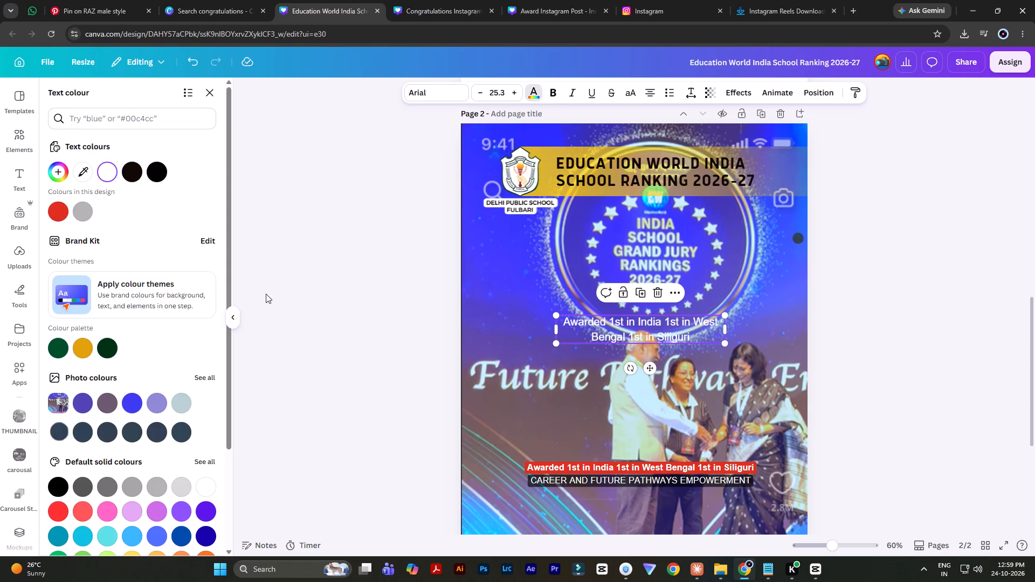
double_click(292, 313)
Place the white caption centred just above the red caption and widen its text box on both sides.
left_click_drag(648, 331, 567, 317)
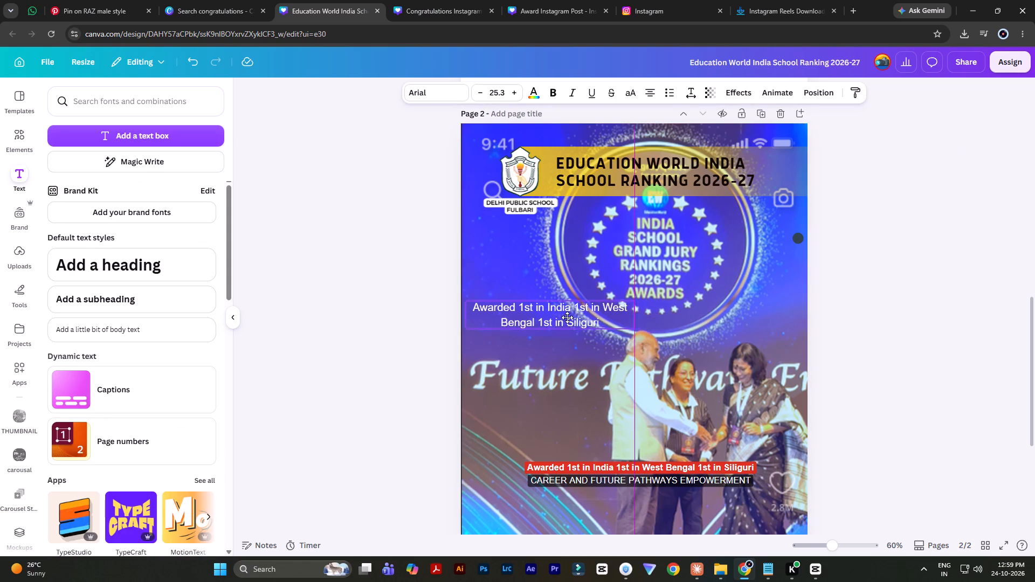
left_click_drag(567, 317, 651, 435)
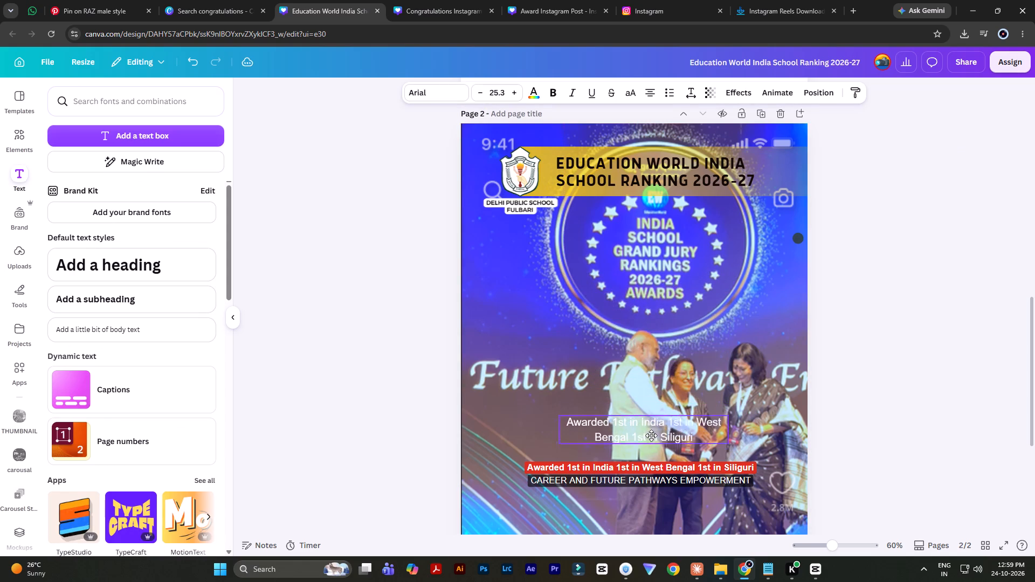
left_click_drag(651, 435, 651, 441)
scroll(850, 368, "down", 1)
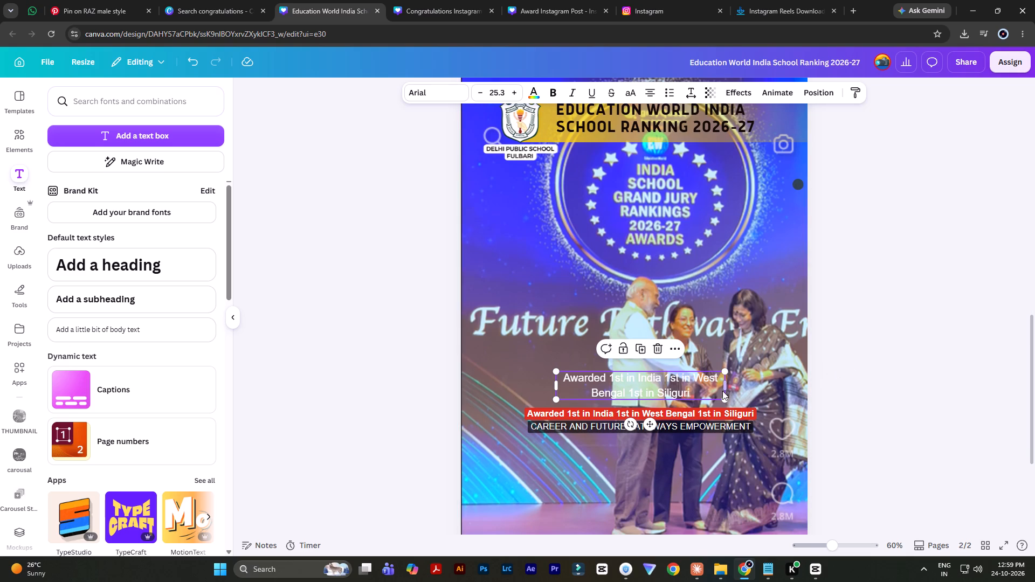
left_click_drag(727, 386, 767, 385)
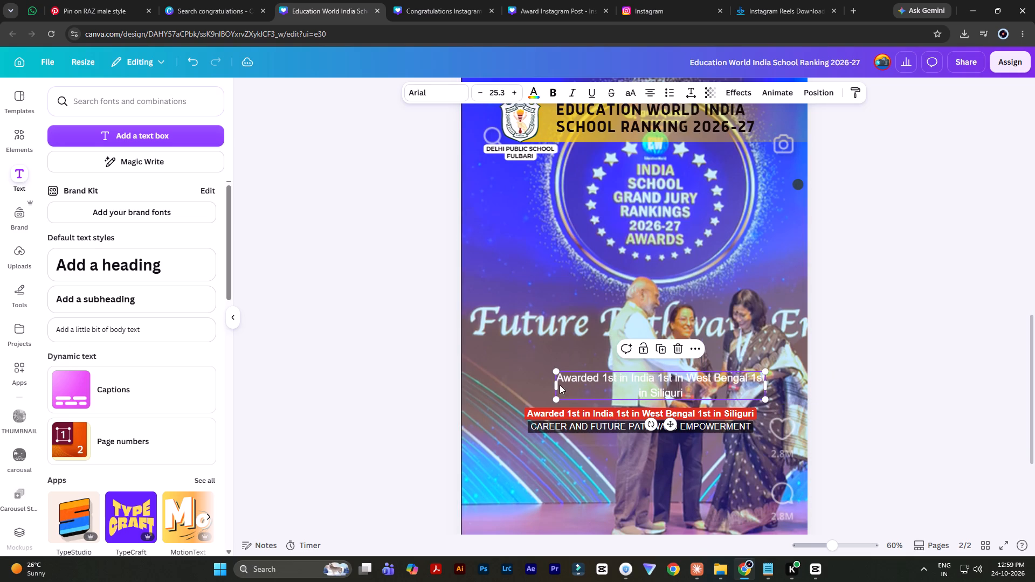
left_click_drag(555, 385, 510, 390)
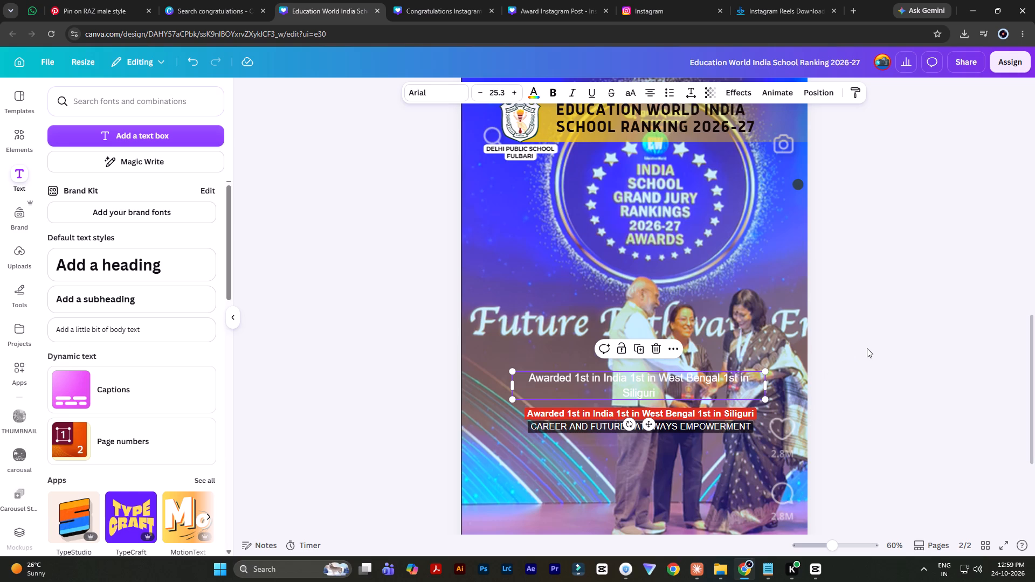
double_click(663, 391)
left_click(658, 394)
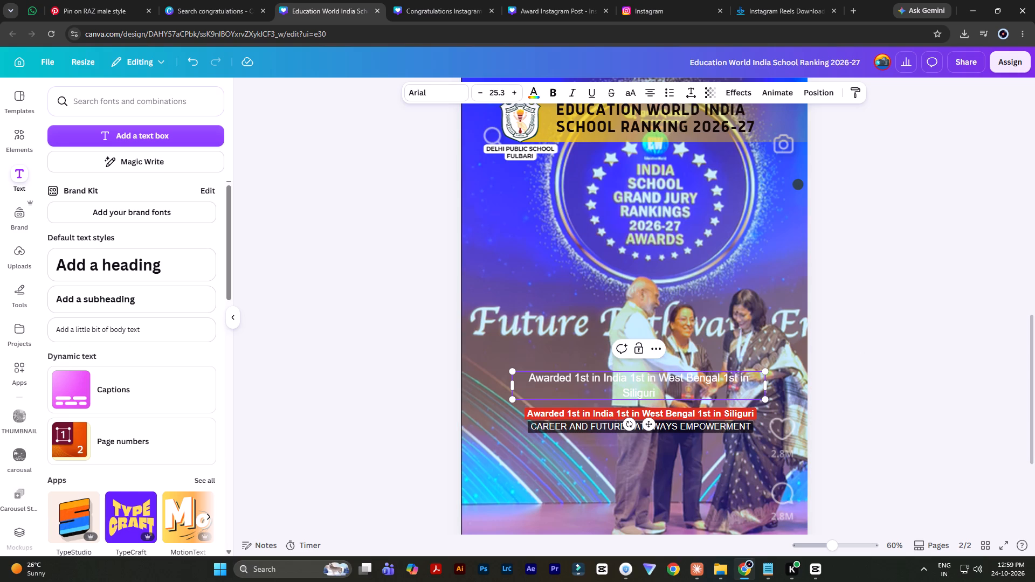
Copy the landscape award screenshot from page 1 onto page 2 and crop it to its three-line bottom caption.
scroll(658, 394, "down", 5)
scroll(658, 394, "down", 4, "ctrl")
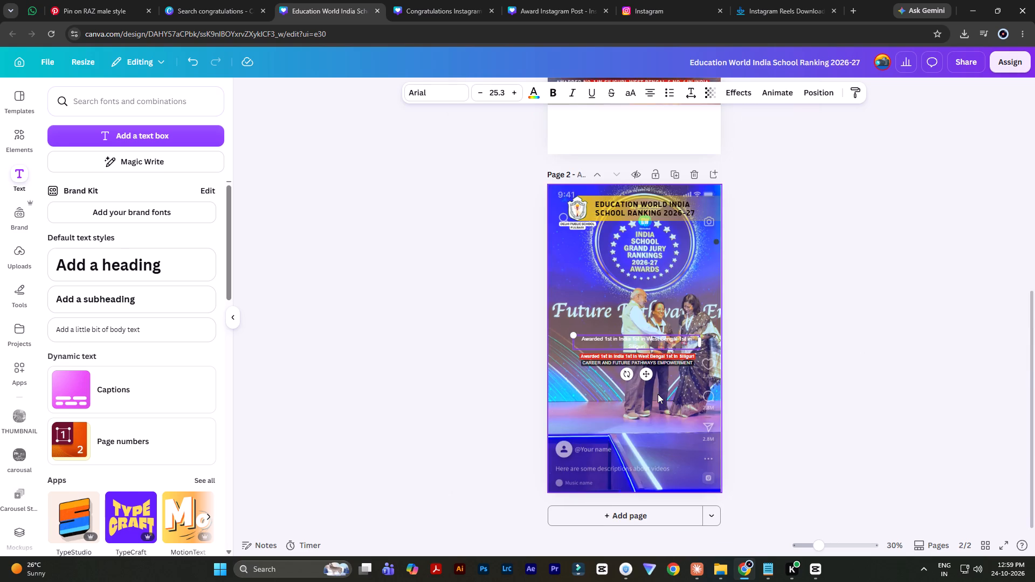
scroll(658, 394, "up", 6)
scroll(658, 394, "down", 1)
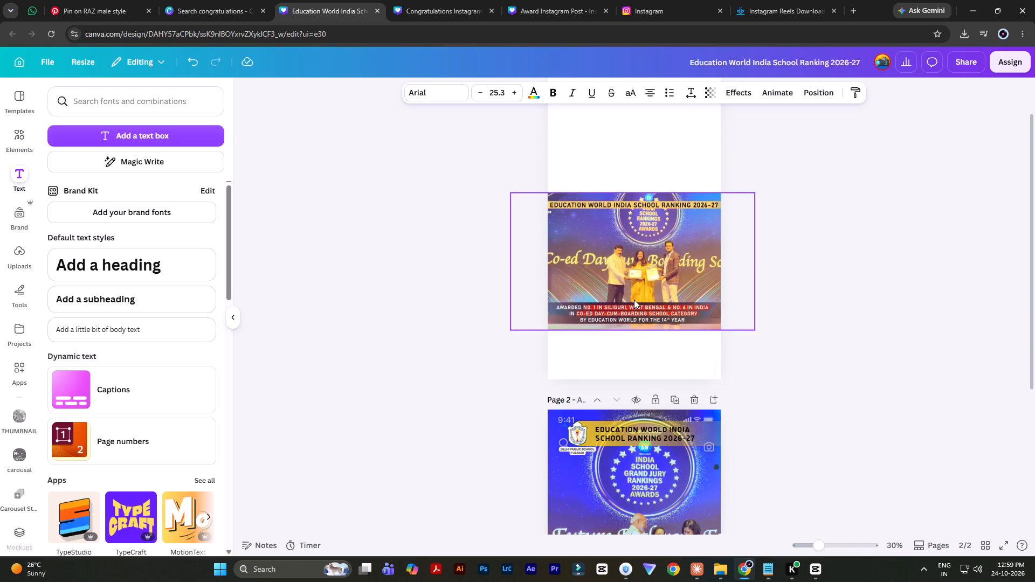
left_click(634, 300)
key("ctrl+c")
scroll(634, 300, "down", 7)
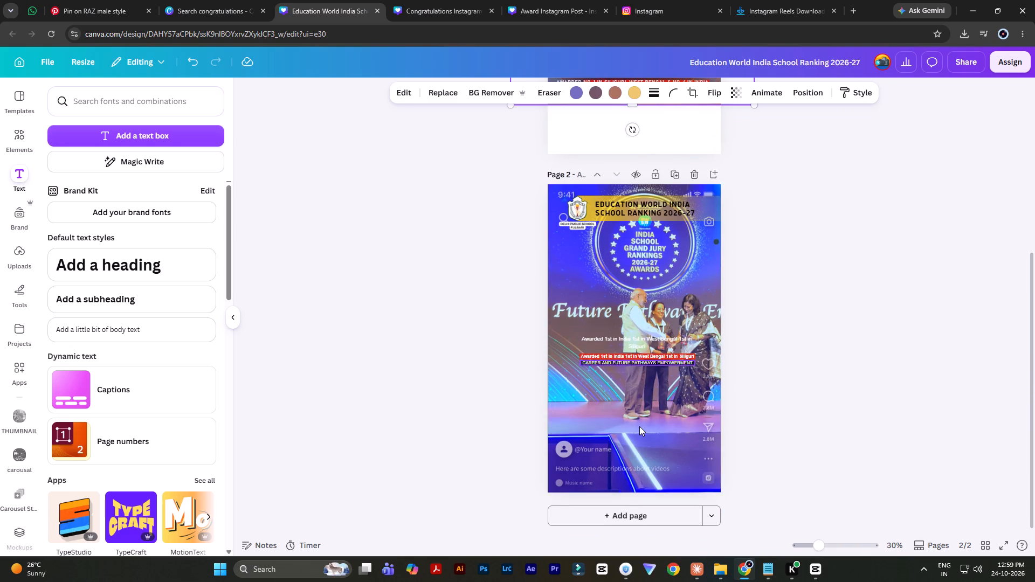
left_click(639, 426)
key("ctrl+v")
left_click_drag(633, 381, 634, 399)
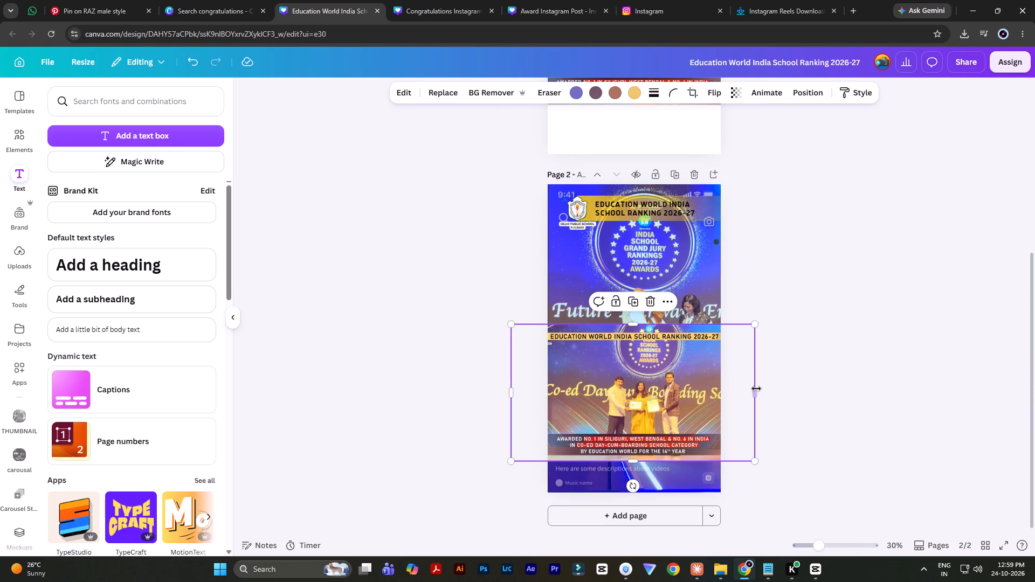
left_click_drag(757, 390, 716, 398)
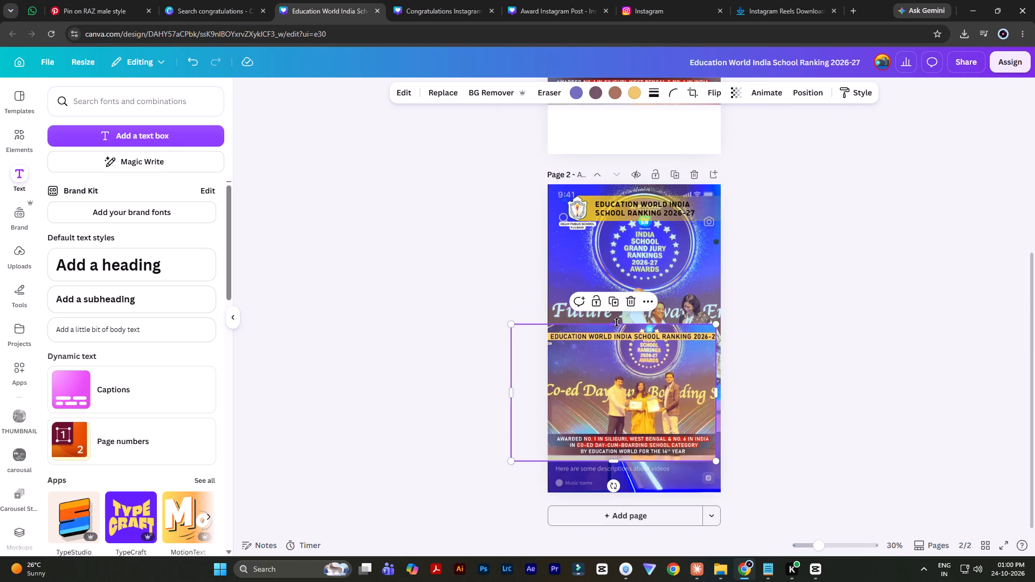
left_click_drag(616, 322, 623, 427)
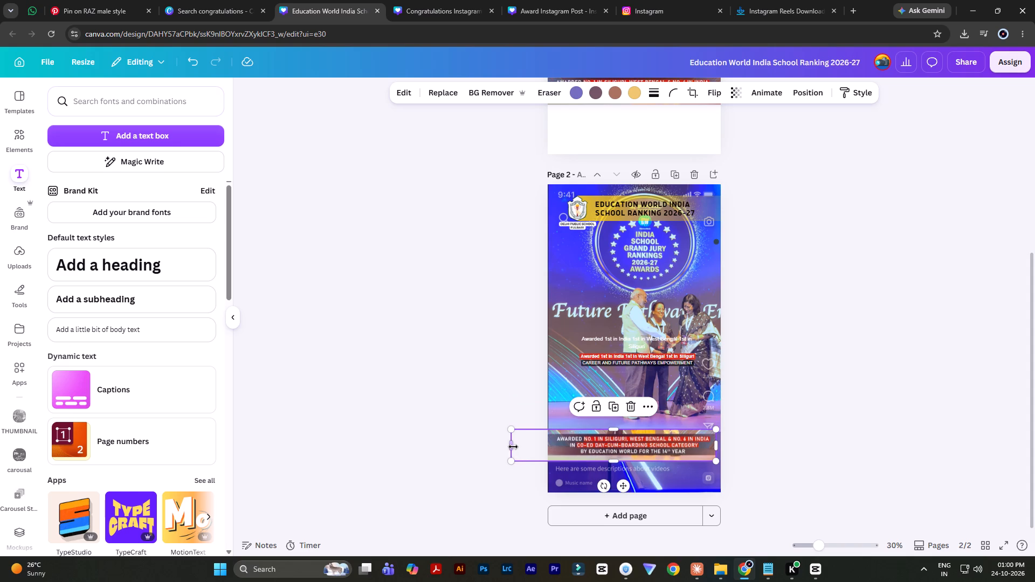
left_click_drag(512, 446, 554, 446)
Move the cropped reference caption strip up on page 2, centred below the black CAREER AND FUTURE PATHWAYS caption.
left_click(825, 402)
scroll(768, 420, "up", 2, "ctrl")
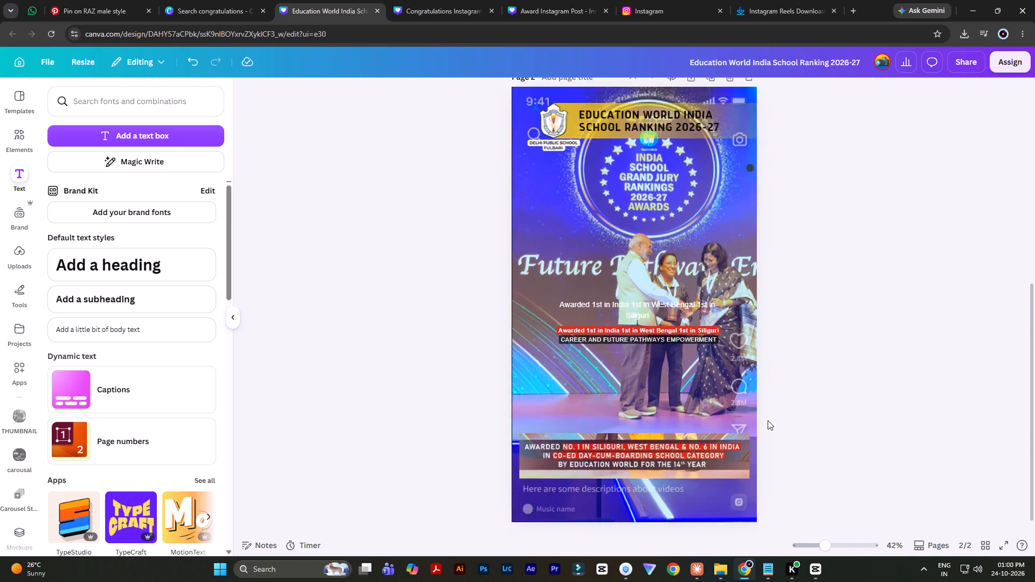
scroll(768, 420, "up", 3, "ctrl")
left_click_drag(607, 477, 613, 366)
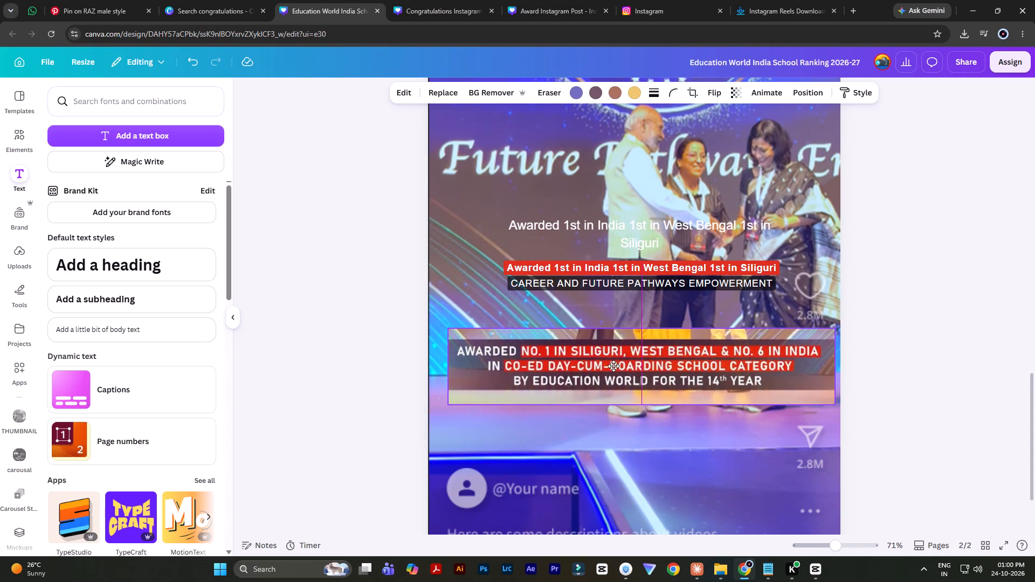
left_click_drag(613, 366, 612, 367)
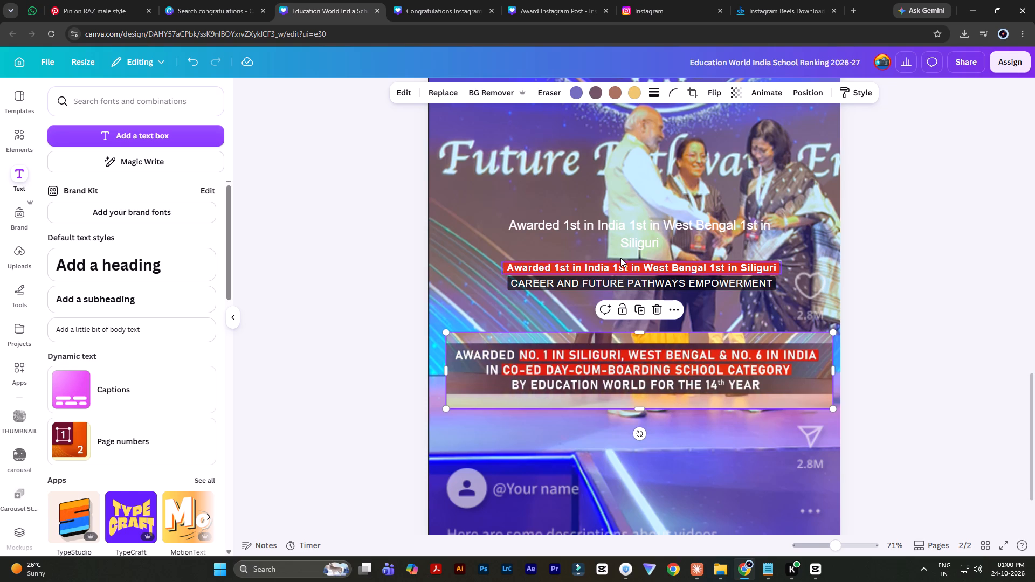
Insert a comma and a space after India and after West Bengal in the white caption.
left_click(627, 230)
left_click(627, 226)
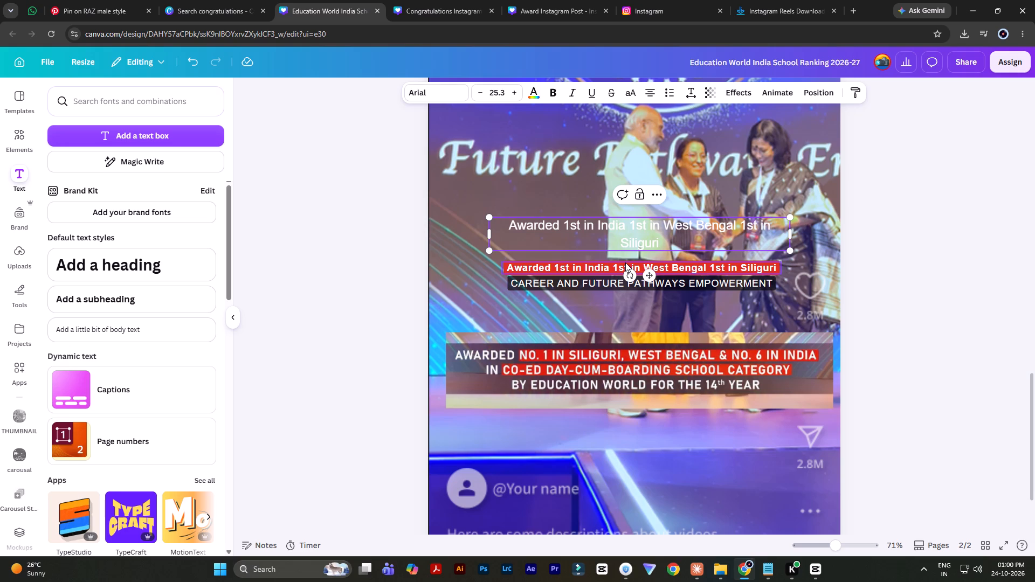
key("BackSpace")
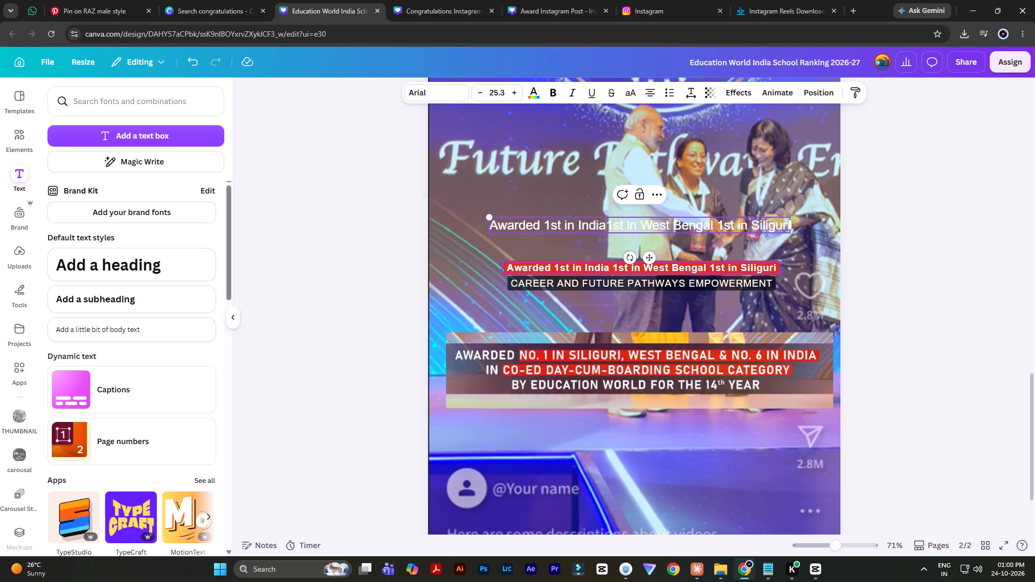
key("comma")
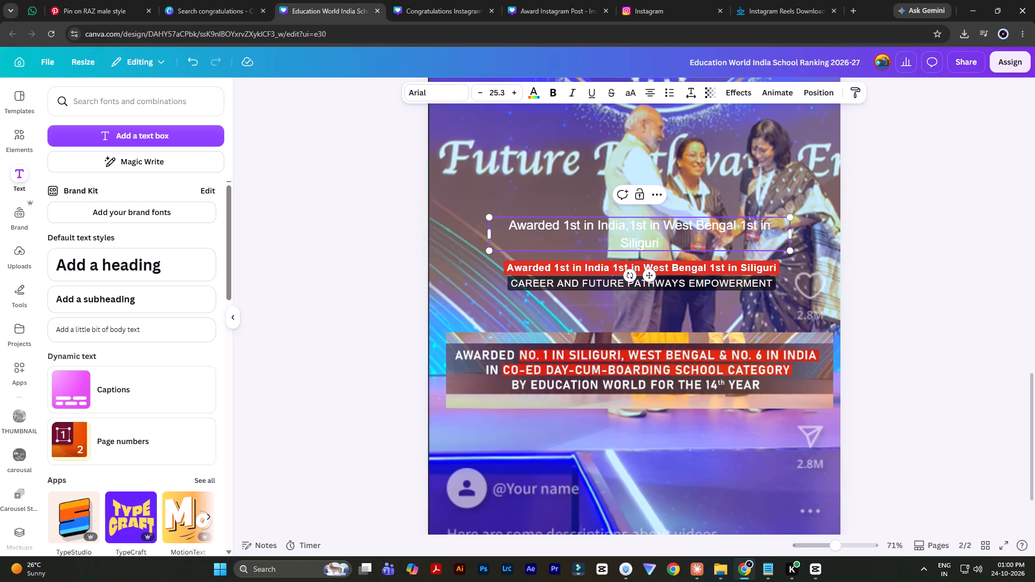
left_click(743, 225)
left_click(742, 224)
key("Left")
key("comma")
key("Delete")
left_click(630, 228)
key("space")
left_click(741, 229)
key("space")
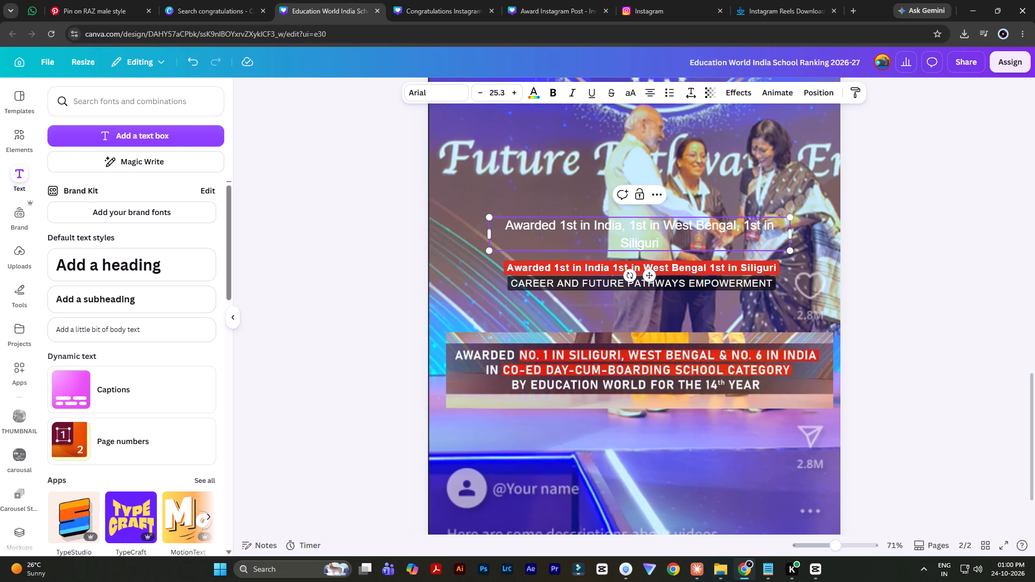
Replace the comma after West Bengal in the white caption with " &".
key("BackSpace")
key("BackSpace")
key("space")
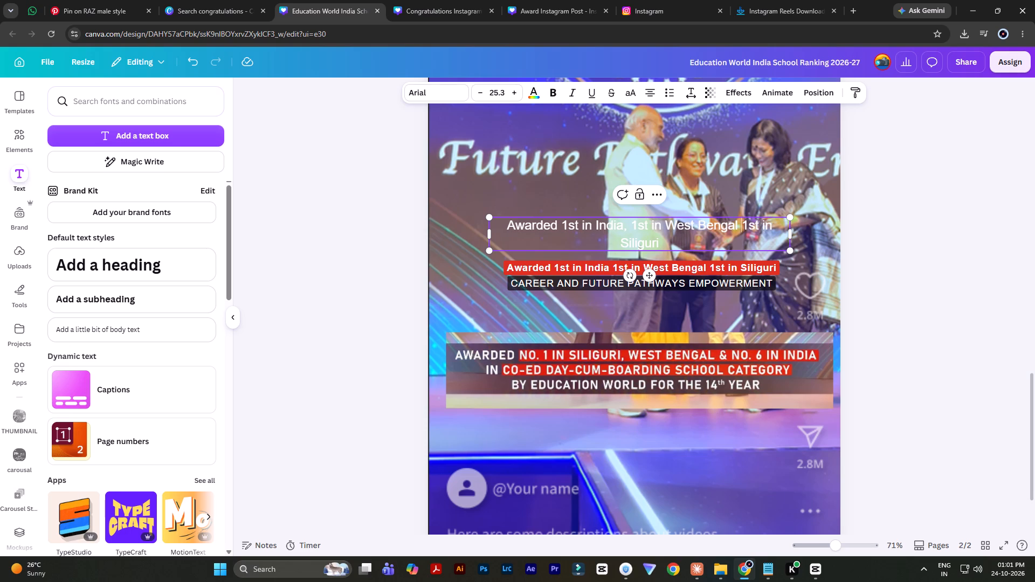
key("shift+ampersand")
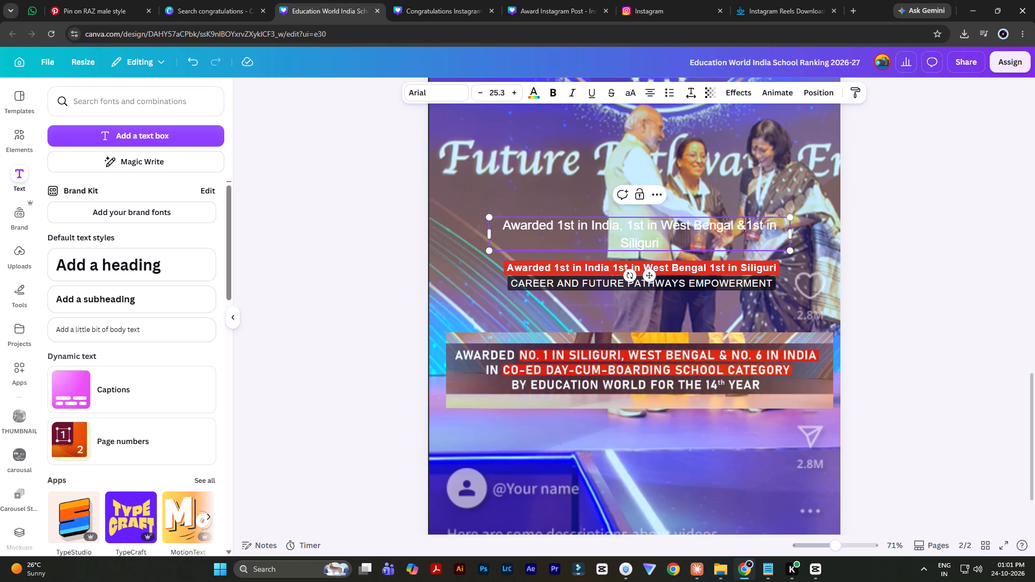
Continue the white caption after Siliguri, starting with a space.
left_click(667, 242)
key("space")
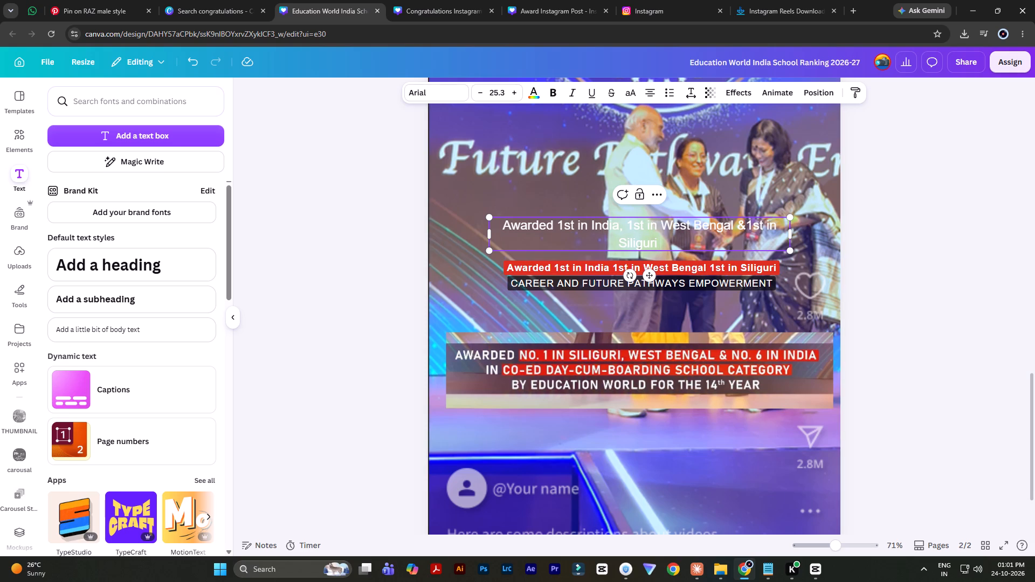
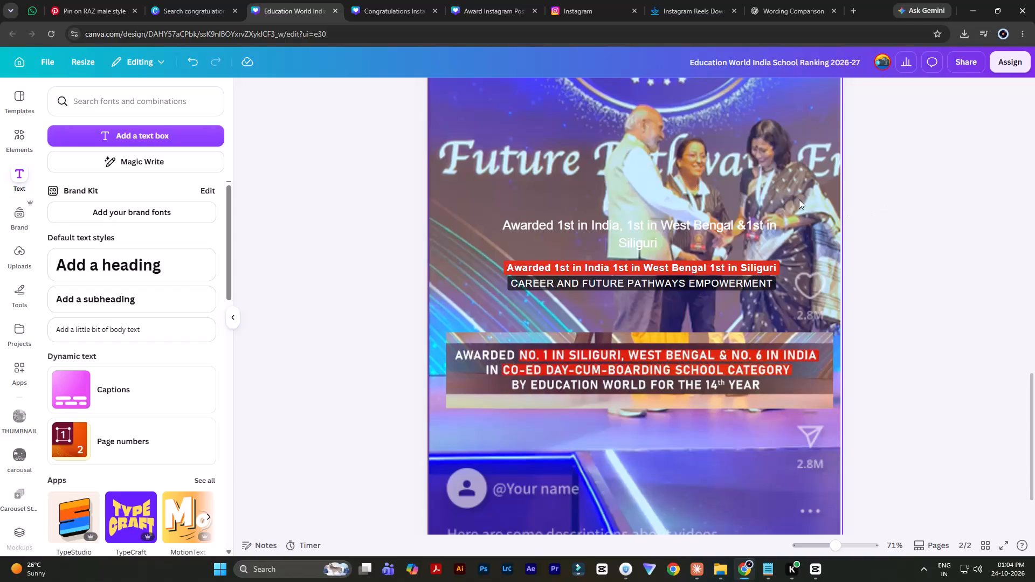
Move the plain white "Awarded 1st in India" caption up, leaving a clear gap above the red-highlighted caption.
left_click(232, 319)
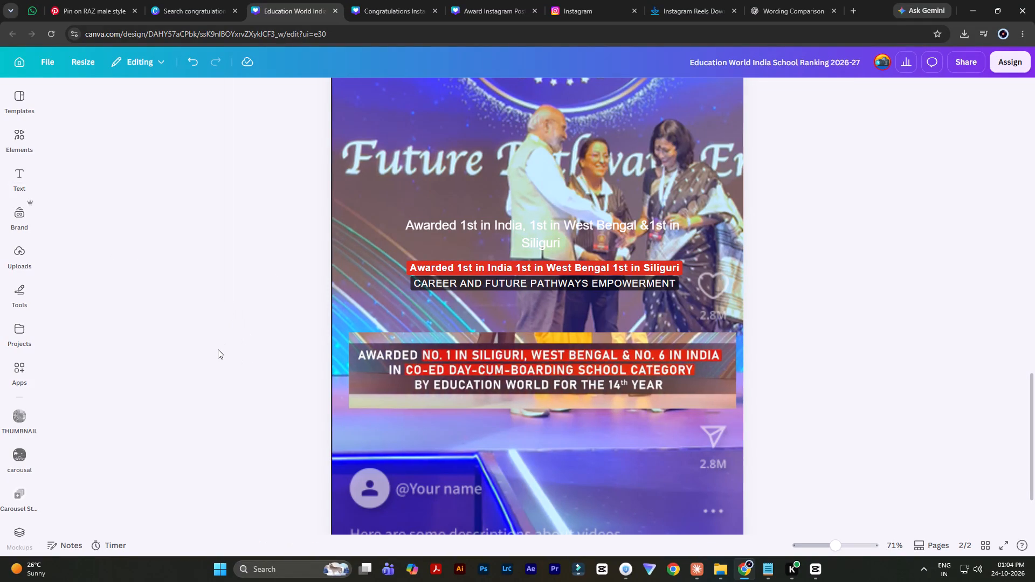
left_click_drag(539, 229, 533, 199)
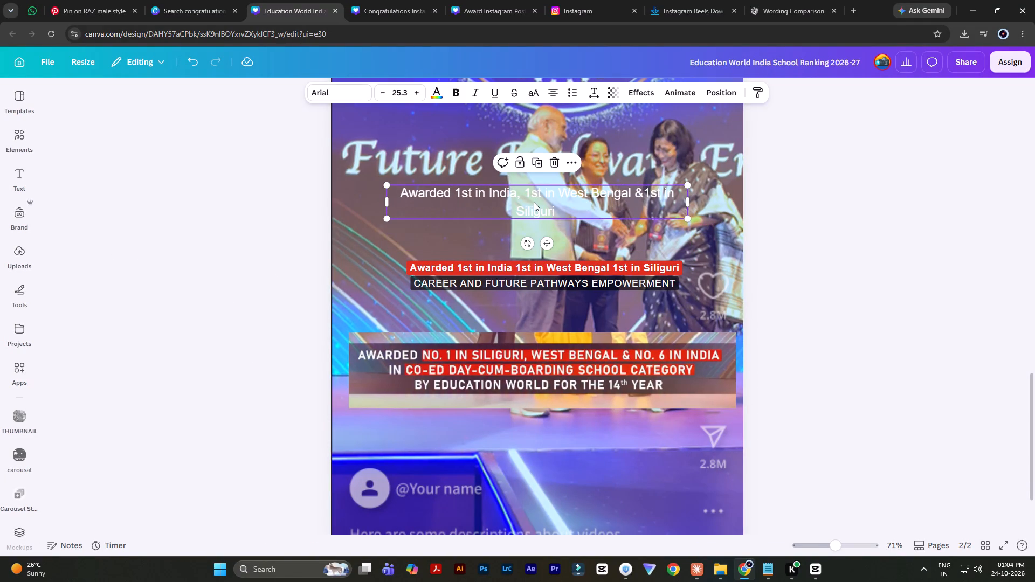
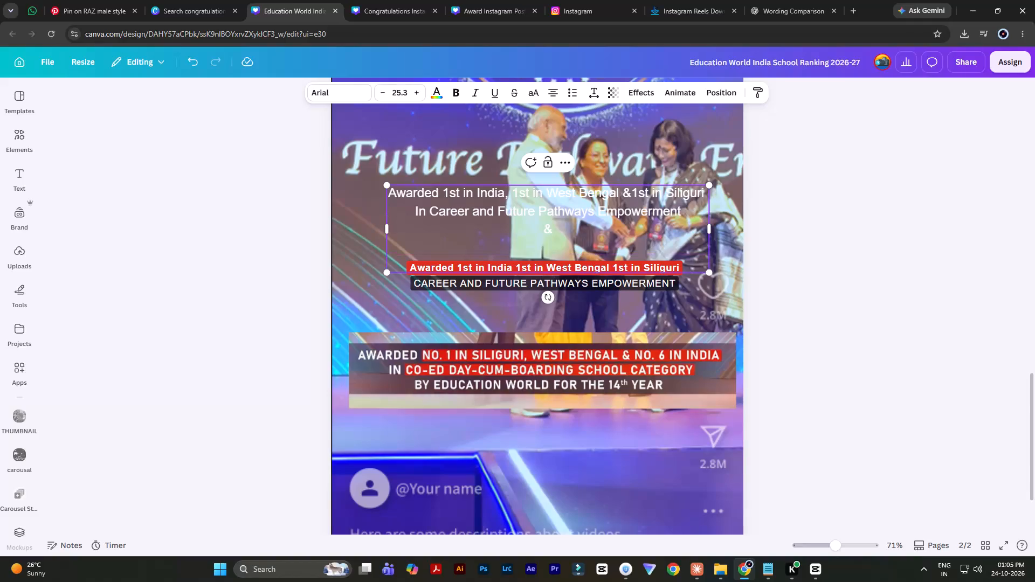
Add "3rd in Siliguri" below the ampersand in the plain white caption, followed by a new line reading "In".
key("ctrl+v")
key("space")
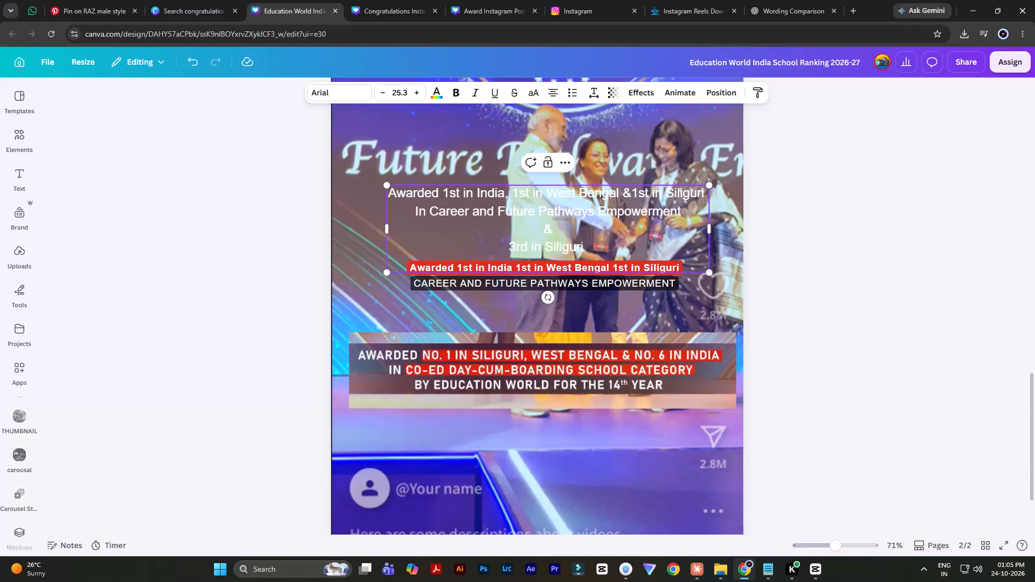
key("BackSpace")
key("Return")
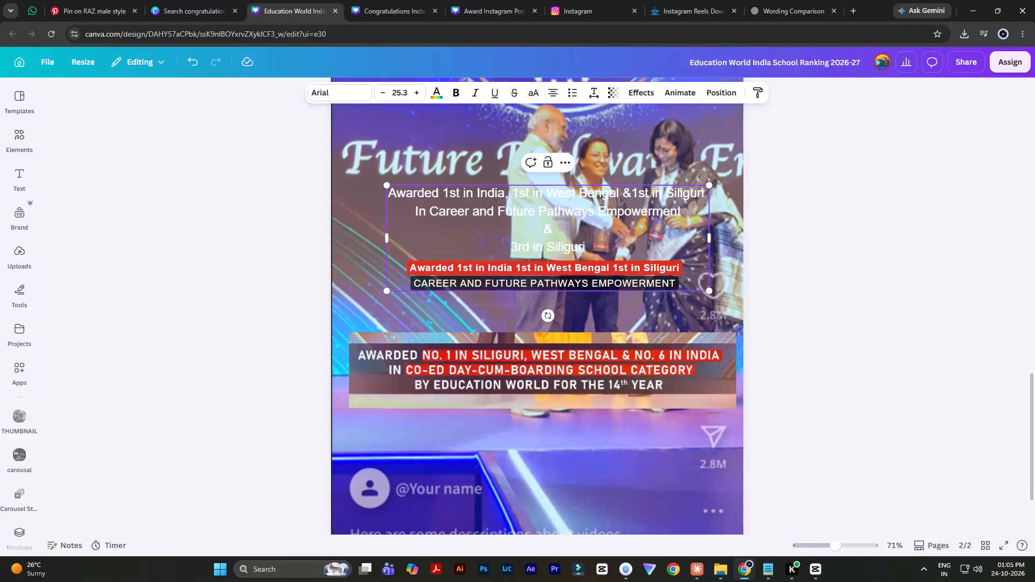
key("BackSpace")
key("space")
type("in")
key("space")
key("BackSpace")
key("BackSpace")
key("BackSpace")
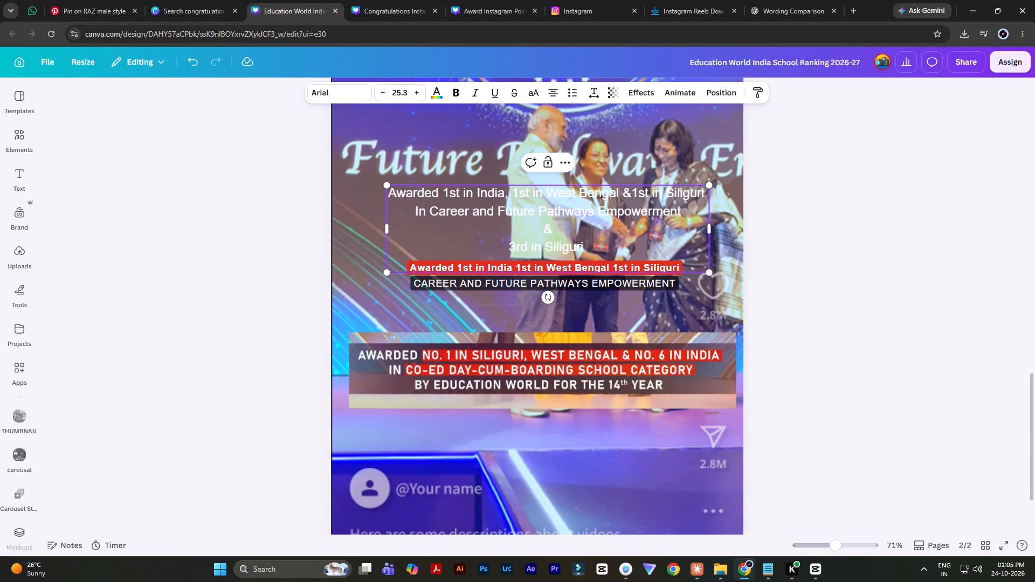
key("BackSpace")
key("Return")
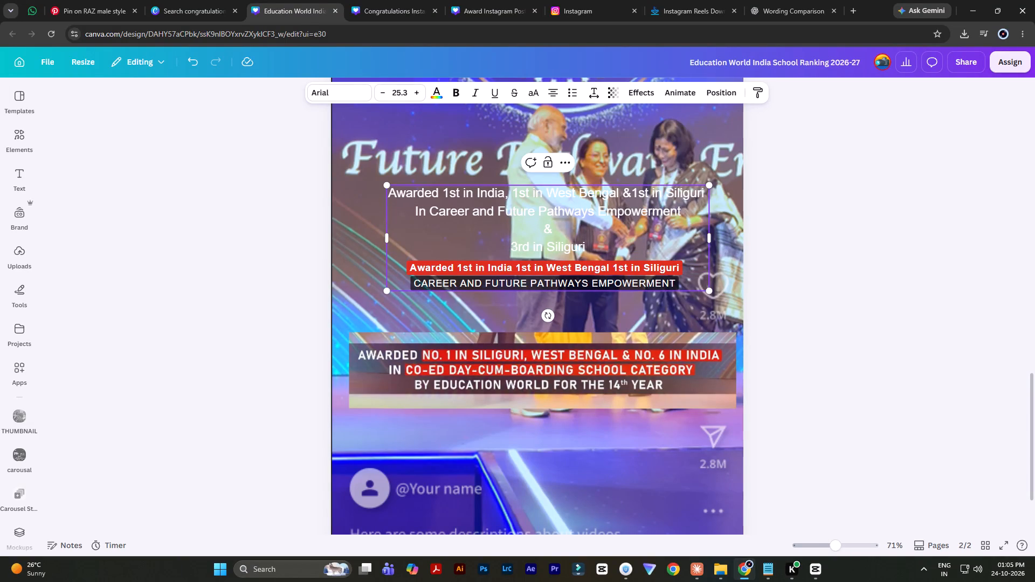
type("in")
key("BackSpace")
key("BackSpace")
type("In")
key("space")
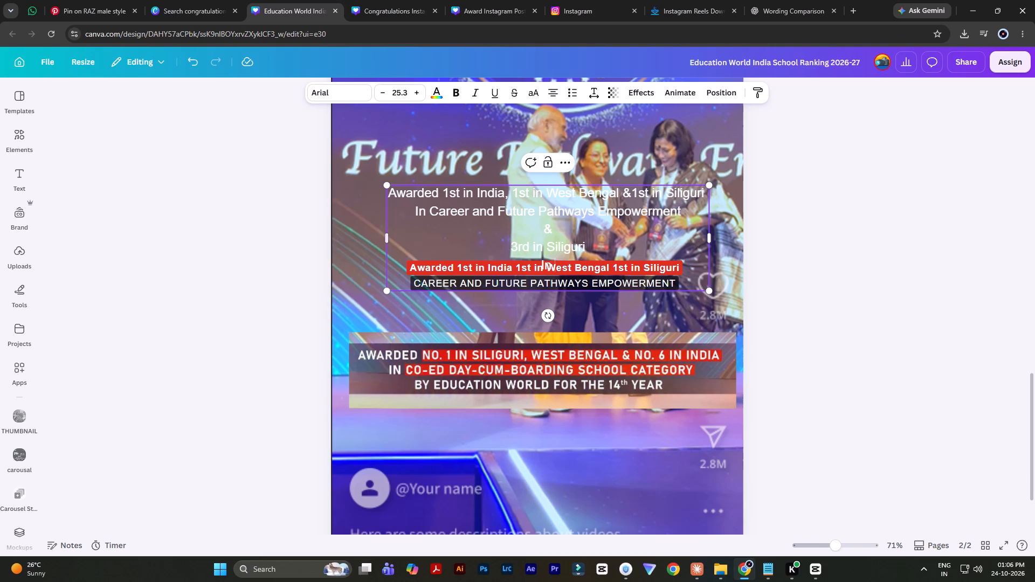
Replace "1st" before "in India" with "NO." in the first line of the plain white caption.
left_click(458, 192)
key("BackSpace")
key("BackSpace")
key("BackSpace")
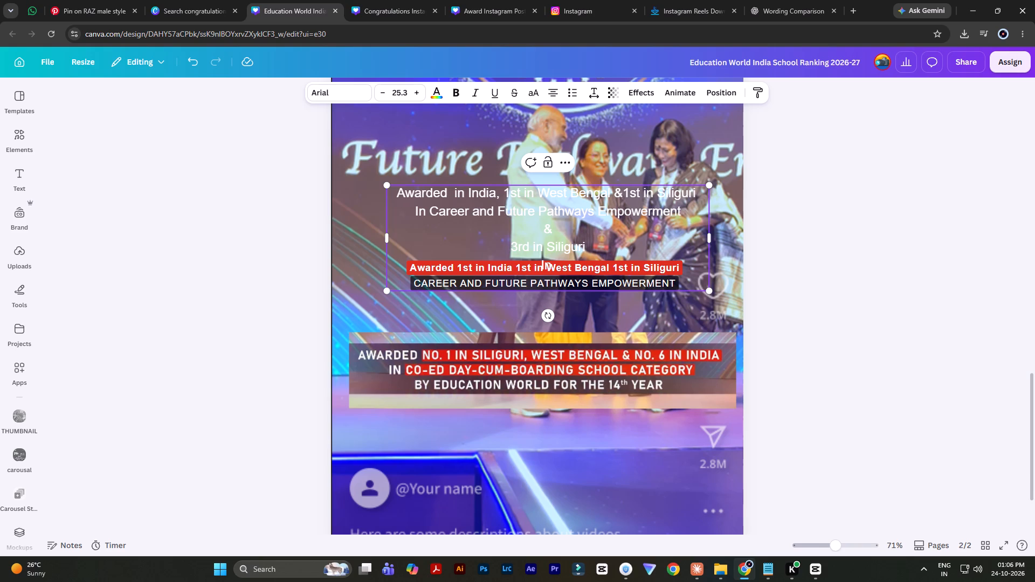
key("shift+n")
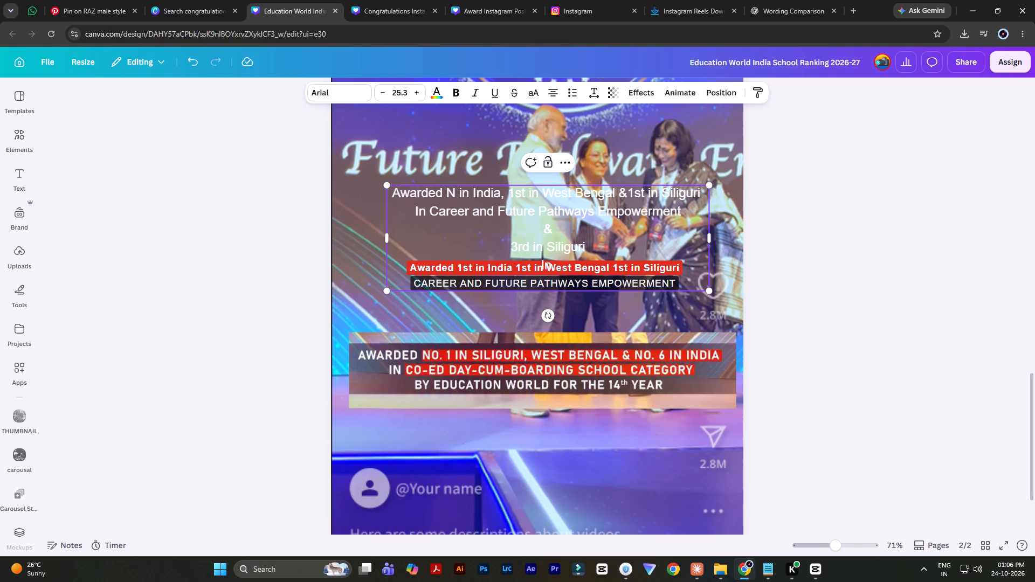
key("o")
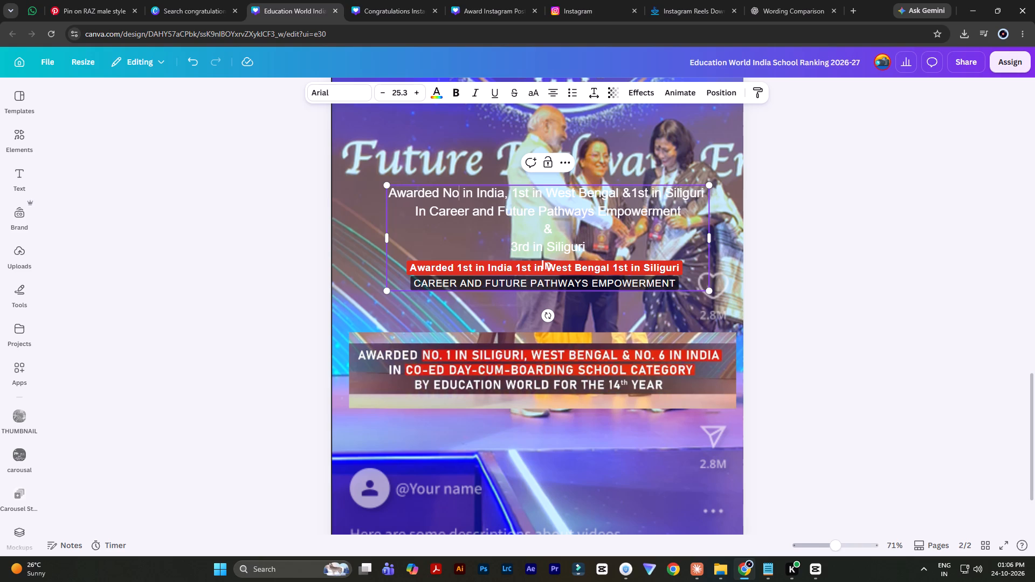
key("BackSpace")
key("shift+o")
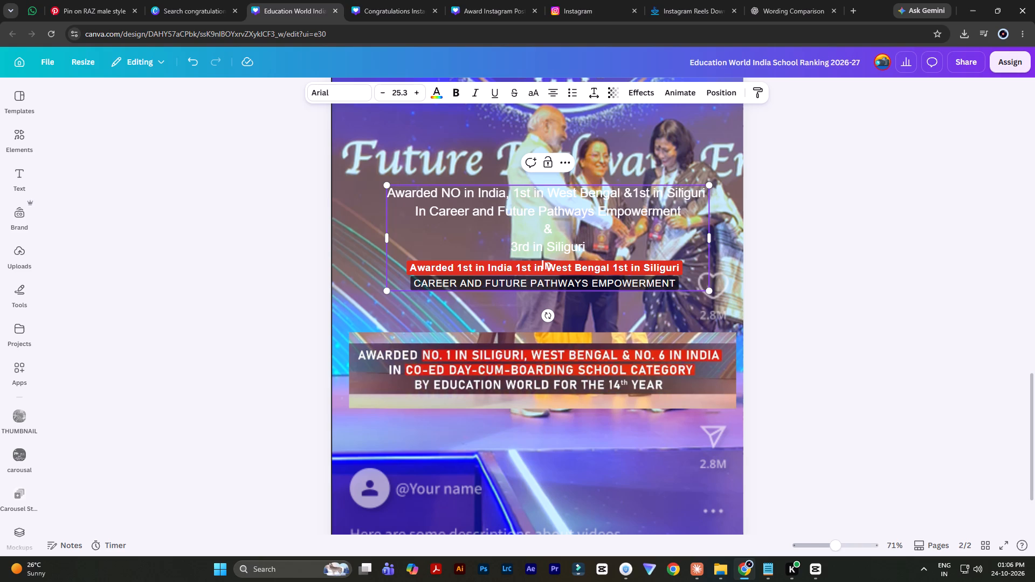
key("period")
left_click(867, 216)
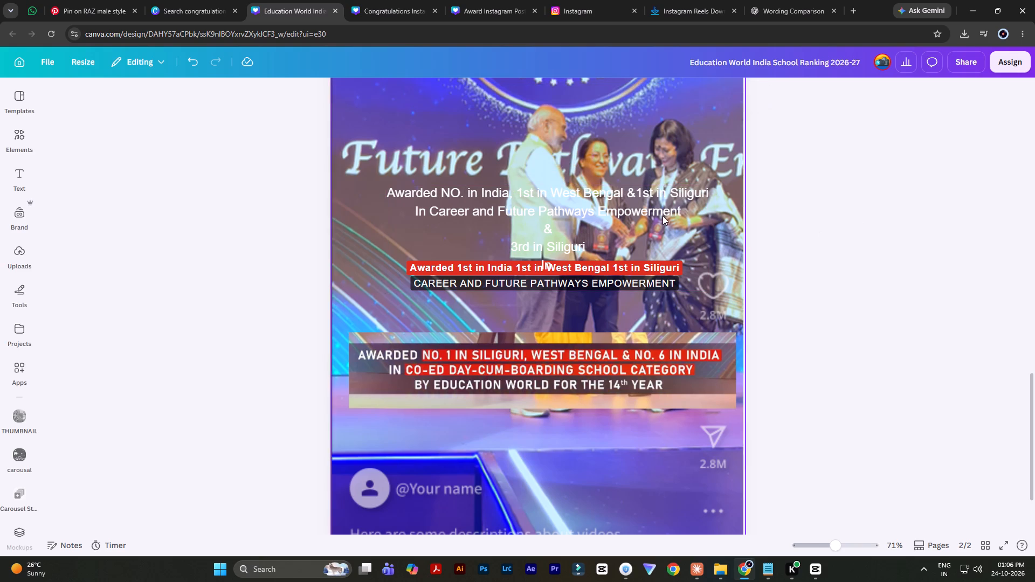
Convert the plain white caption to uppercase and reduce its font size to 16.3.
left_click(605, 207)
left_click(538, 92)
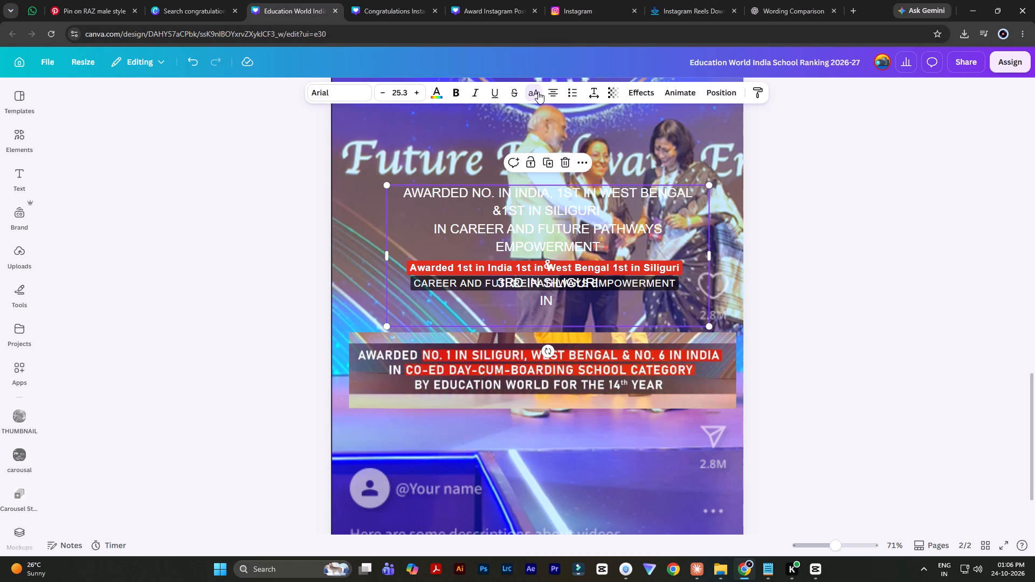
left_click(834, 207)
left_click(558, 203)
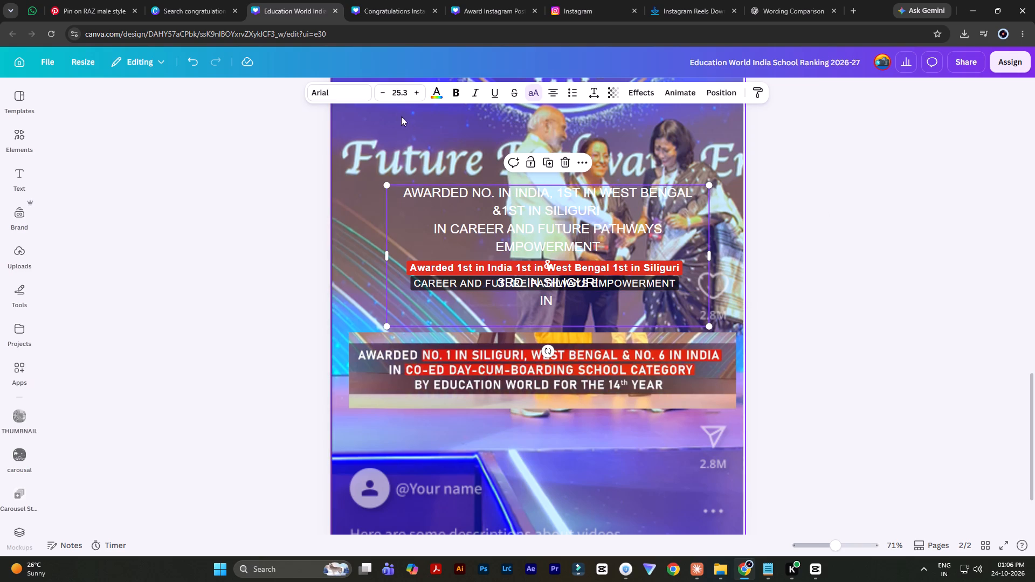
triple_click(385, 96)
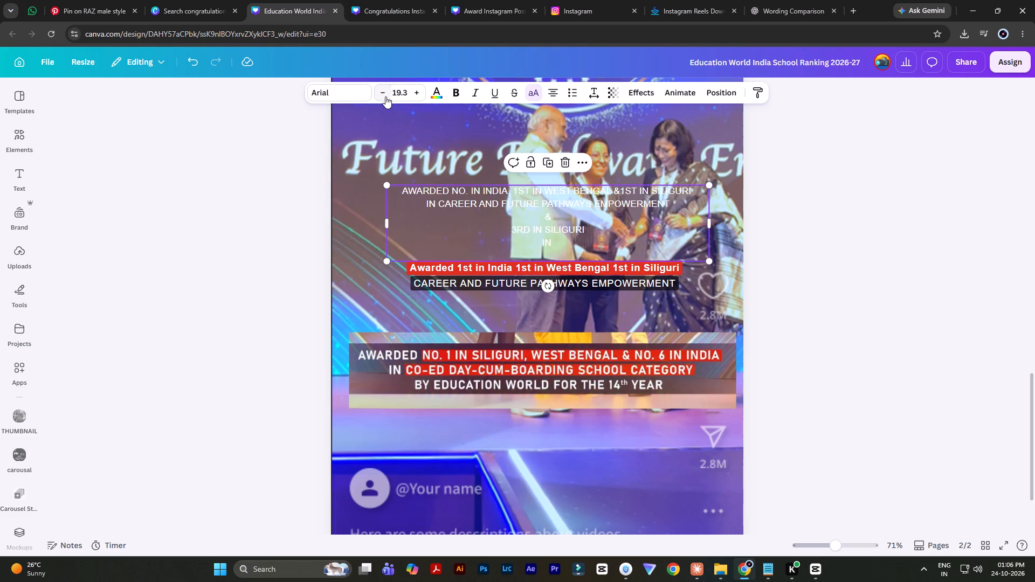
double_click(385, 96)
Move the plain white caption down to just below the reference caption image.
left_click_drag(548, 196, 543, 384)
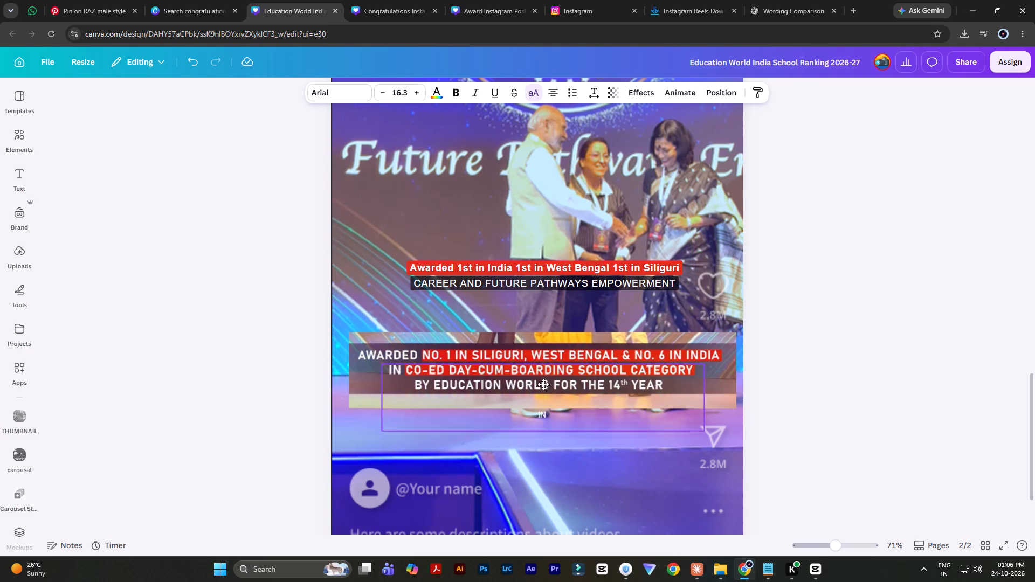
left_click_drag(543, 384, 540, 432)
Insert "1" after "NO." so the white caption's first line begins "AWARDED NO. 1 IN INDIA".
scroll(563, 417, "down", 2)
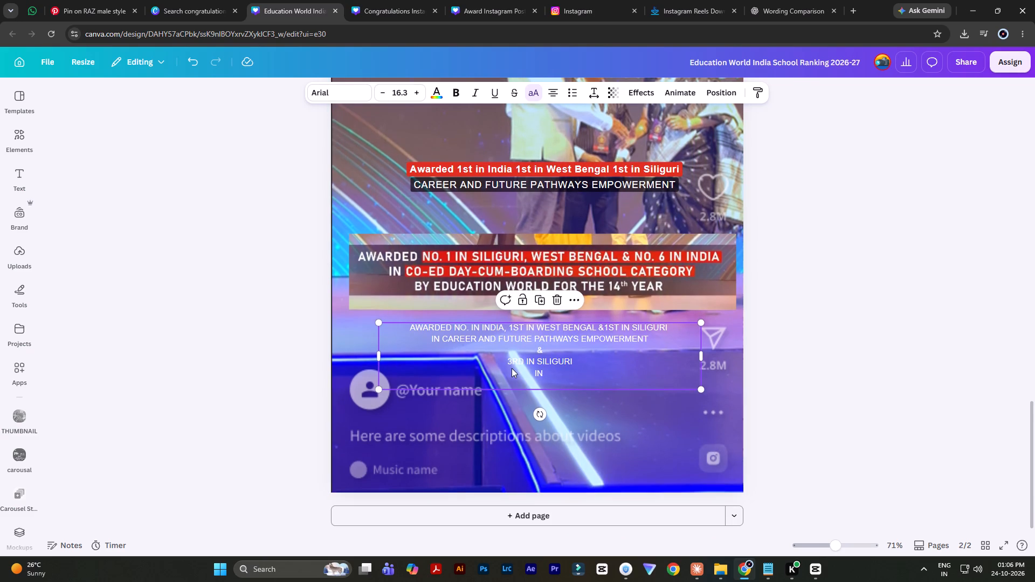
scroll(512, 368, "up", 1, "ctrl")
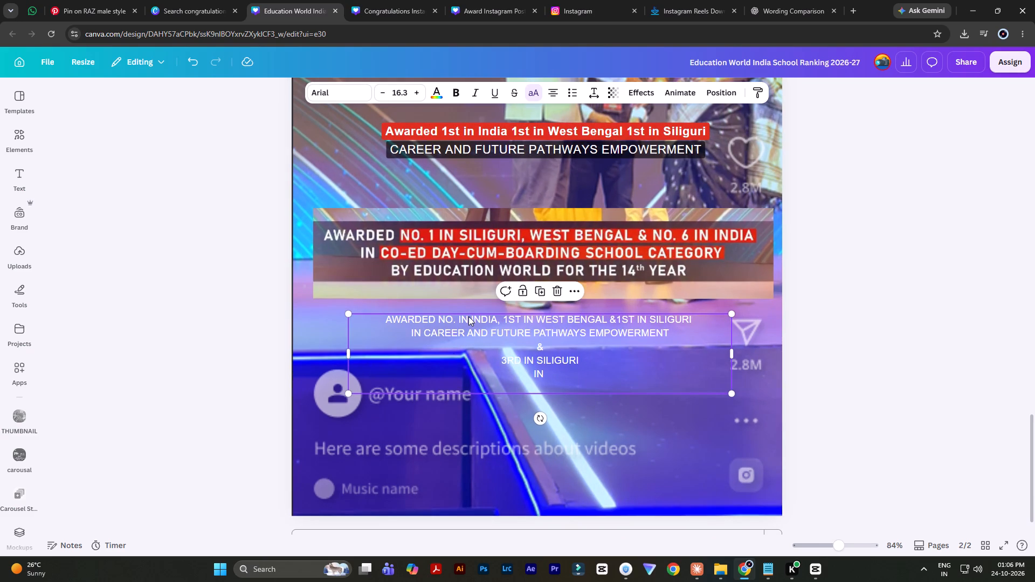
double_click(468, 317)
left_click(457, 320)
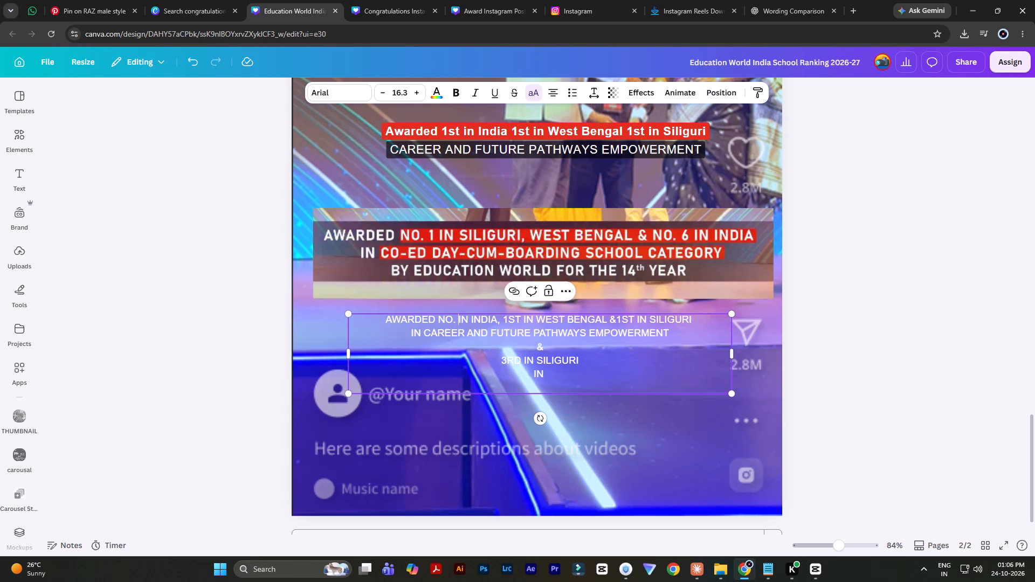
type("1")
key("space")
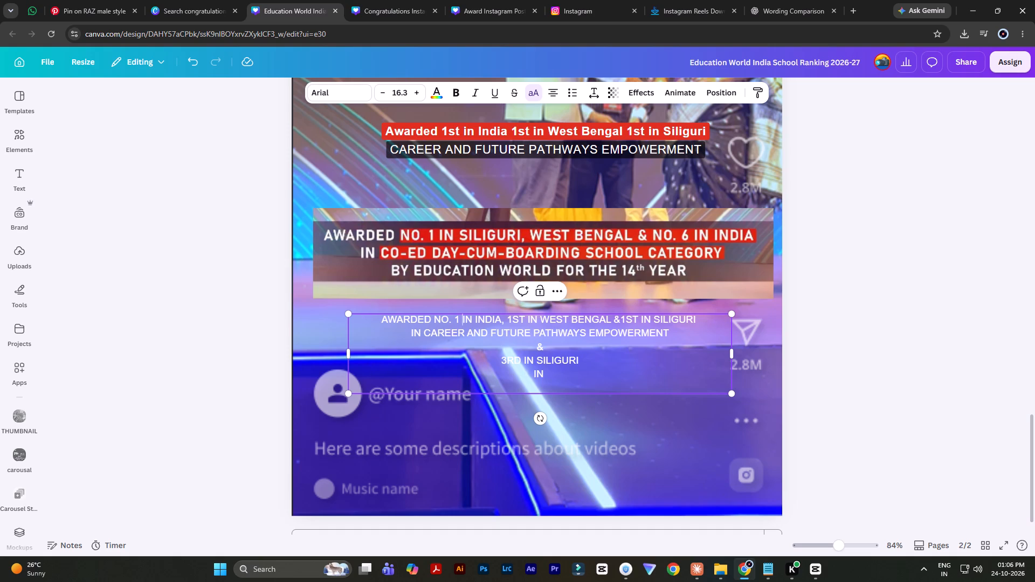
Select "NO. 1" in the first line of the plain white caption.
left_click_drag(434, 317, 459, 317)
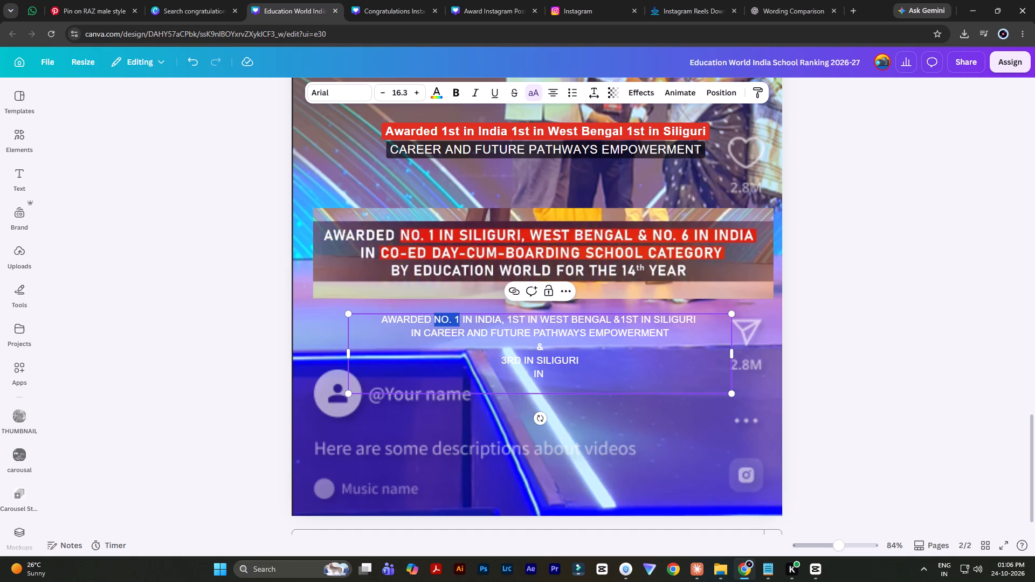
Replace both remaining "1ST" rankings in the white caption's first line, for West Bengal and Siliguri, with copies of "NO. 1".
key("ctrl+c")
left_click_drag(508, 320, 523, 320)
key("ctrl+v")
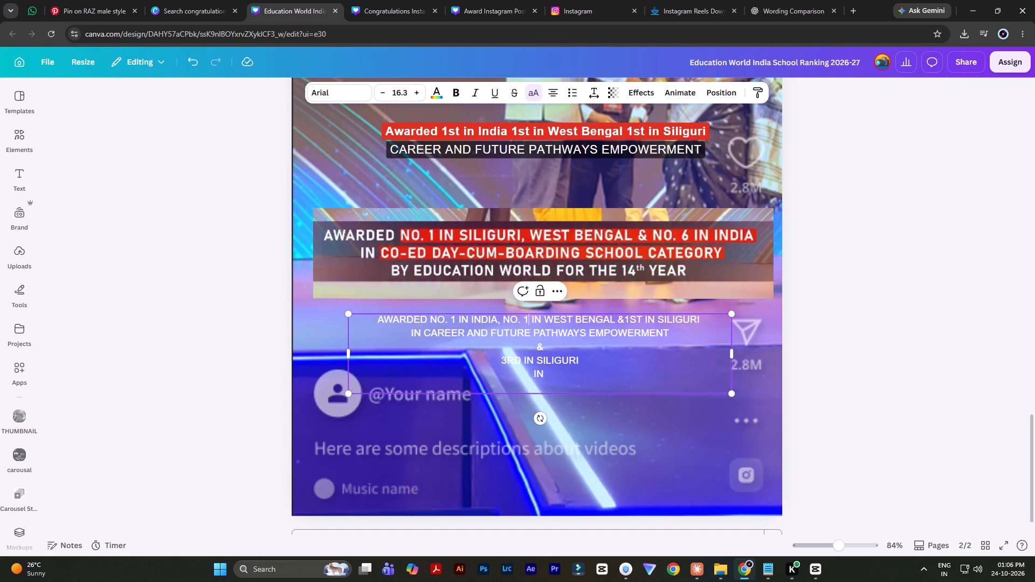
left_click_drag(625, 317, 640, 320)
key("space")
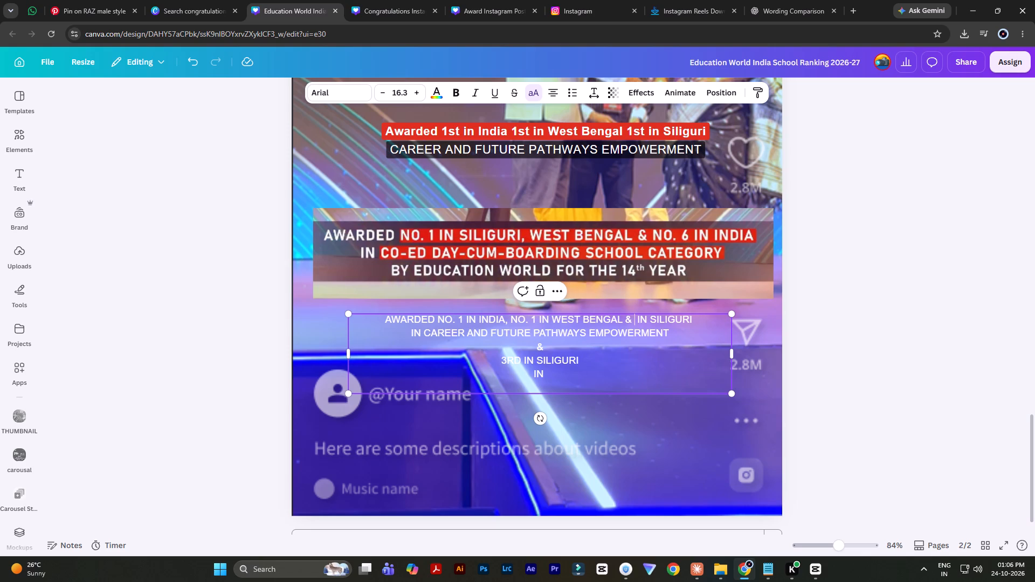
key("ctrl+v")
double_click(872, 288)
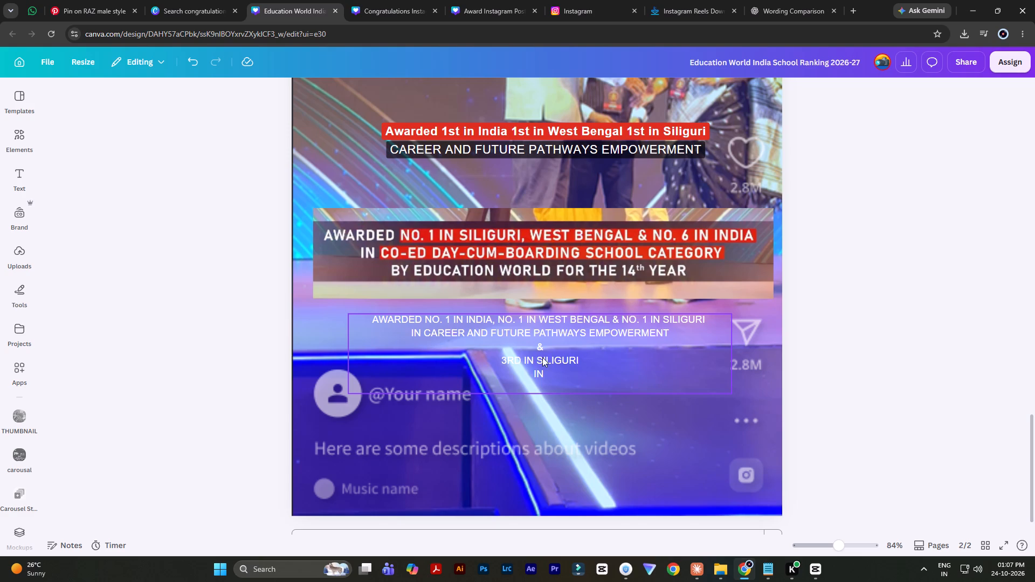
Replace "3RD" with "NO. 3" in the white caption's fourth line so it reads "NO. 3 IN SILIGURI".
double_click(518, 360)
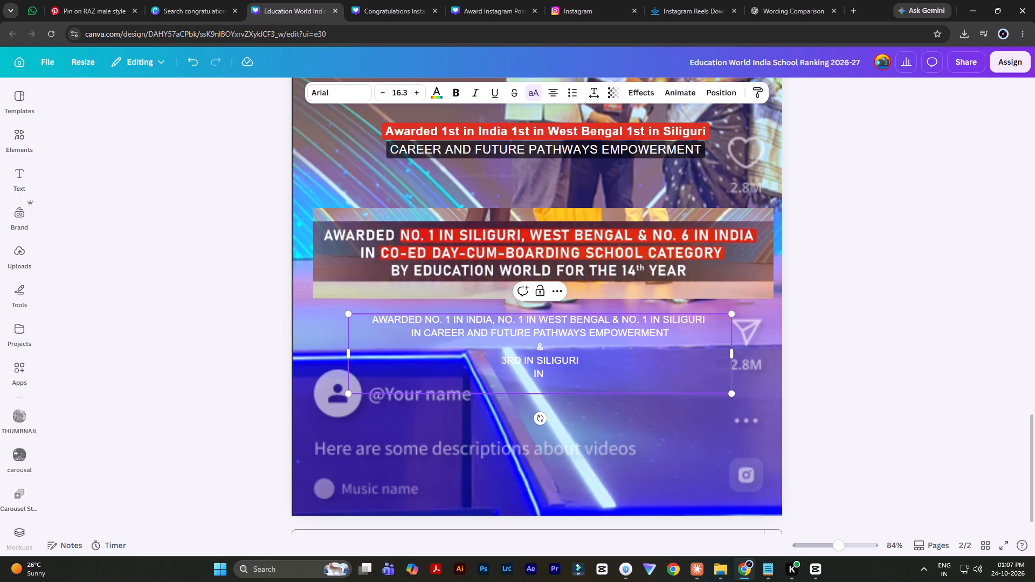
left_click_drag(520, 361, 503, 360)
key("ctrl+v")
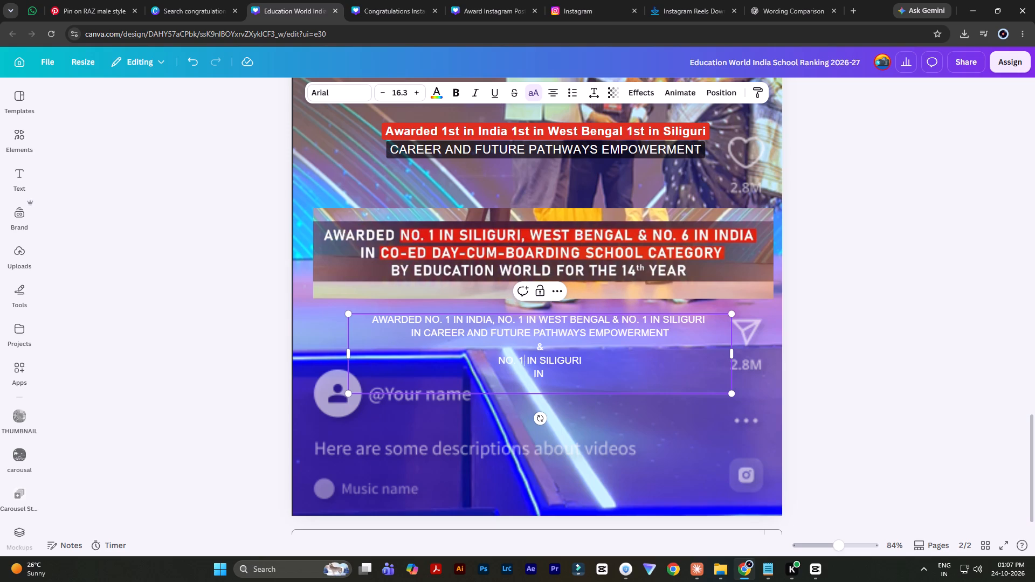
key("BackSpace")
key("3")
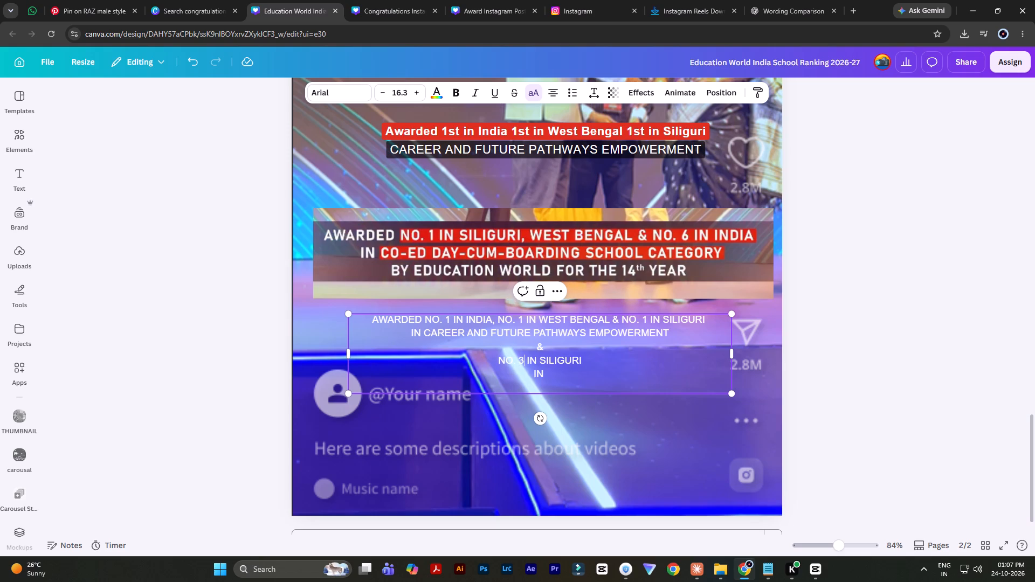
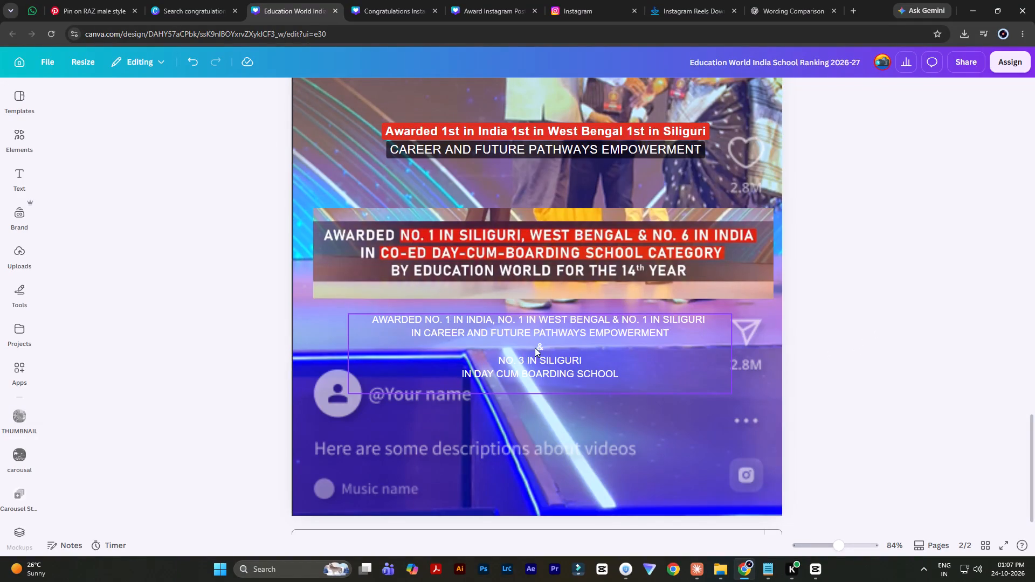
Apply the Background text effect in black to the plain white caption below the reference caption image.
left_click(527, 348)
double_click(390, 320)
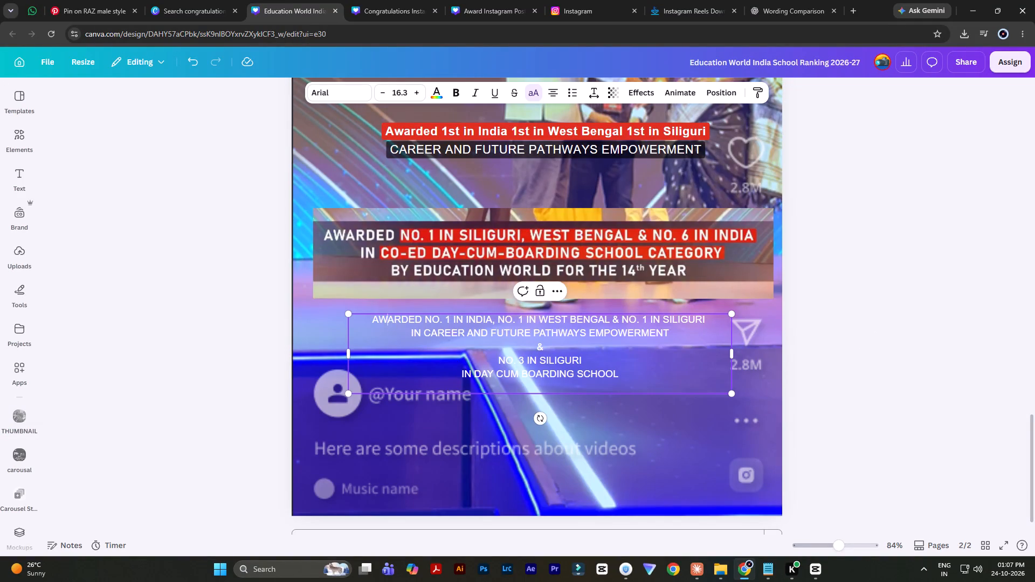
left_click(376, 321)
left_click_drag(370, 318, 701, 318)
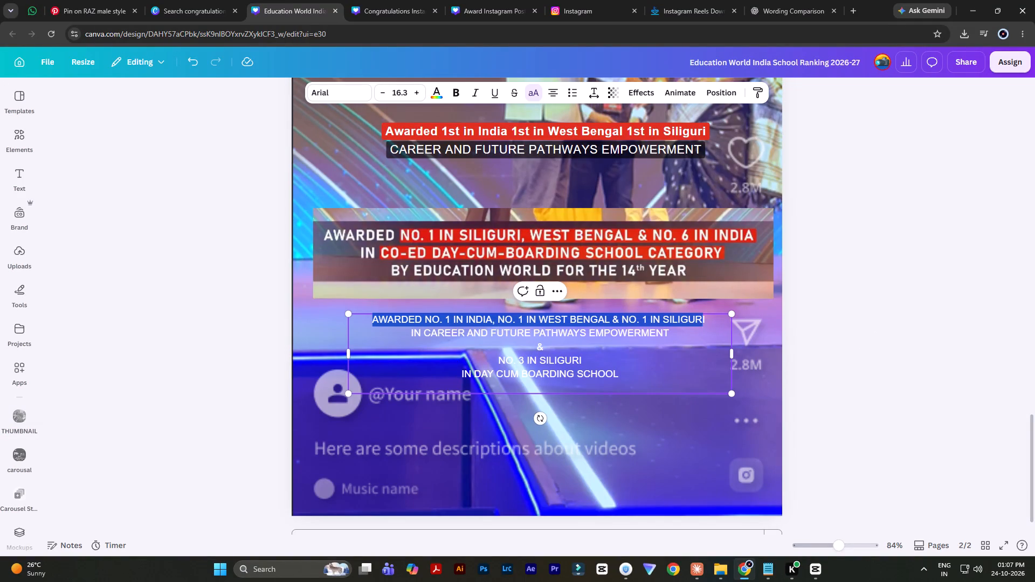
left_click_drag(701, 318, 713, 318)
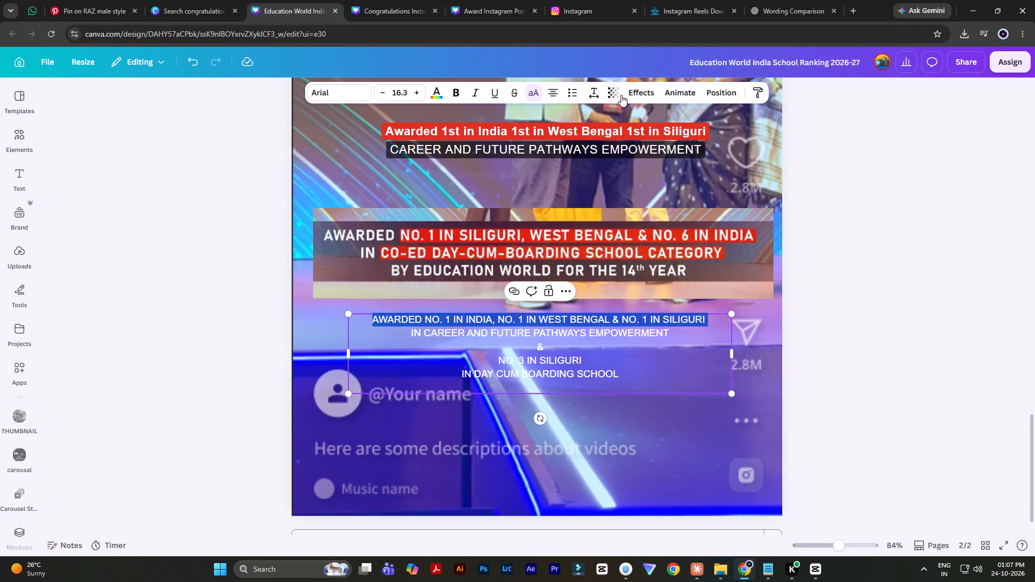
left_click(621, 95)
left_click(643, 94)
left_click(134, 218)
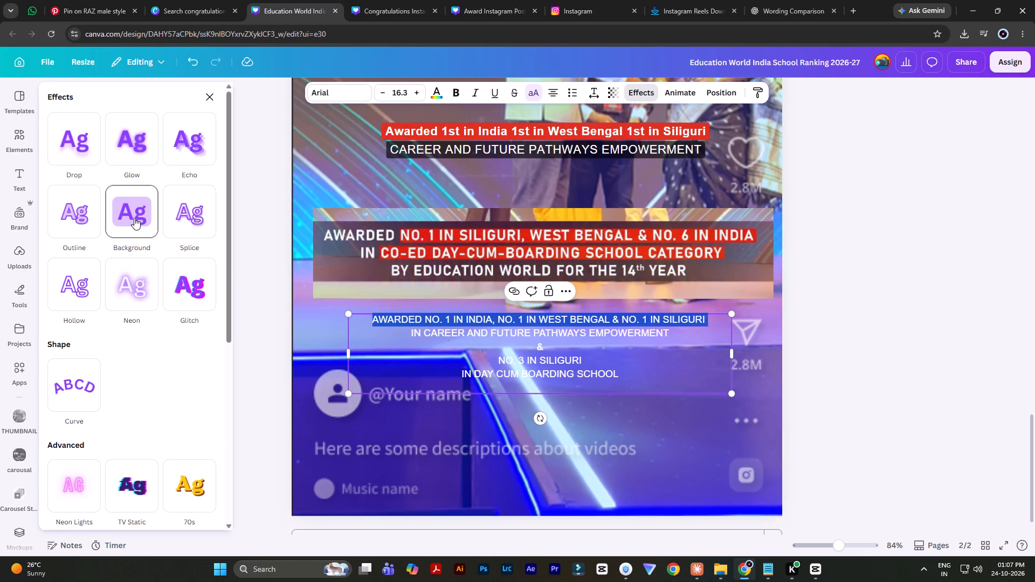
left_click(865, 267)
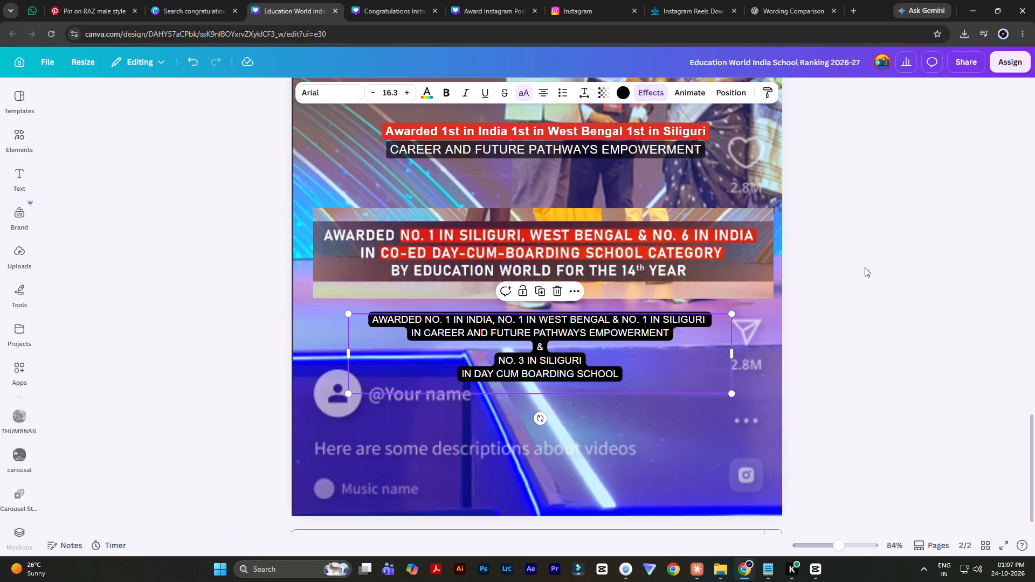
left_click(827, 279)
Open the black-backed caption for text editing at the end of its "NO. 3 IN SILIGURI" line.
scroll(537, 380, "up", 2, "ctrl")
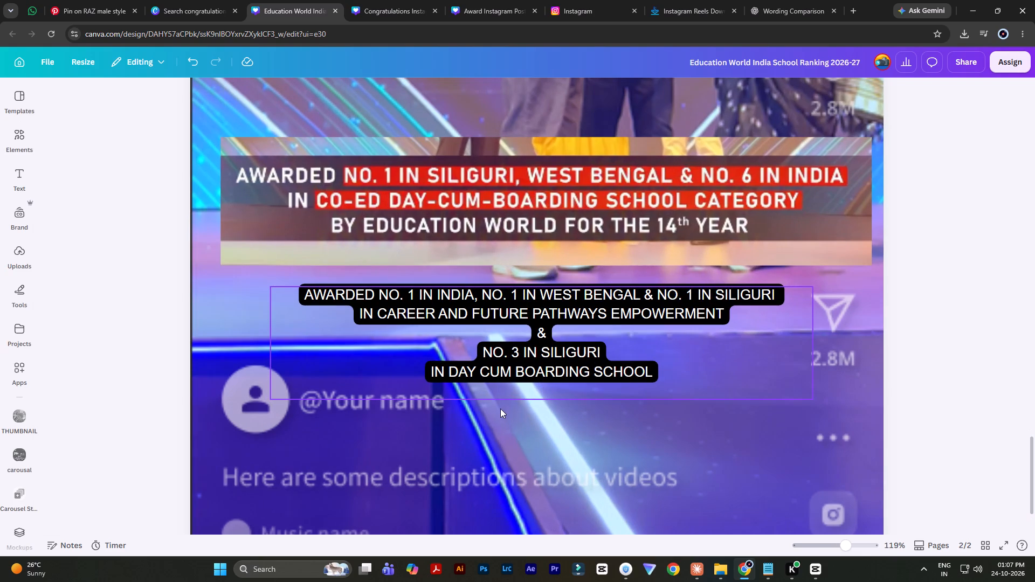
double_click(603, 352)
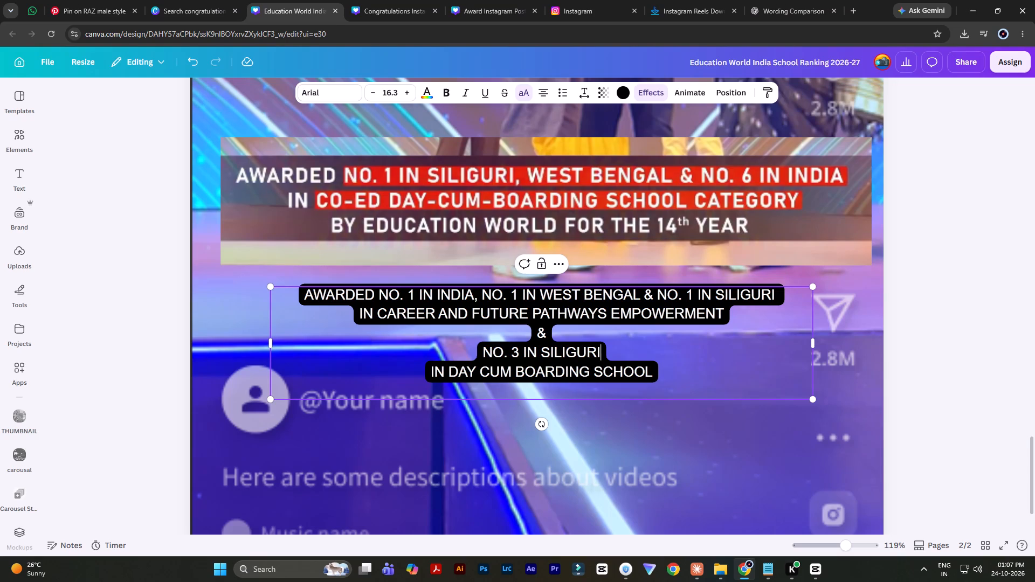
Extend the caption's "NO. 3 IN SILIGURI" line with "& NO.6 IN WEST BENGAL".
key("space")
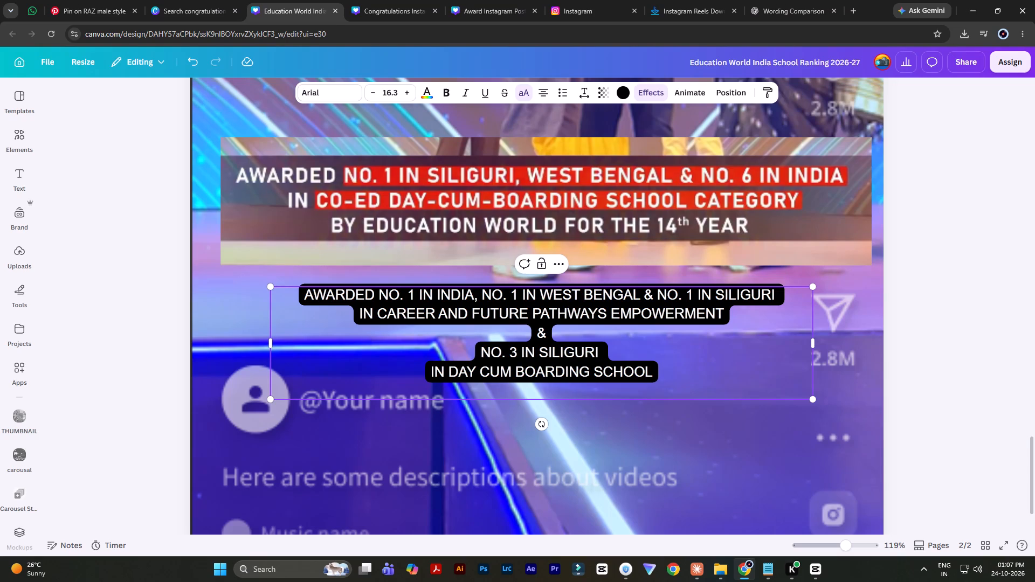
type("NO.")
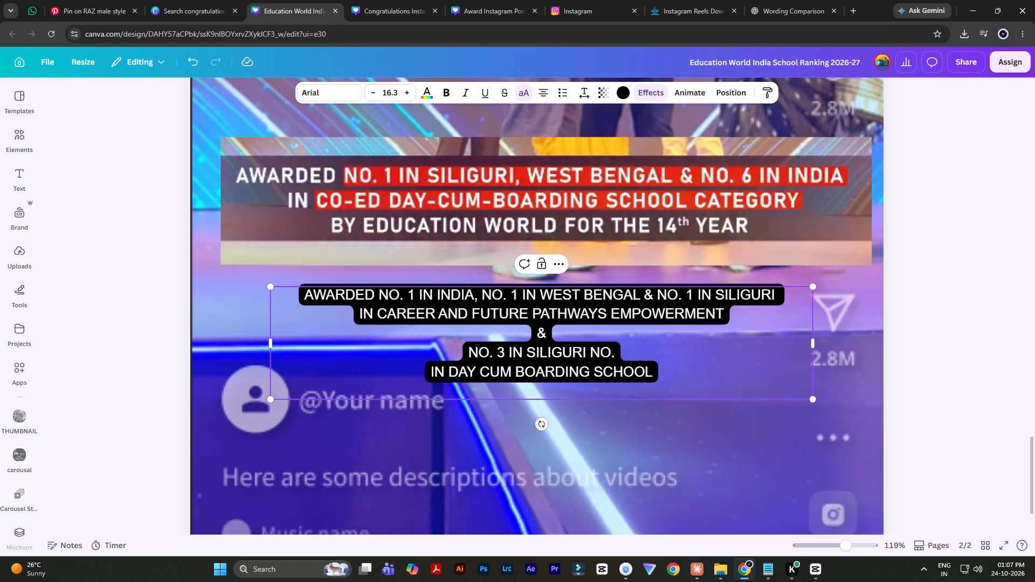
key("6")
key("space")
type("IN")
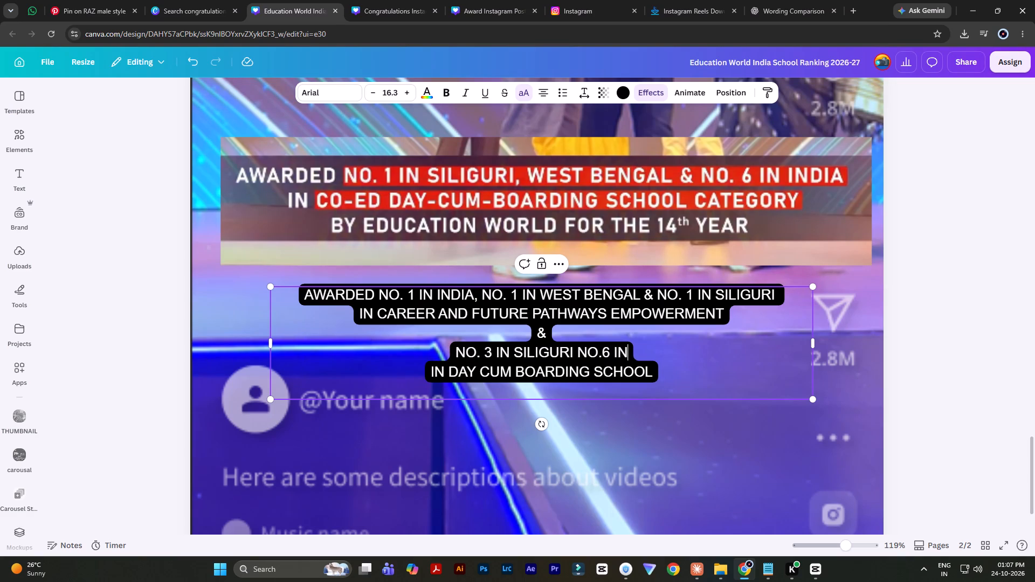
left_click(575, 354)
key("space")
type("&")
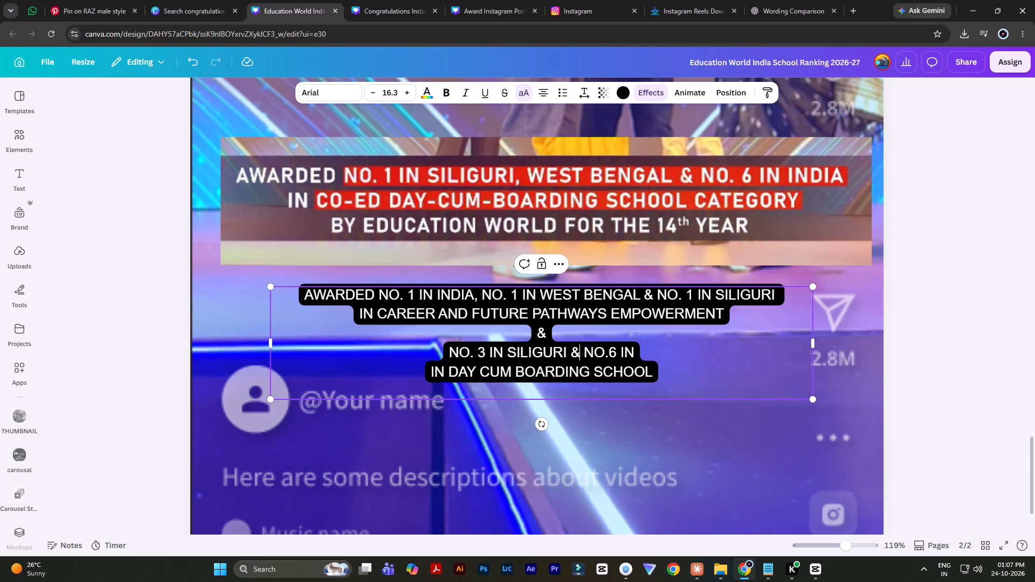
left_click(634, 353)
key("space")
type("WEST BENGAL")
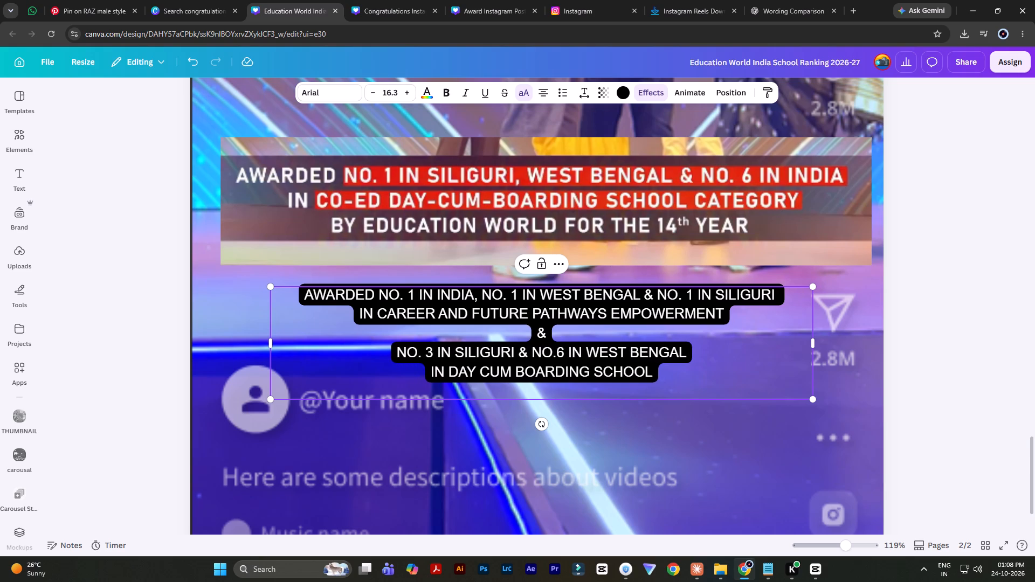
left_click(941, 277)
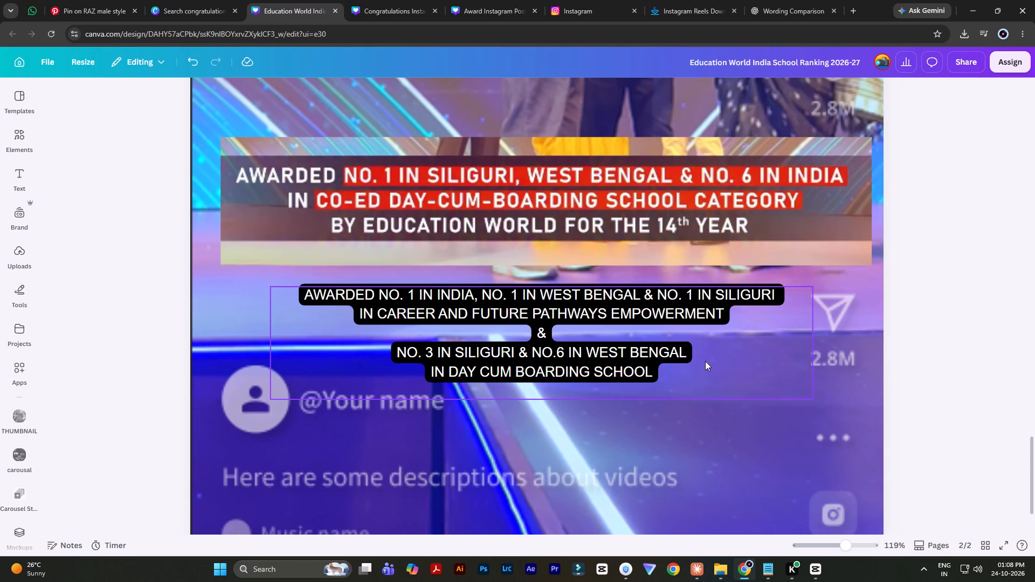
Add a new last line "BY EDUCATION WORLD" below "IN DAY CUM BOARDING SCHOOL" in the caption.
double_click(653, 371)
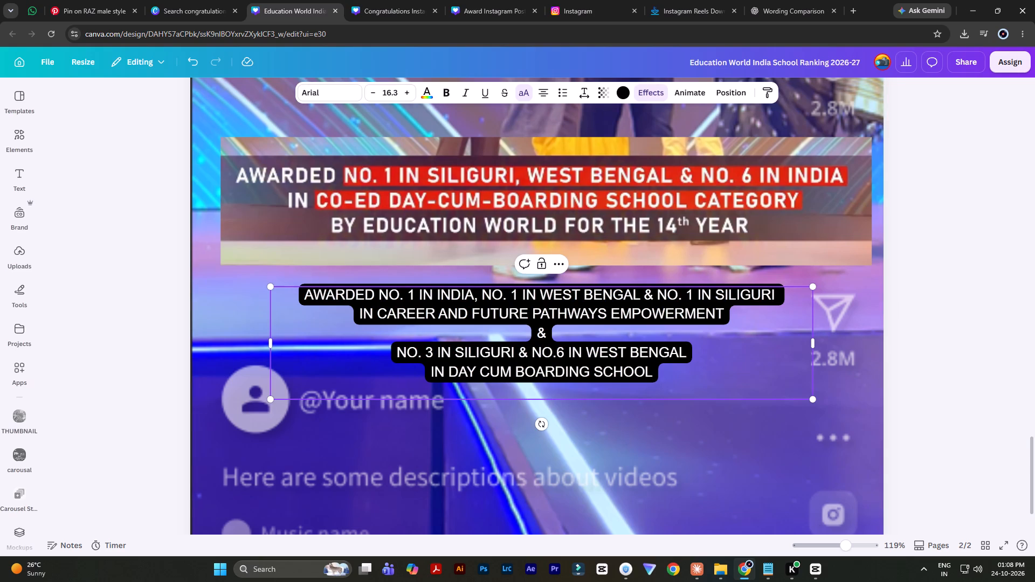
key("Return")
type("BY EDUCATION WORLS")
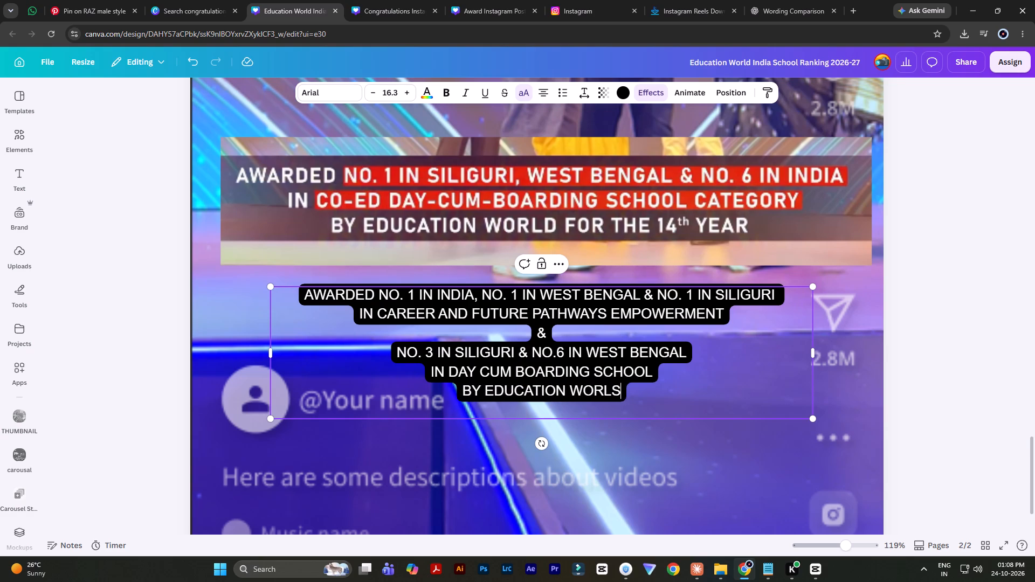
key("BackSpace")
key("d")
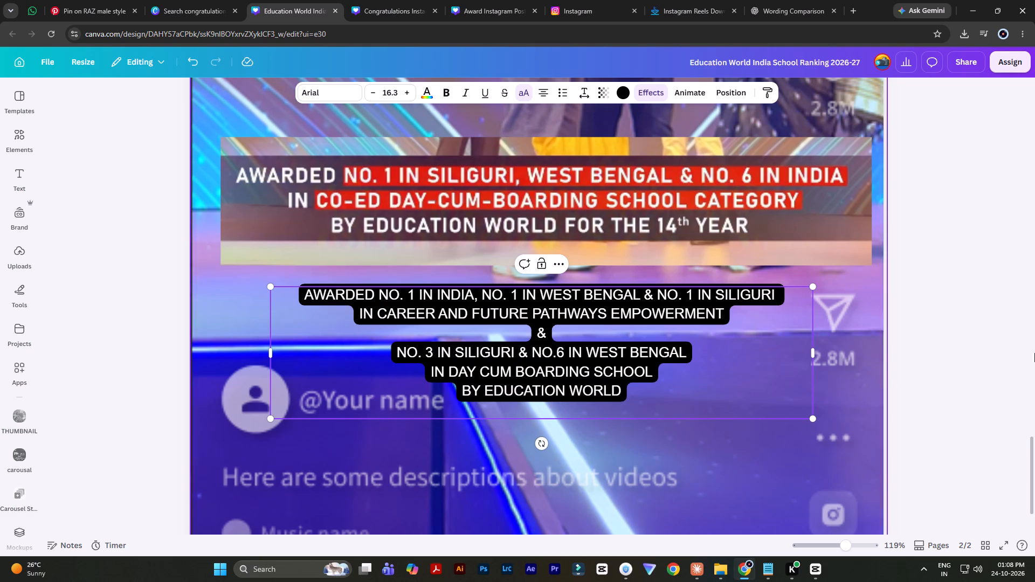
triple_click(935, 296)
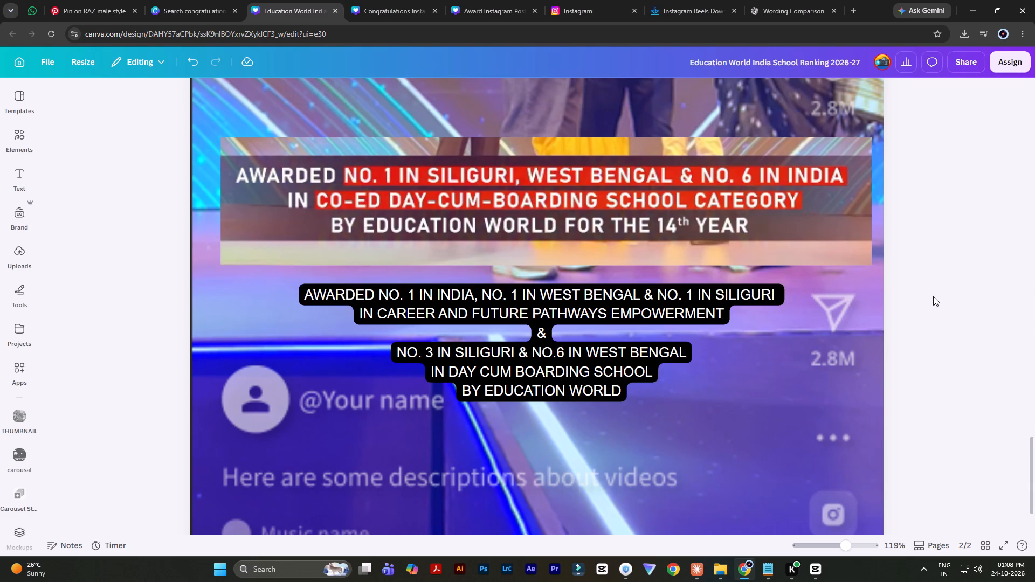
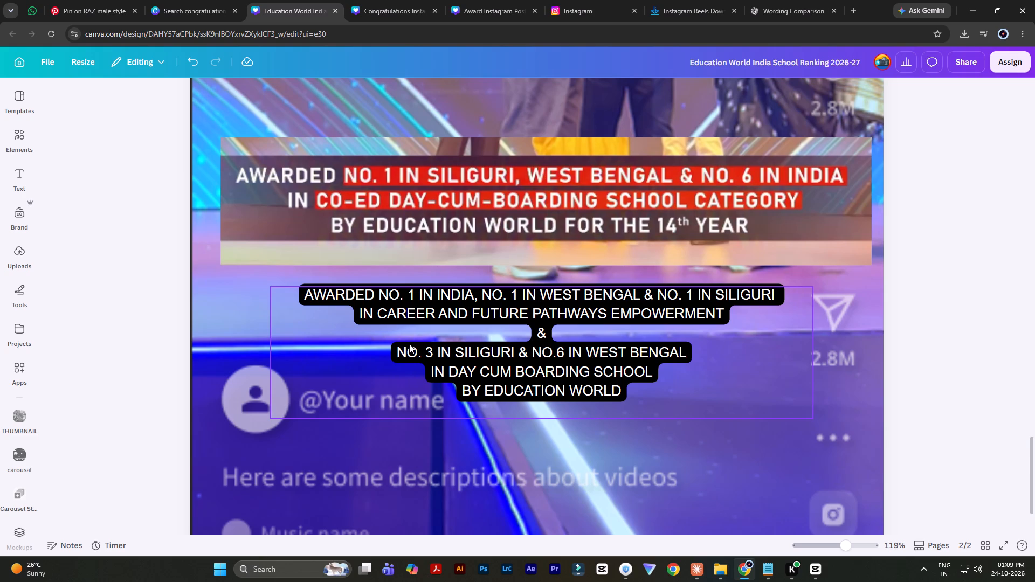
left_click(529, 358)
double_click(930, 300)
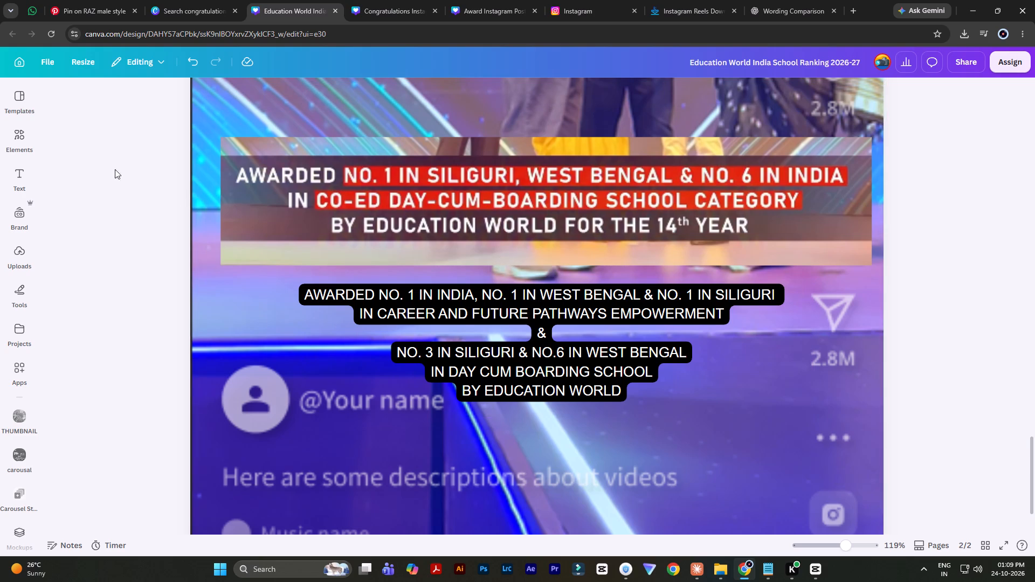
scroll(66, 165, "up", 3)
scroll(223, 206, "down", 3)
Search the graphics elements for "BLACK FADE" in place of the earlier reel layout search.
left_click(7, 137)
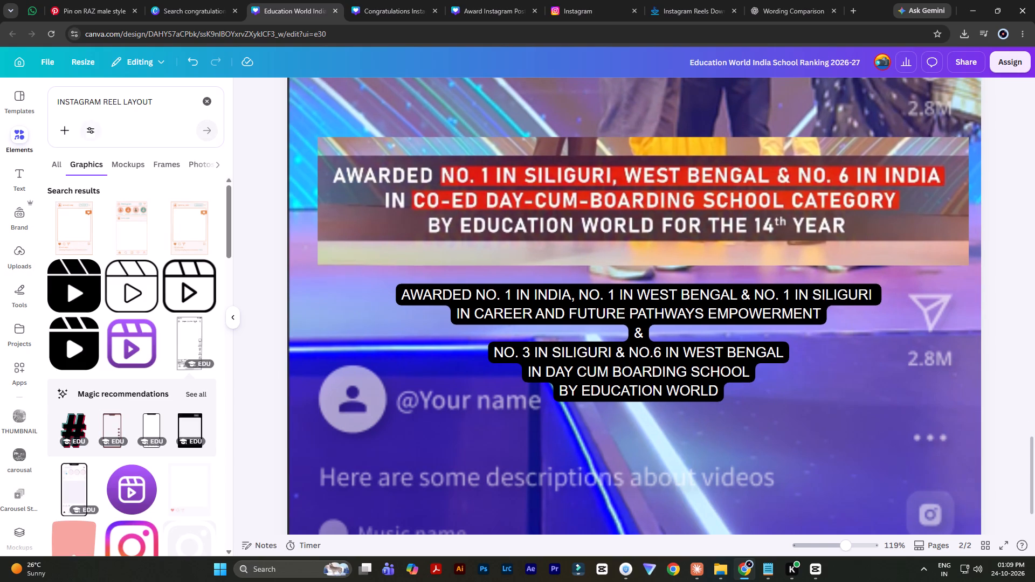
left_click_drag(164, 99, 23, 98)
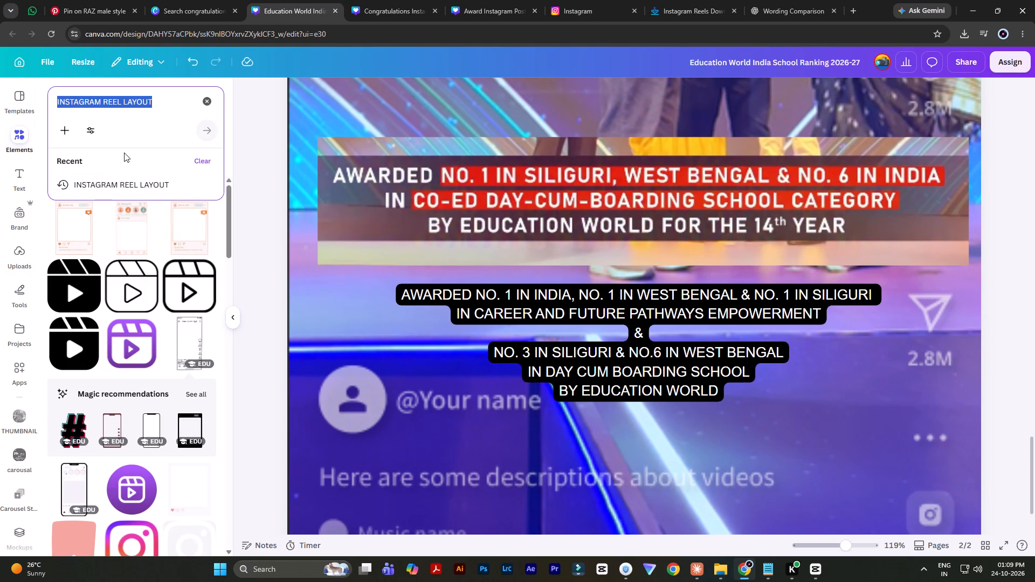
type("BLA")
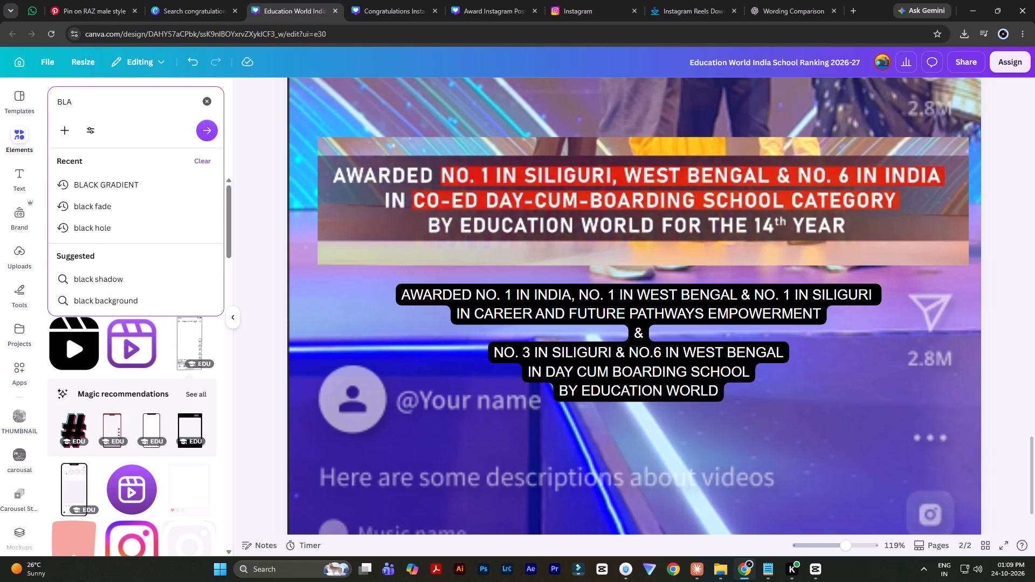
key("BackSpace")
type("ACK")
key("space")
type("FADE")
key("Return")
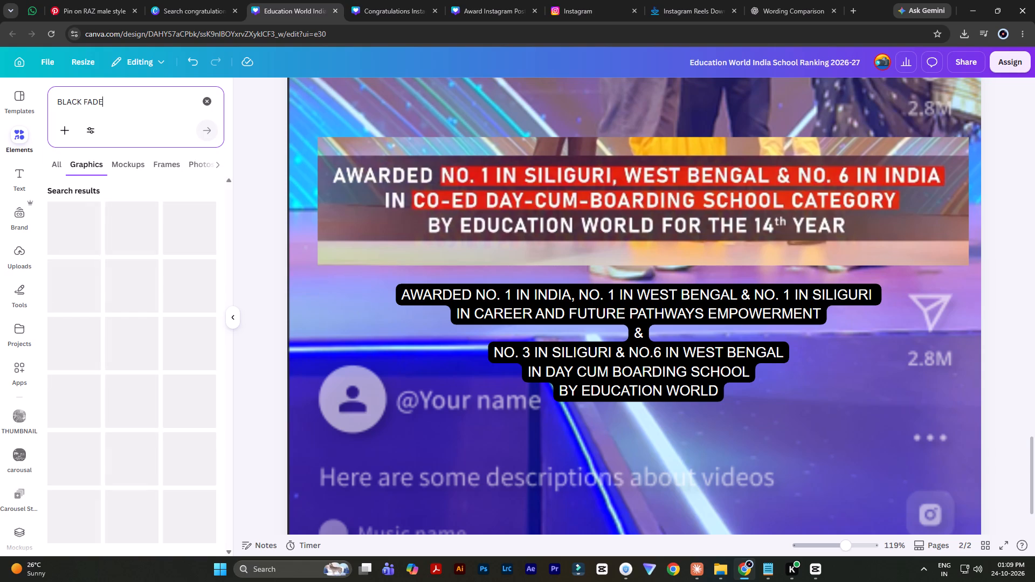
Look through the black fade graphics for a suitable dark gradient for the reel layout.
scroll(104, 337, "down", 9)
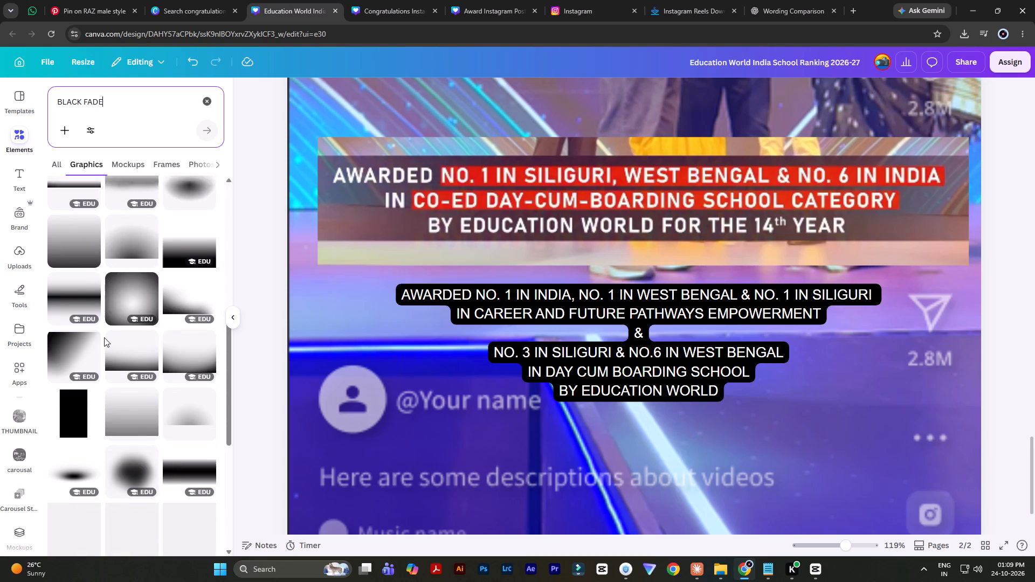
scroll(104, 337, "down", 7)
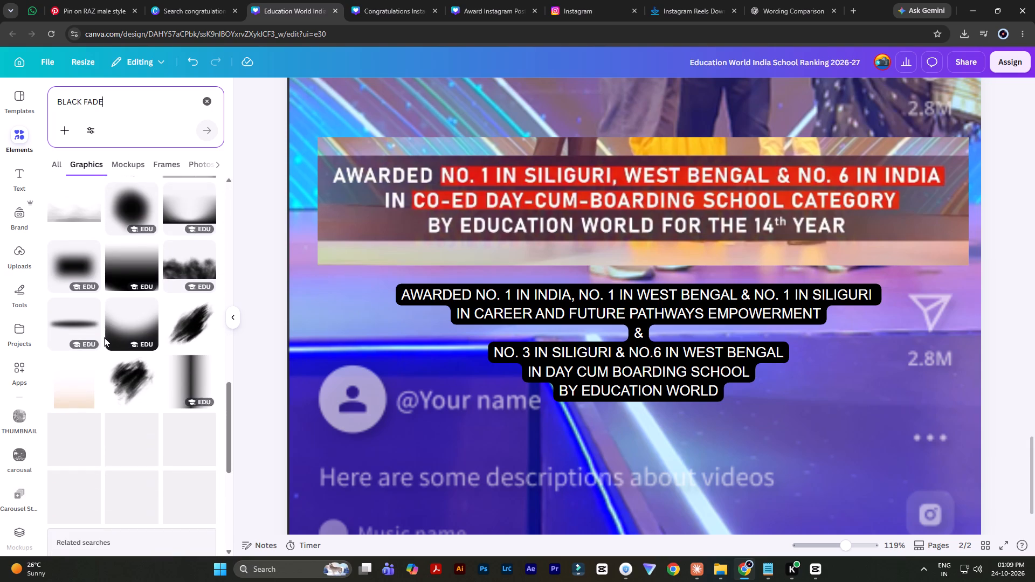
scroll(104, 337, "up", 3)
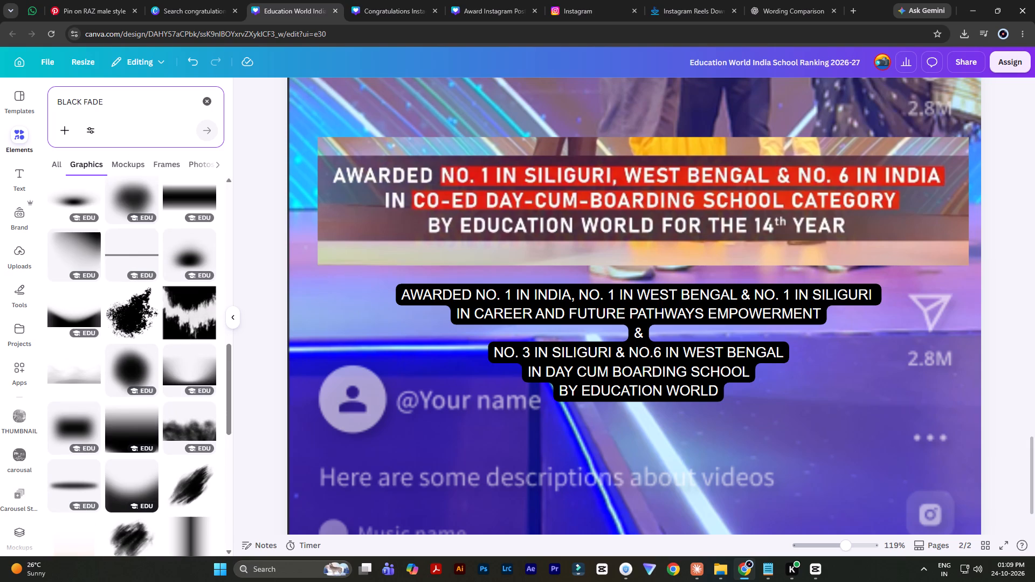
Search the graphics for "BLACK FADE FOR TEXT" and add the yellow band with slanted stripes to the page.
key("space")
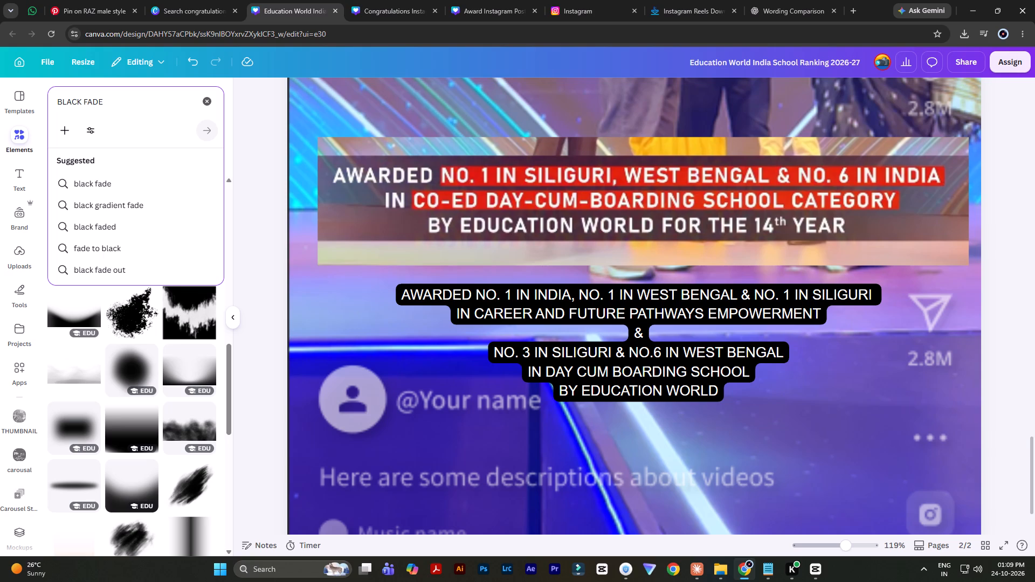
type("FOR TEXT")
key("Return")
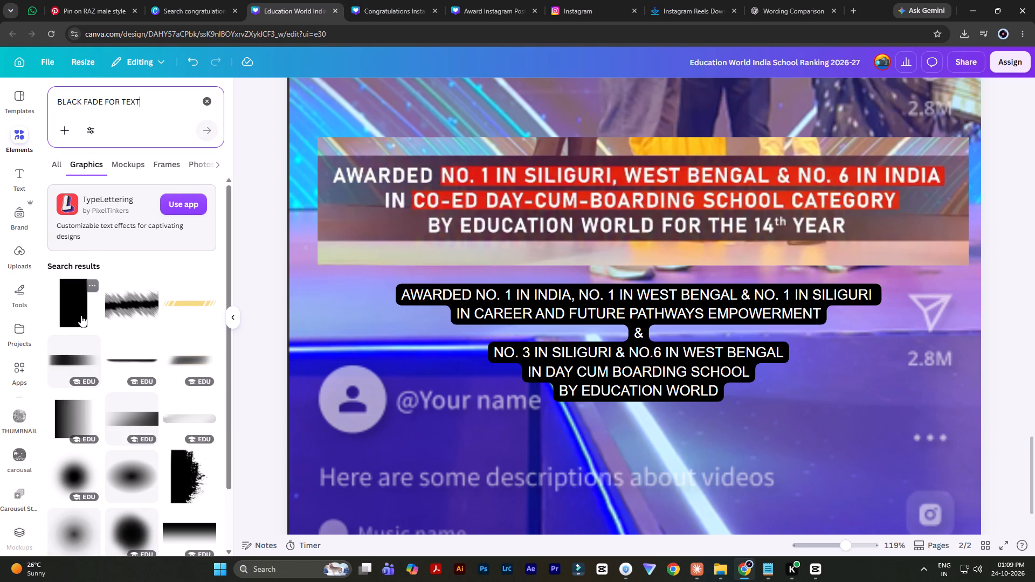
scroll(81, 315, "down", 2)
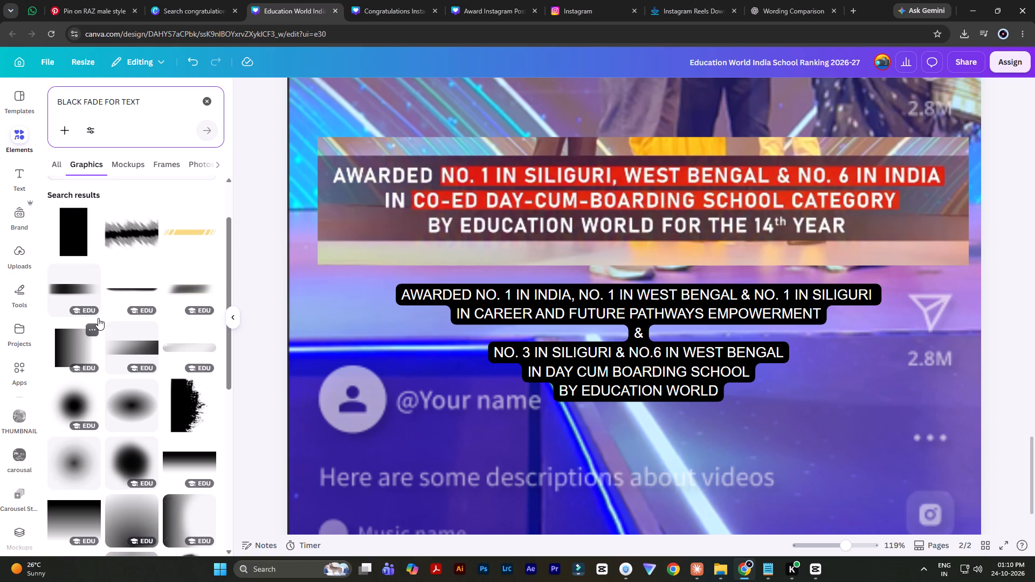
left_click(179, 235)
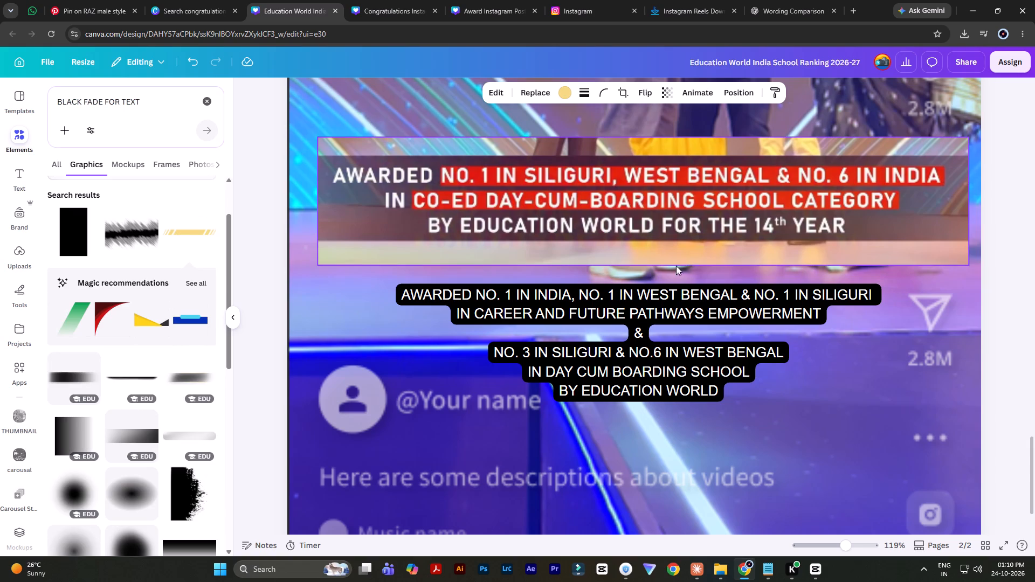
Place the yellow striped band behind the lower part of the award caption and enlarge it beyond the page width.
scroll(653, 278, "down", 4, "ctrl")
left_click_drag(623, 188, 596, 388)
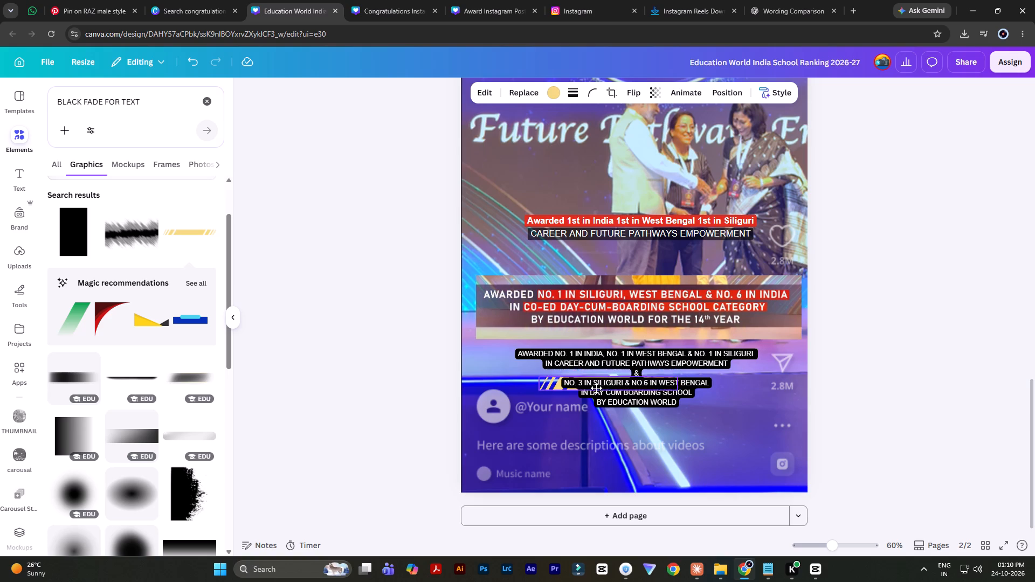
left_click_drag(596, 388, 596, 388)
left_click_drag(535, 390, 282, 497)
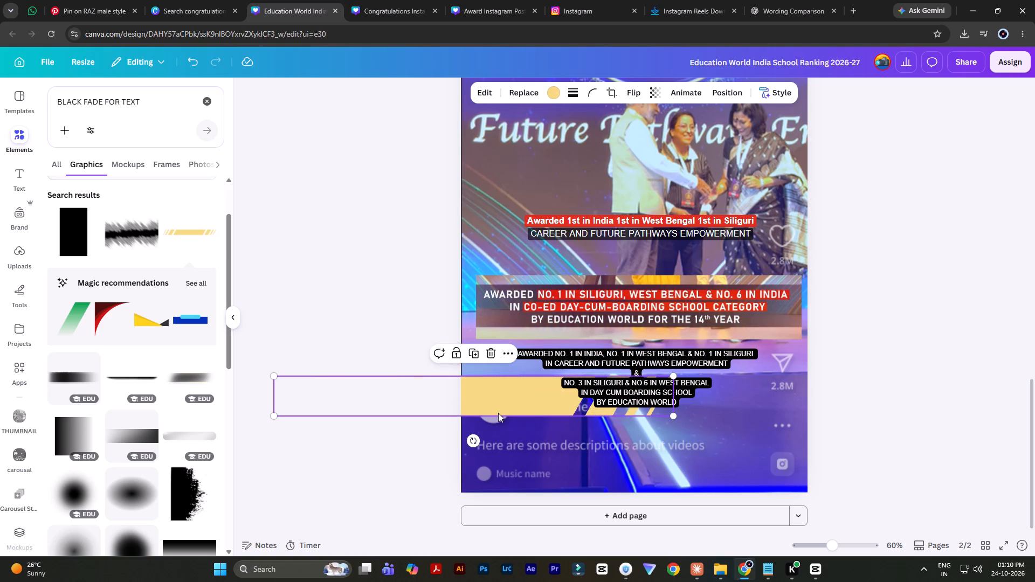
left_click_drag(500, 395, 643, 385)
scroll(642, 407, "up", 2, "ctrl")
left_click_drag(891, 405, 928, 439)
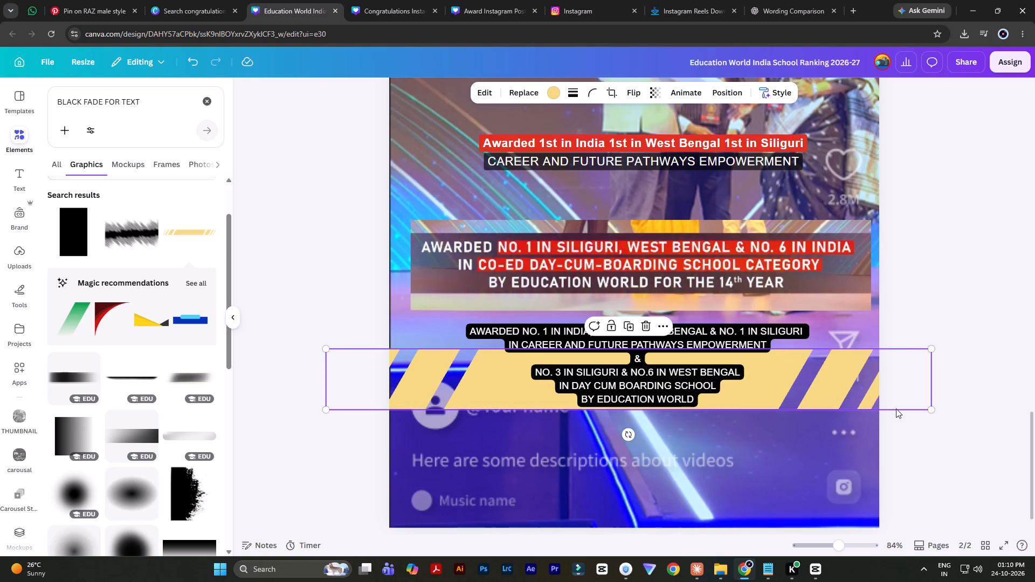
left_click_drag(785, 384, 776, 383)
Remove the black Background effect from the six-line award caption.
left_click(696, 349)
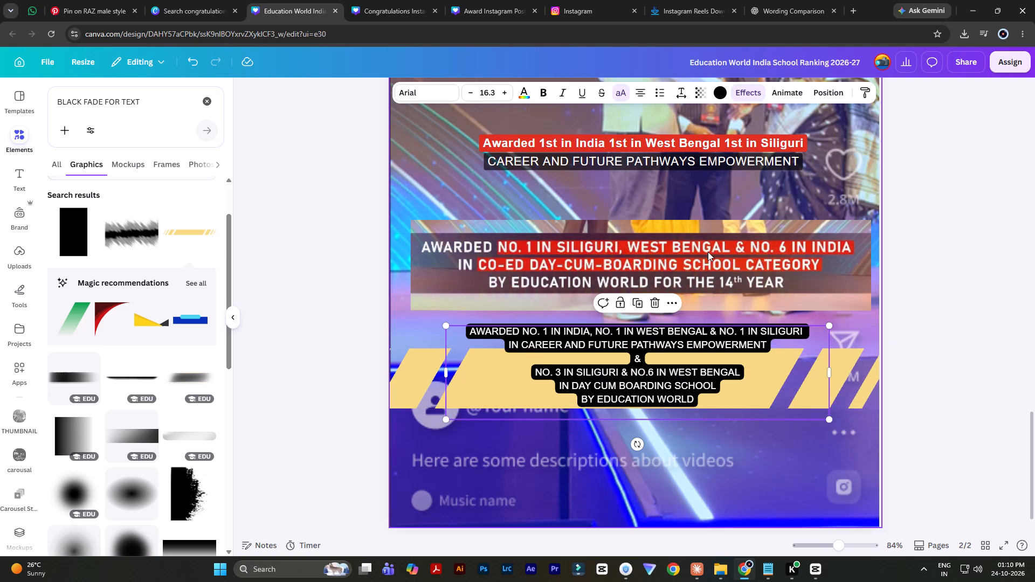
left_click(746, 92)
scroll(119, 286, "up", 3)
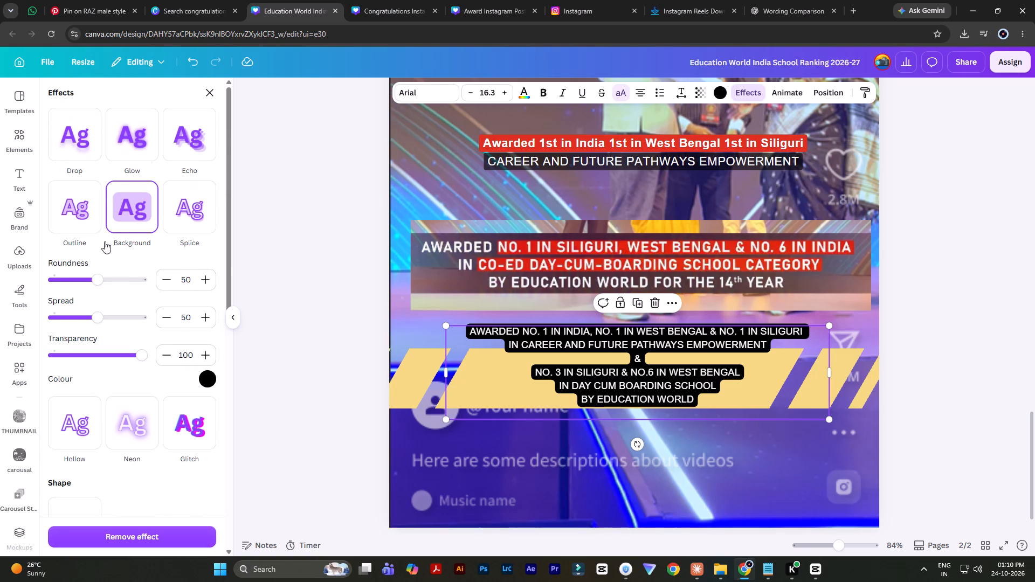
scroll(105, 433, "down", 4)
left_click(120, 537)
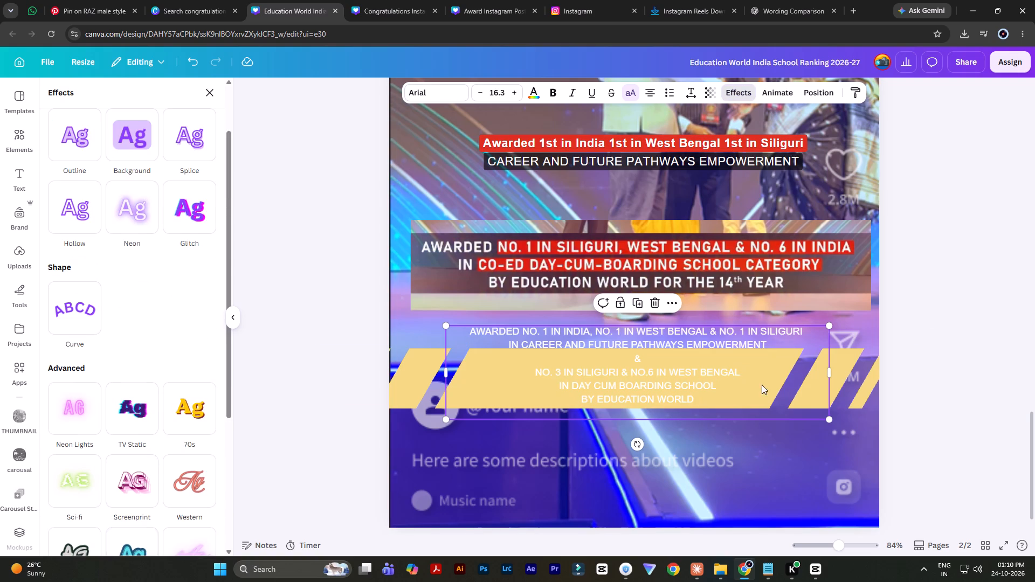
left_click(979, 267)
Shrink the award caption to text size 10.5 and place it over the middle of the yellow band.
scroll(642, 416, "up", 3, "ctrl")
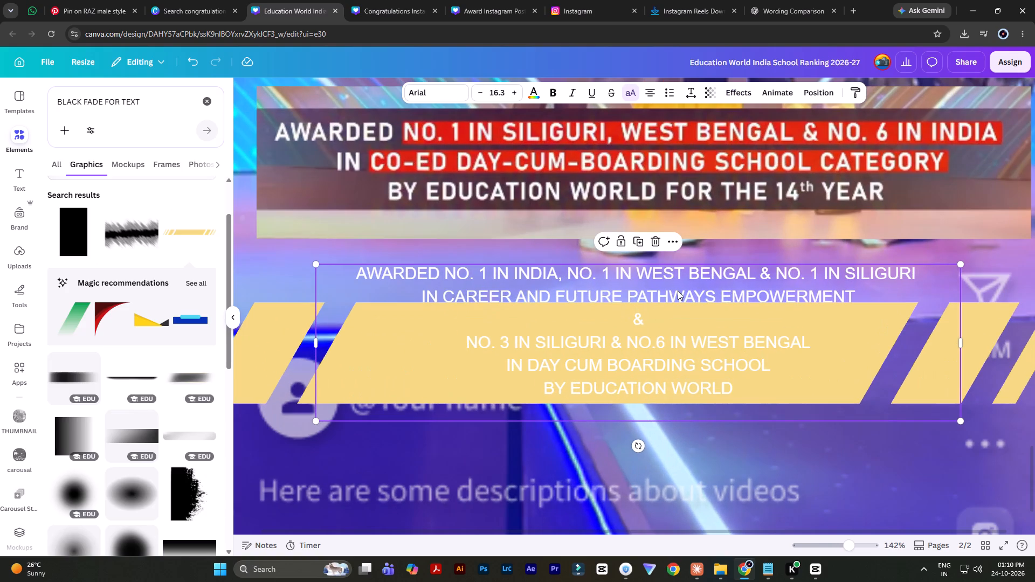
left_click(678, 290)
left_click_drag(964, 265, 741, 346)
left_click_drag(599, 343, 693, 341)
left_click(795, 325)
left_click(565, 348)
left_click_drag(507, 349, 564, 344)
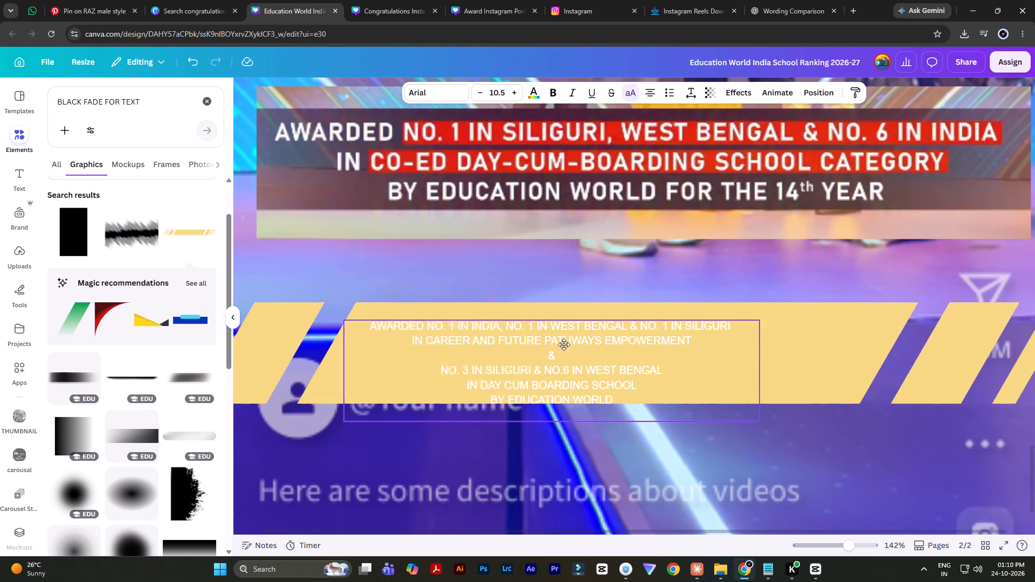
left_click_drag(564, 344, 588, 337)
scroll(674, 359, "down", 4, "ctrl")
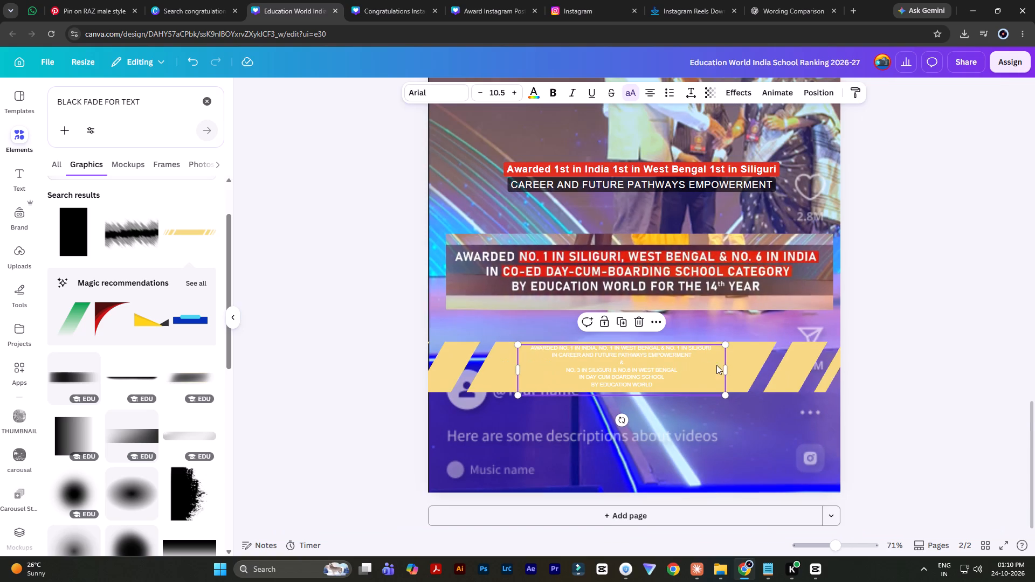
Enlarge the yellow band and caption together to text size 13.2 and reposition them just below the reference caption image.
left_click(763, 356, "shift")
left_click_drag(877, 341, 924, 307)
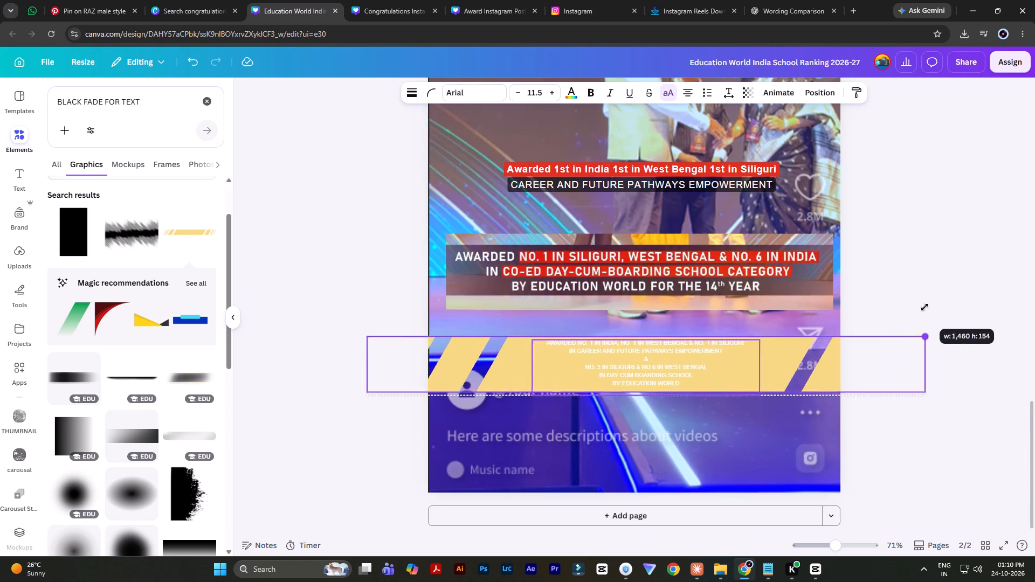
left_click_drag(924, 307, 1003, 276)
left_click_drag(935, 338, 863, 341)
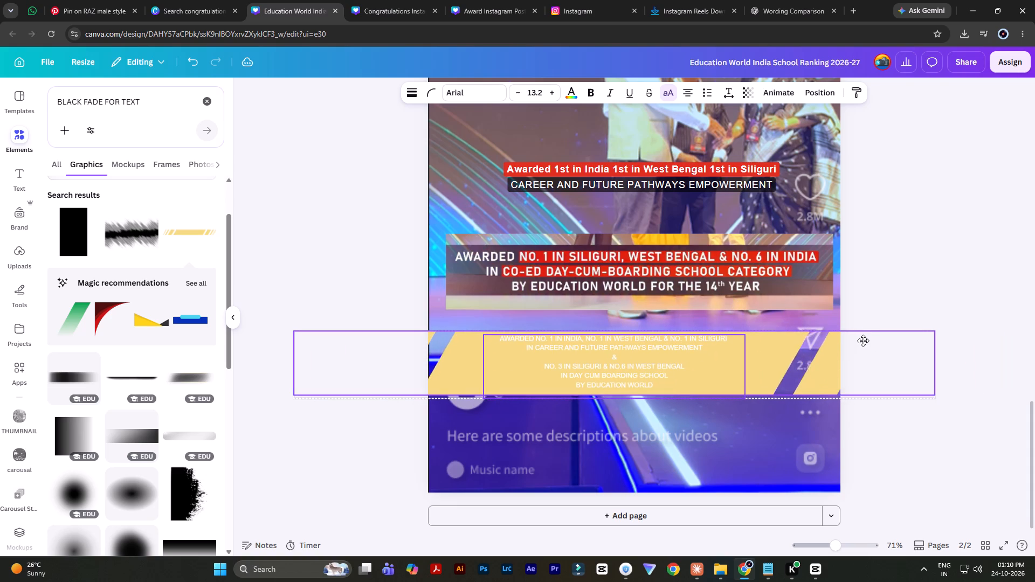
left_click_drag(863, 341, 877, 346)
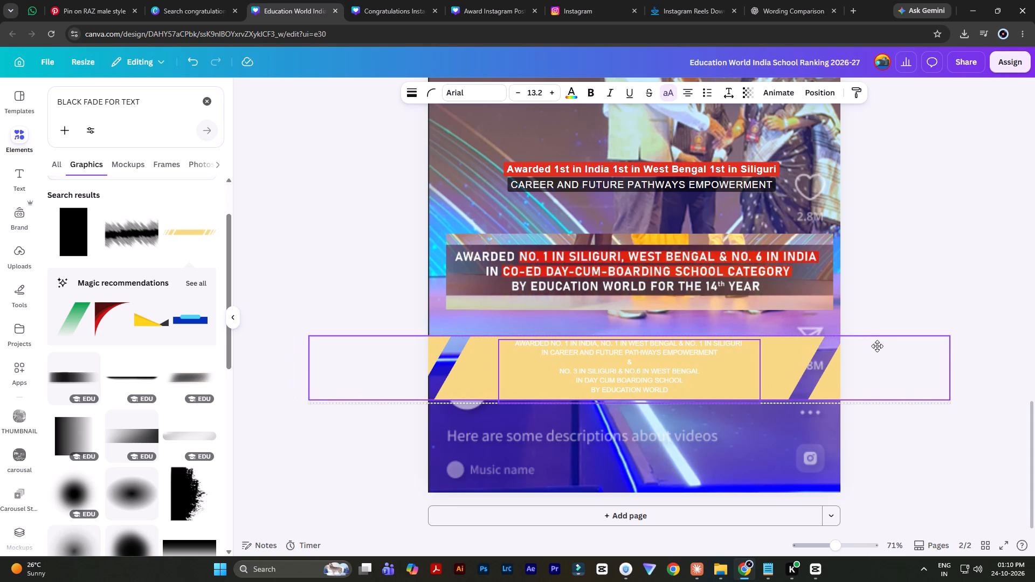
left_click_drag(877, 346, 877, 322)
Move the reference caption image down to the bottom edge of the page, clear of the yellow band.
scroll(877, 322, "down", 2, "ctrl")
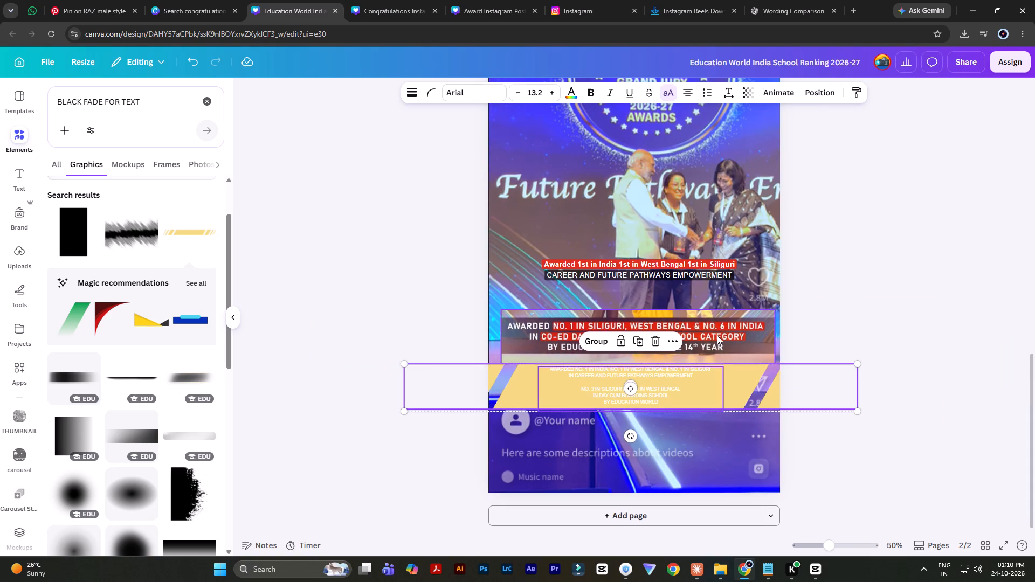
left_click(717, 335)
left_click_drag(691, 328, 686, 486)
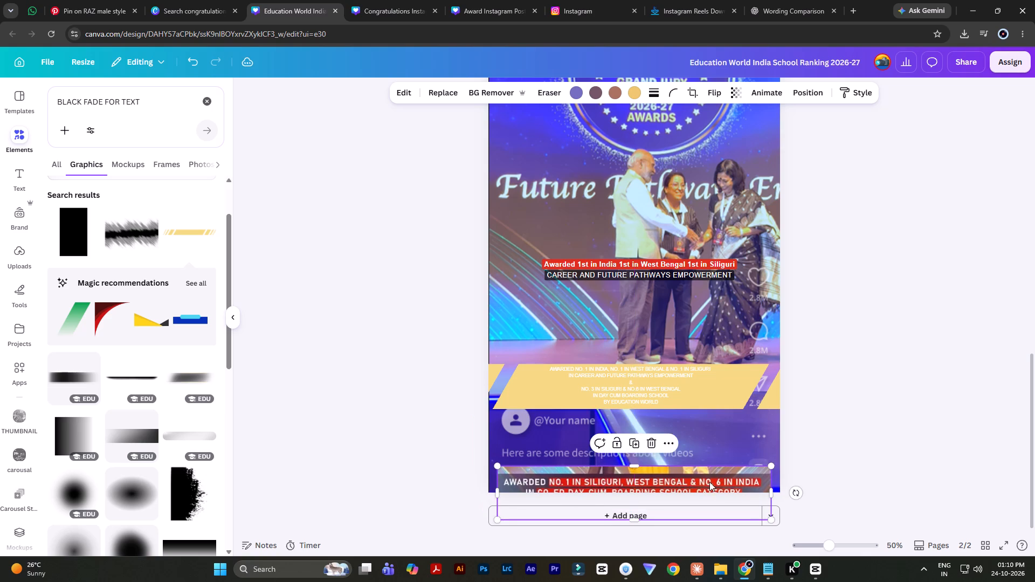
left_click(931, 386)
left_click(521, 385)
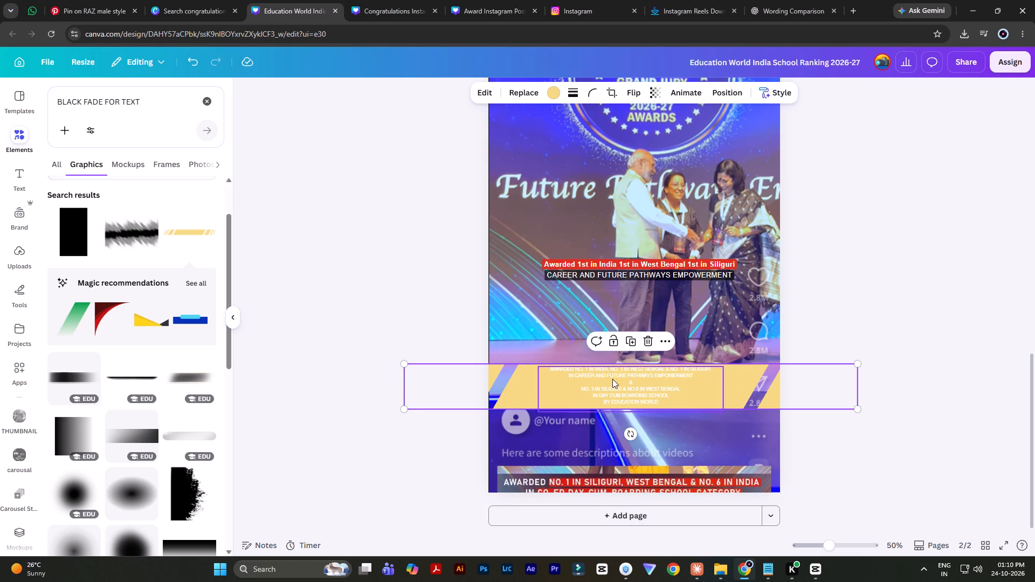
left_click(612, 379, "shift")
left_click_drag(748, 380, 755, 365)
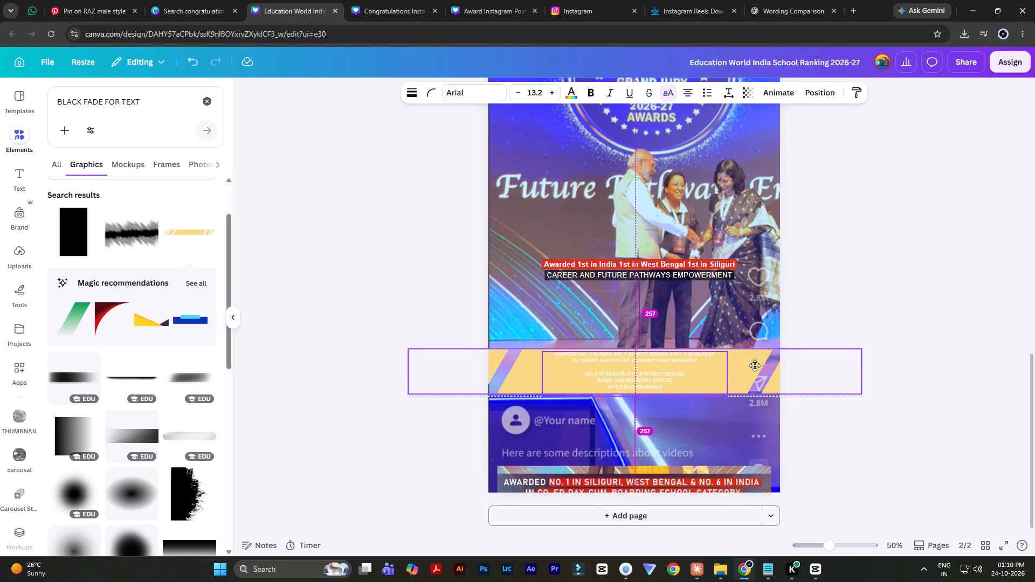
left_click_drag(755, 365, 752, 365)
left_click_drag(752, 365, 751, 366)
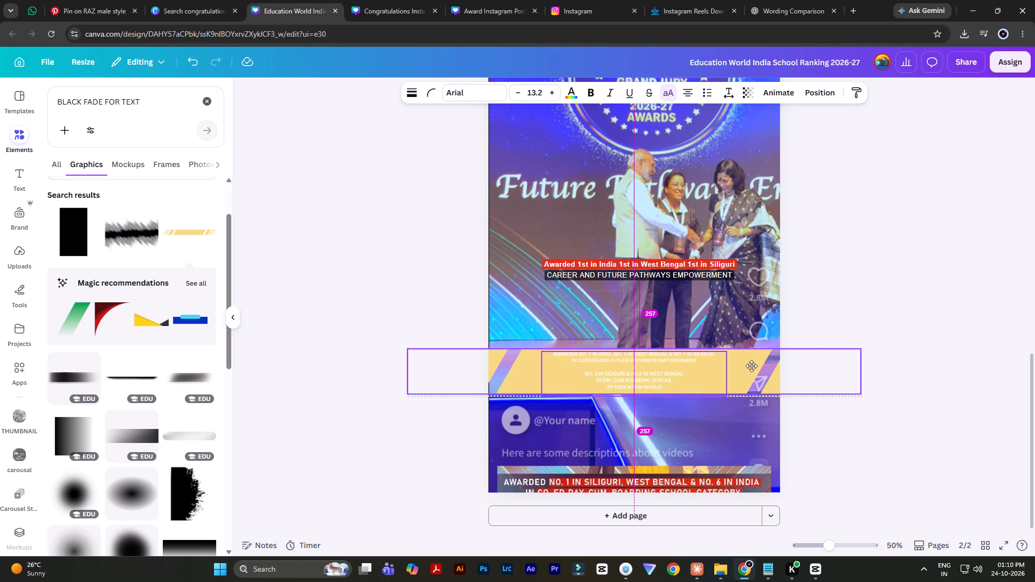
left_click_drag(751, 366, 752, 369)
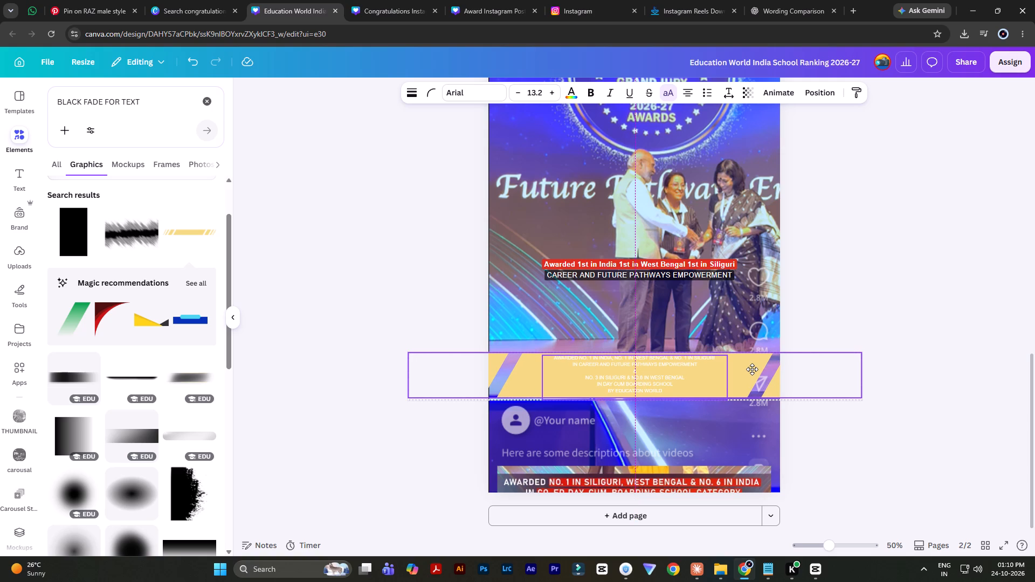
left_click_drag(752, 369, 755, 369)
left_click(839, 299)
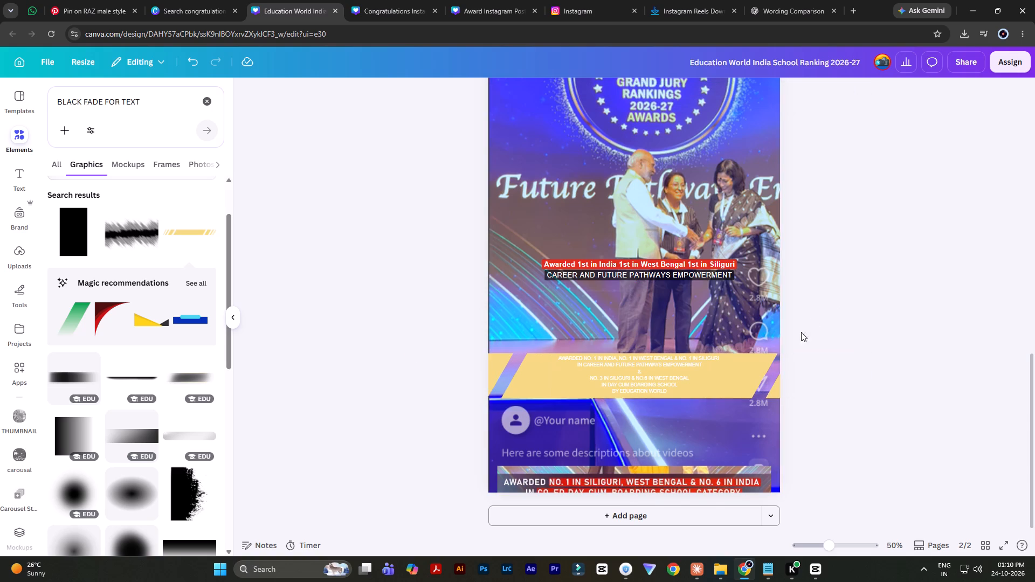
Resize the yellow band on its own to fit closely around the caption and centre it horizontally on the page.
left_click(740, 369)
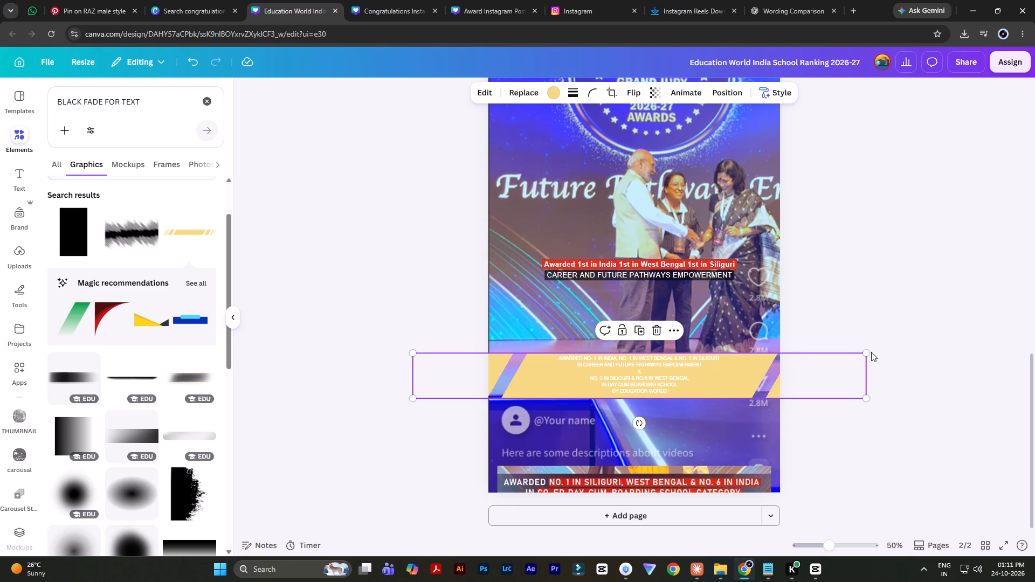
left_click_drag(867, 352, 999, 224)
left_click_drag(870, 370, 862, 366)
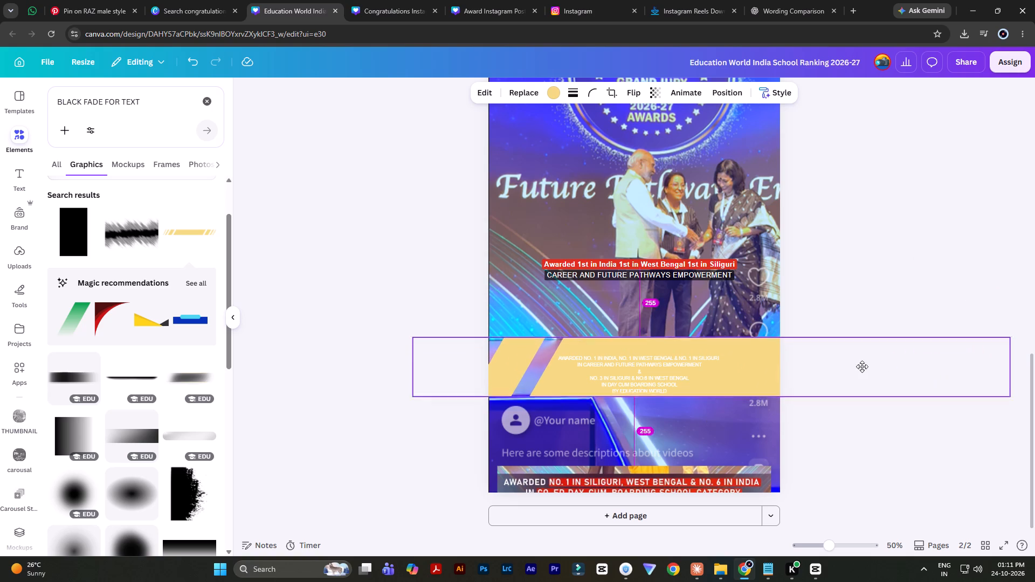
left_click_drag(862, 366, 795, 372)
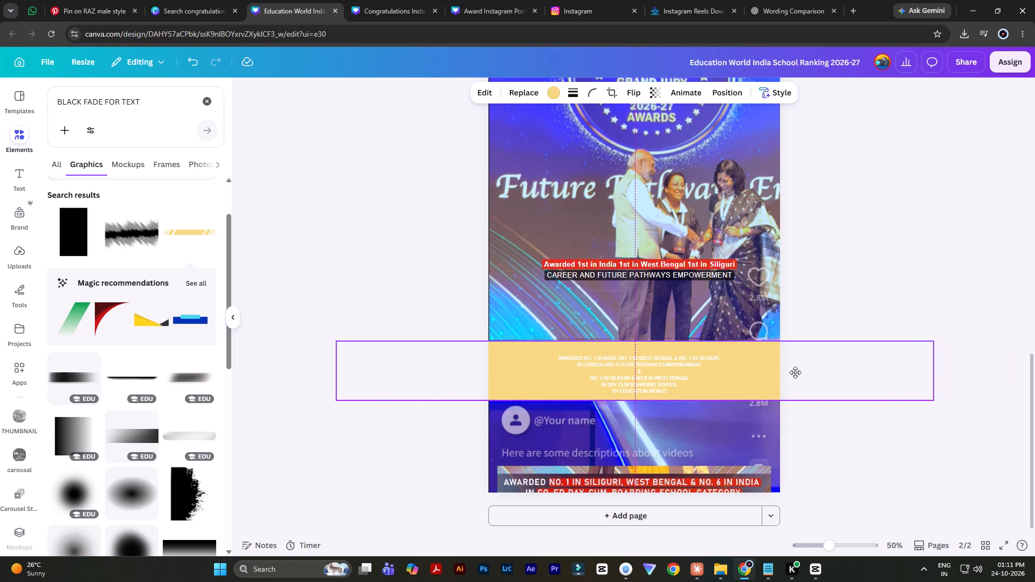
left_click_drag(795, 372, 794, 372)
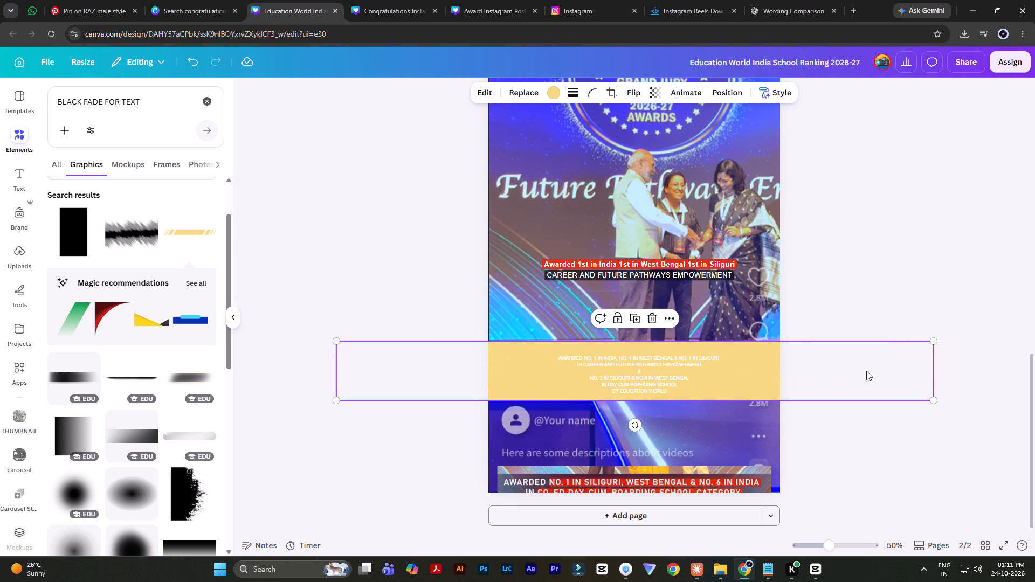
left_click_drag(931, 400, 770, 352)
left_click_drag(733, 349, 814, 357)
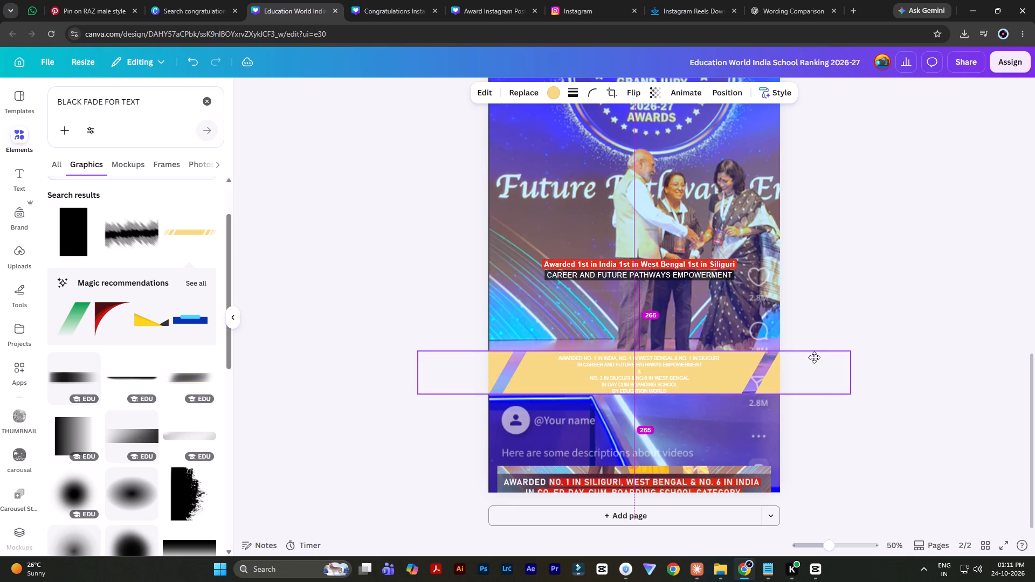
left_click_drag(814, 357, 814, 359)
double_click(871, 322)
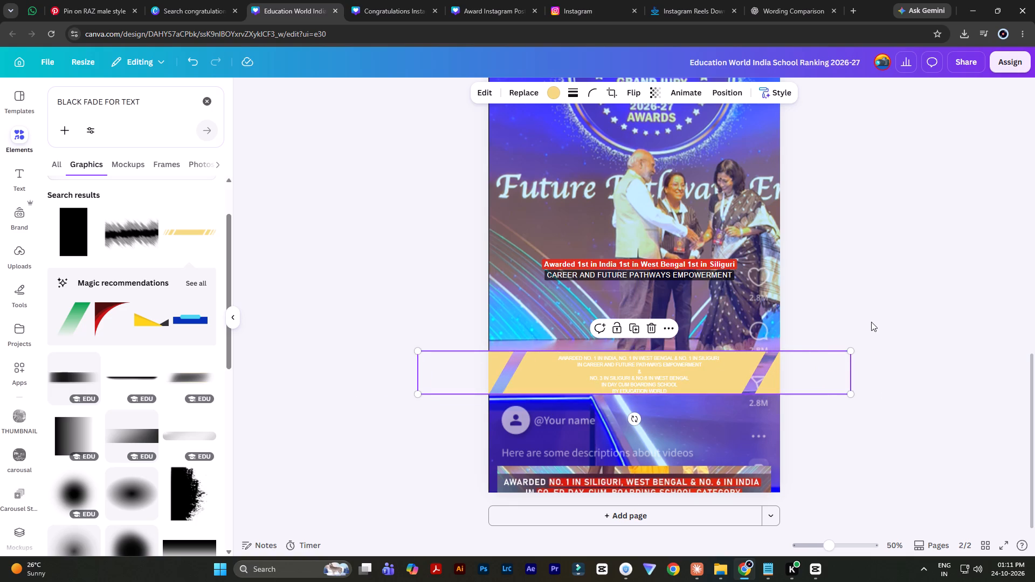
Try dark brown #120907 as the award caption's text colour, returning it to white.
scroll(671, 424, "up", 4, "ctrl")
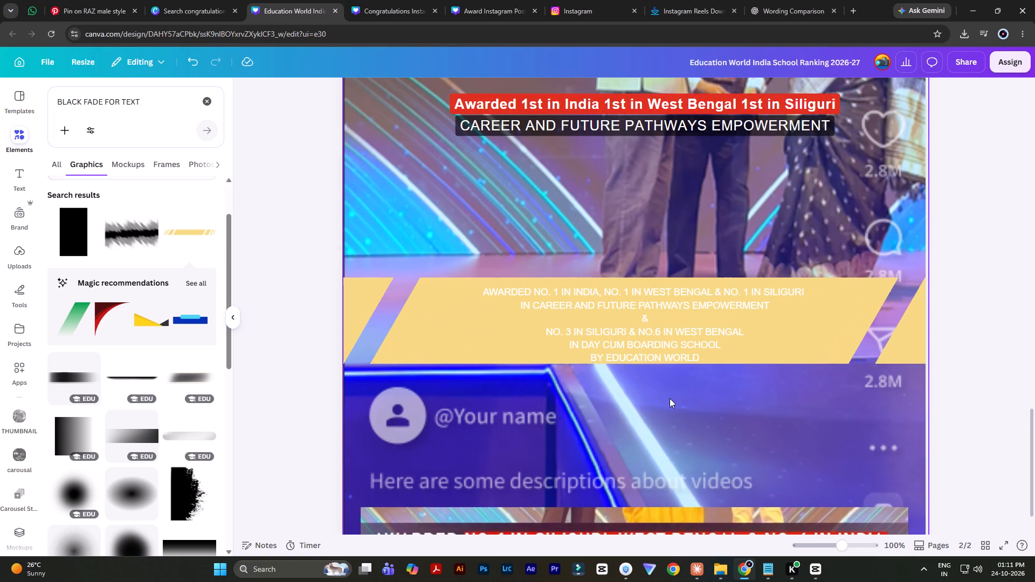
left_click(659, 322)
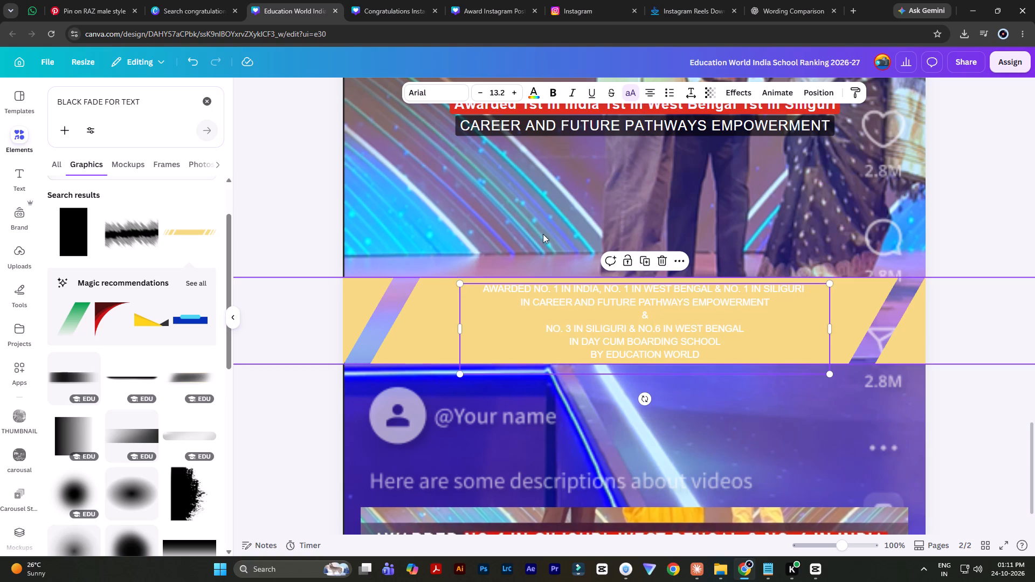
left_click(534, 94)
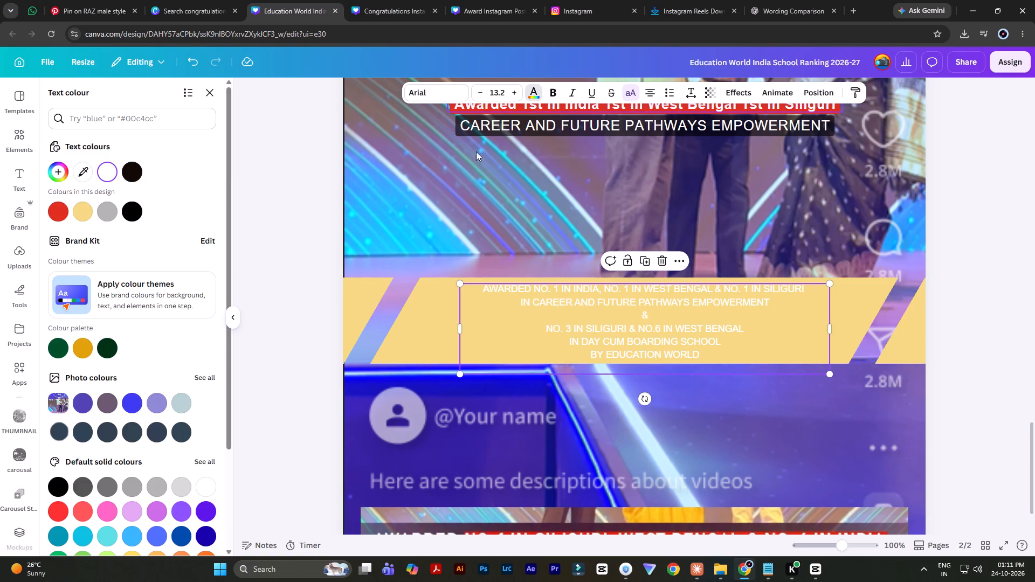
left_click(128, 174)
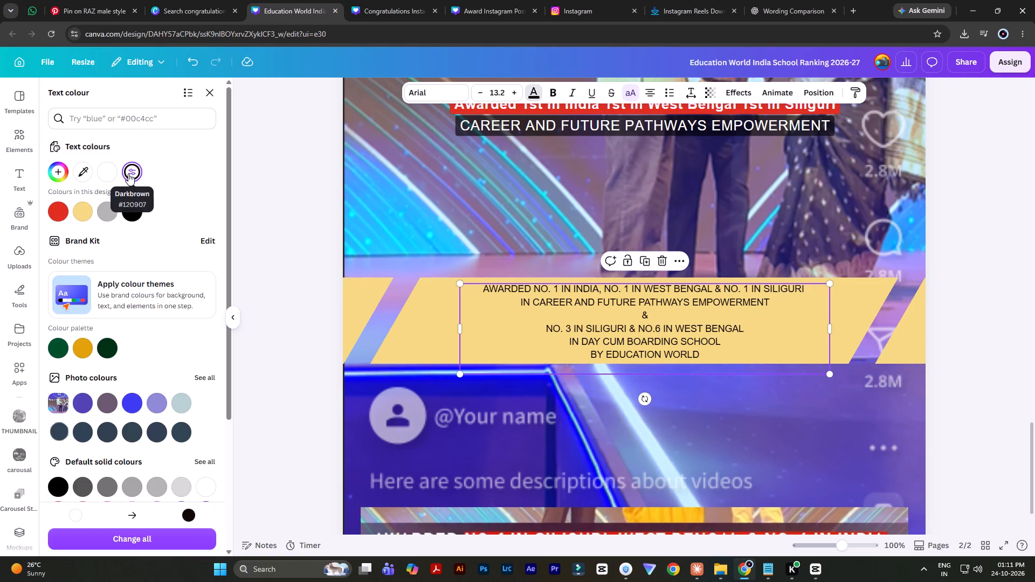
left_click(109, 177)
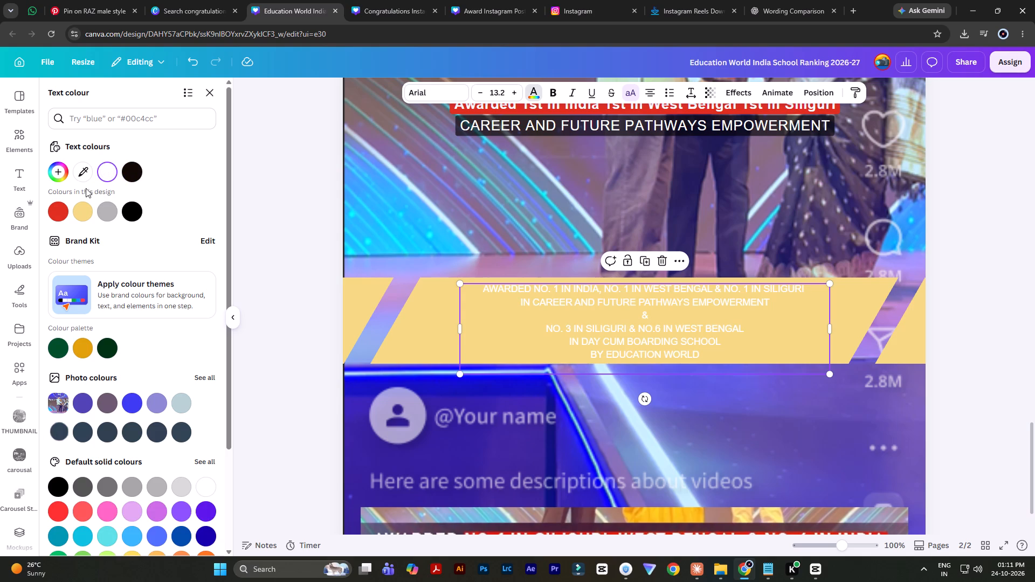
Colour the award caption on the yellow band dark green from the colour palette and make it bold.
left_click(106, 351)
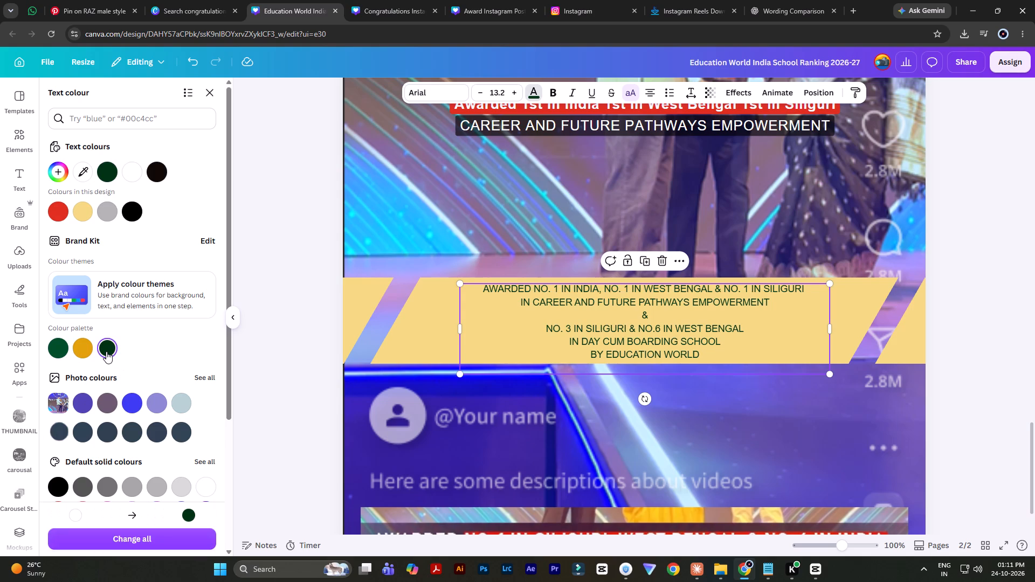
left_click(549, 92)
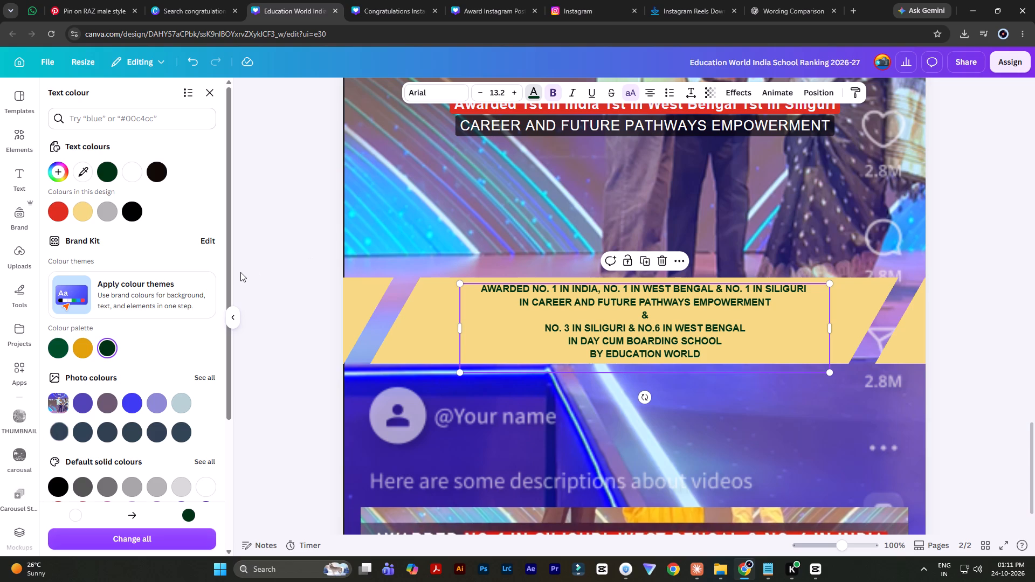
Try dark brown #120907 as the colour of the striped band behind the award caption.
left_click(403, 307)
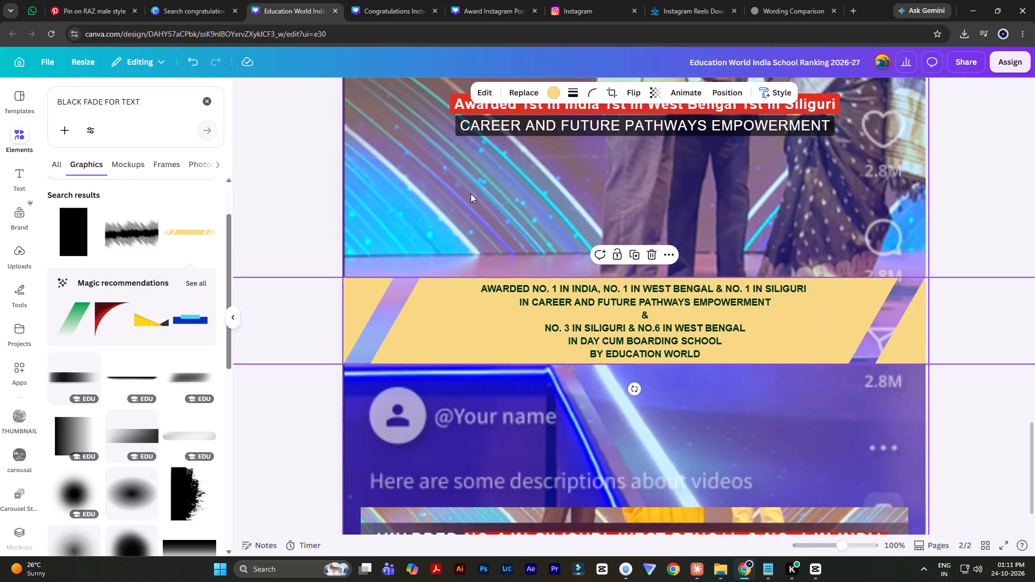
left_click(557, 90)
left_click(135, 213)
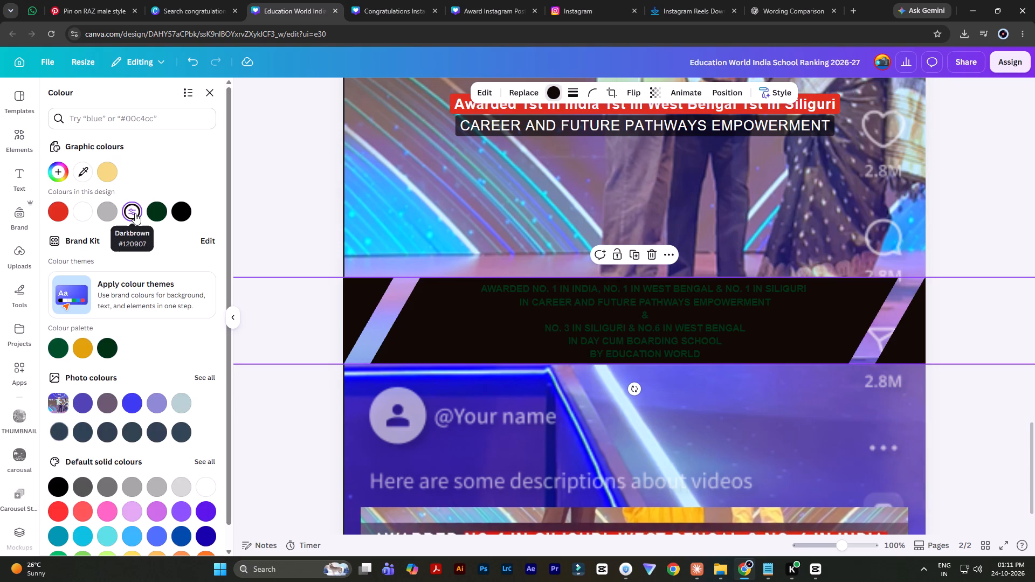
Set the award caption's text colour to white.
left_click(574, 299)
left_click(537, 92)
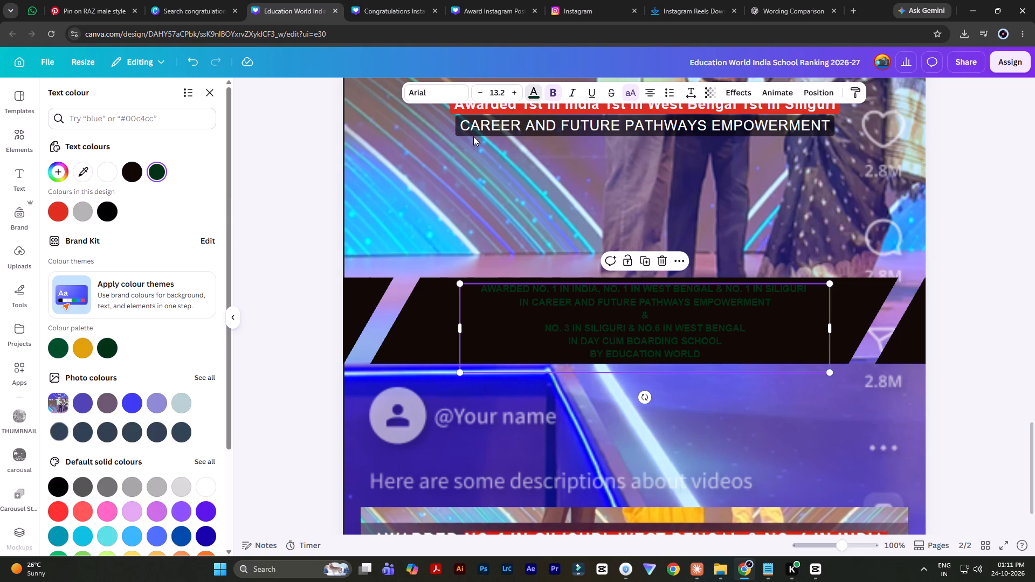
left_click(111, 173)
triple_click(951, 219)
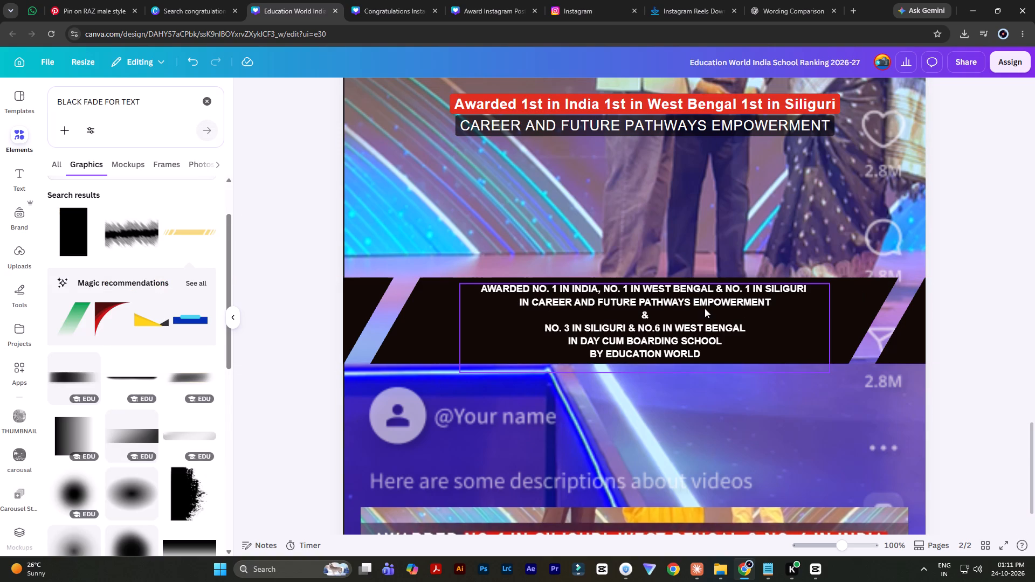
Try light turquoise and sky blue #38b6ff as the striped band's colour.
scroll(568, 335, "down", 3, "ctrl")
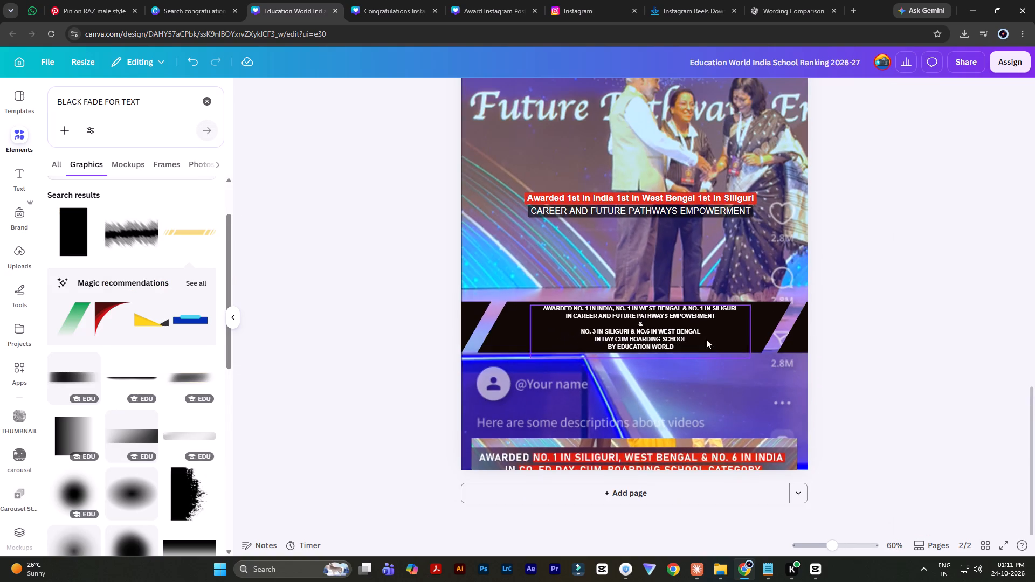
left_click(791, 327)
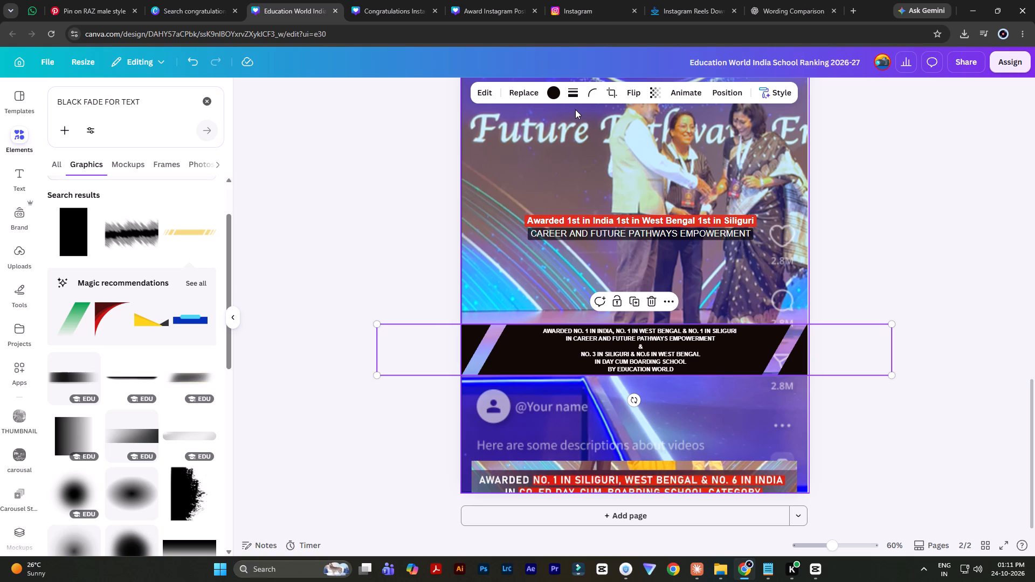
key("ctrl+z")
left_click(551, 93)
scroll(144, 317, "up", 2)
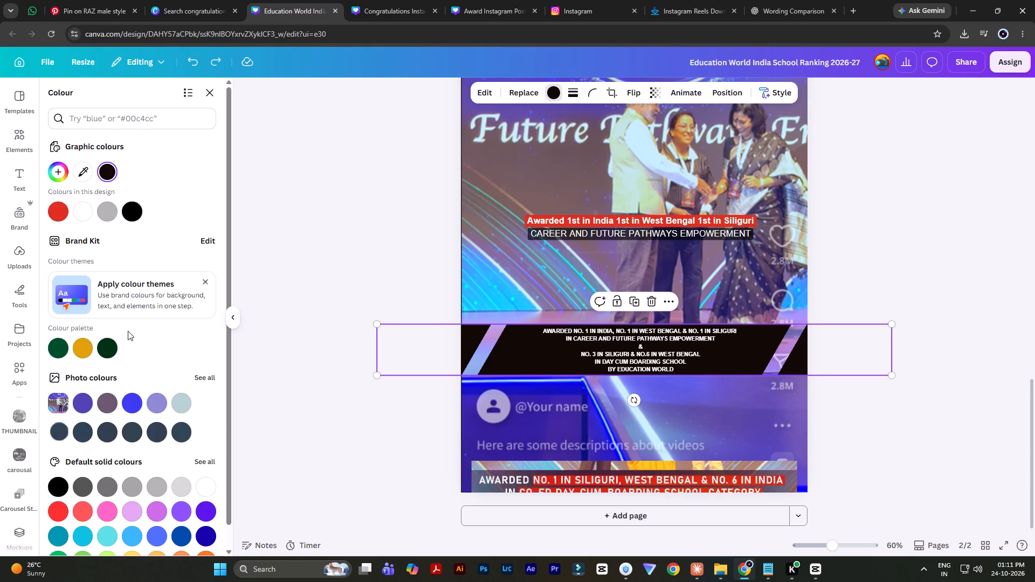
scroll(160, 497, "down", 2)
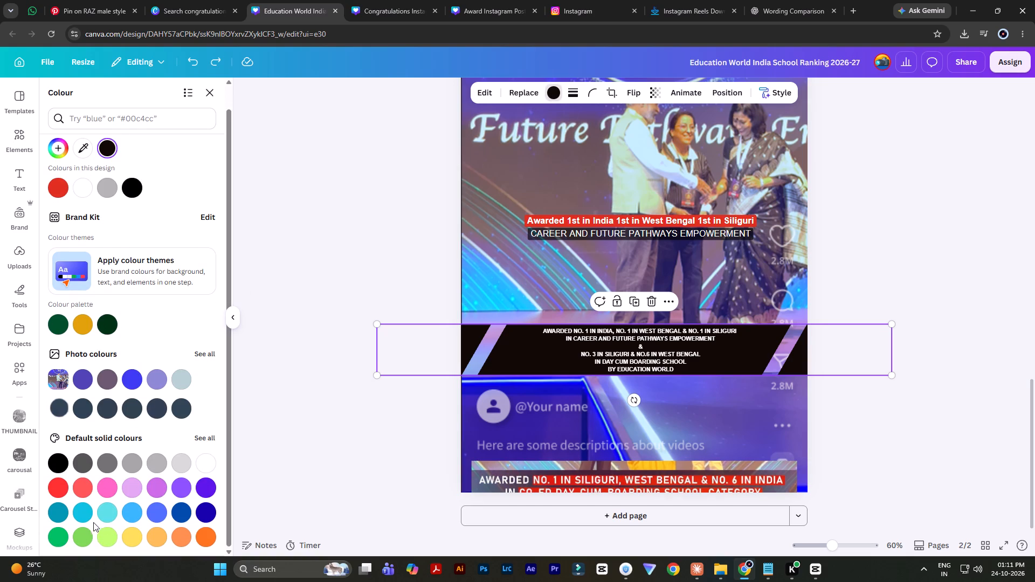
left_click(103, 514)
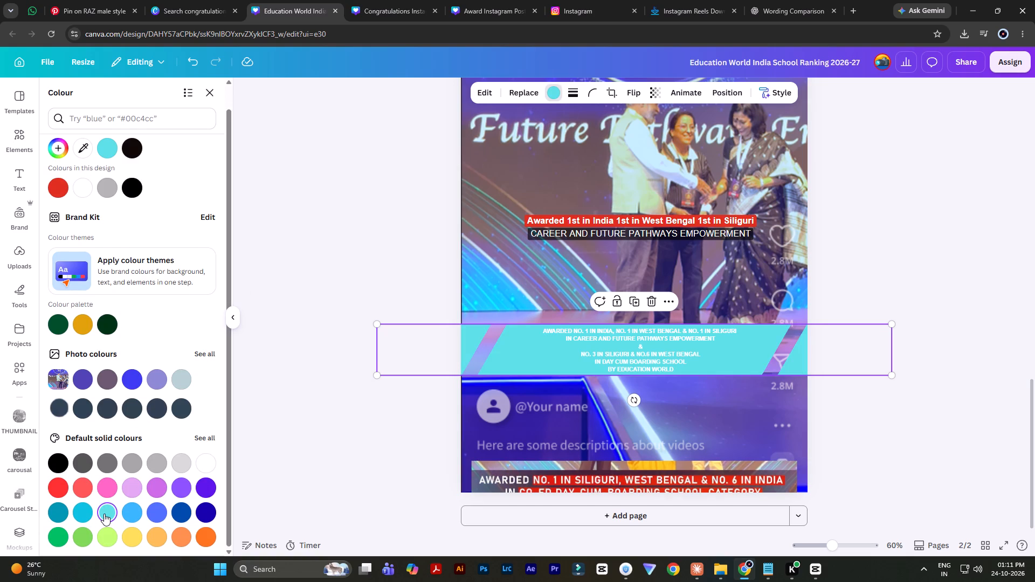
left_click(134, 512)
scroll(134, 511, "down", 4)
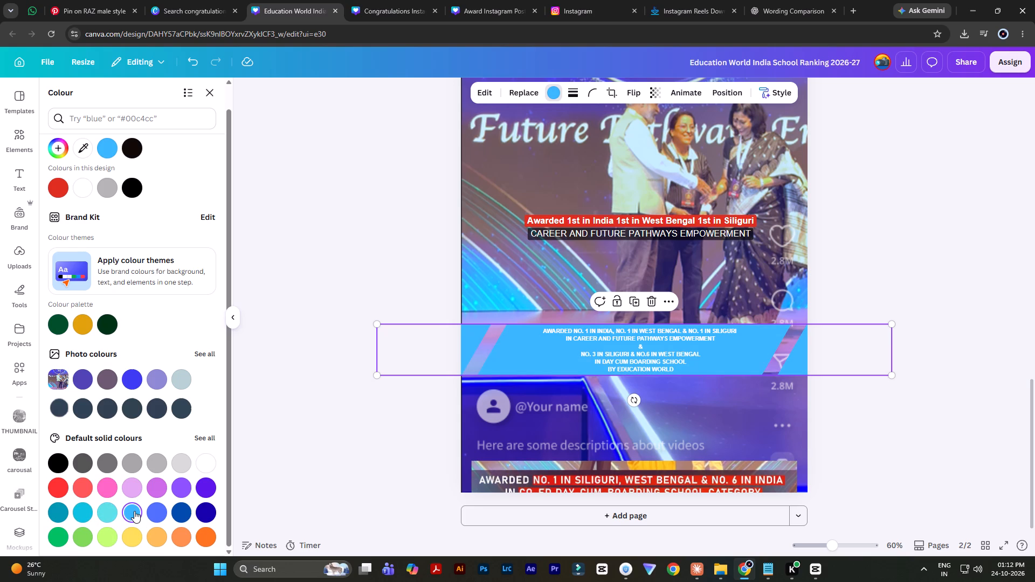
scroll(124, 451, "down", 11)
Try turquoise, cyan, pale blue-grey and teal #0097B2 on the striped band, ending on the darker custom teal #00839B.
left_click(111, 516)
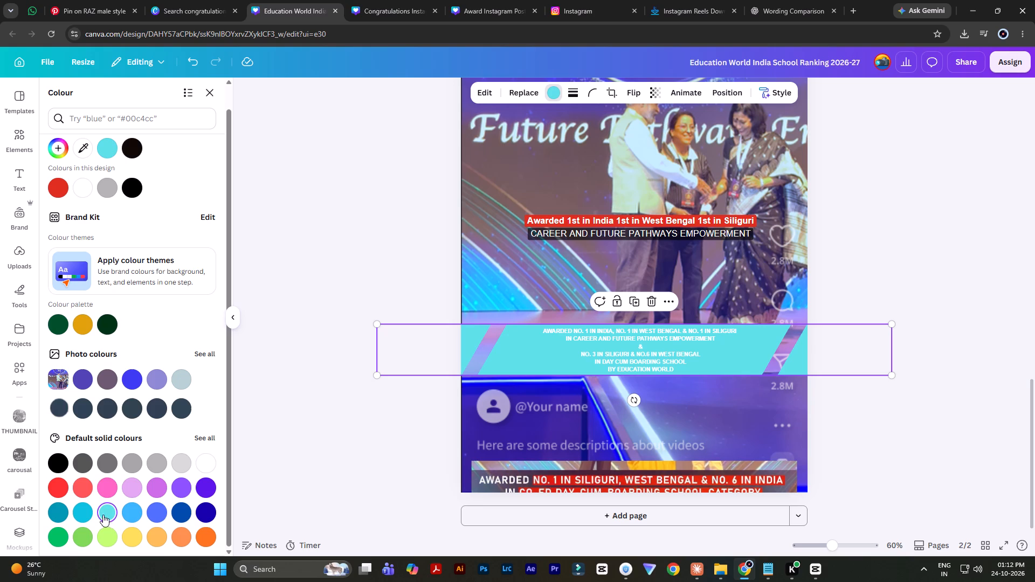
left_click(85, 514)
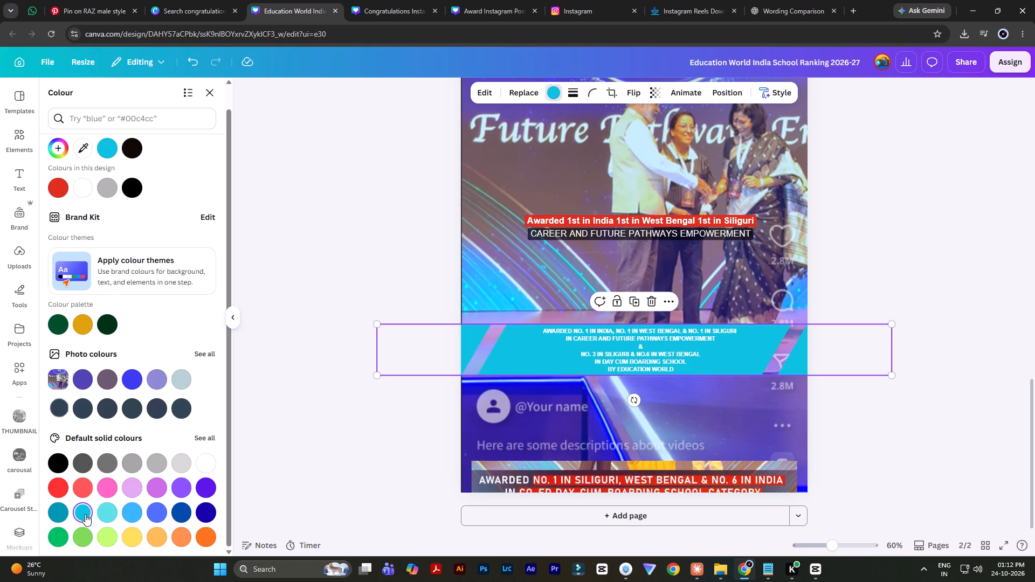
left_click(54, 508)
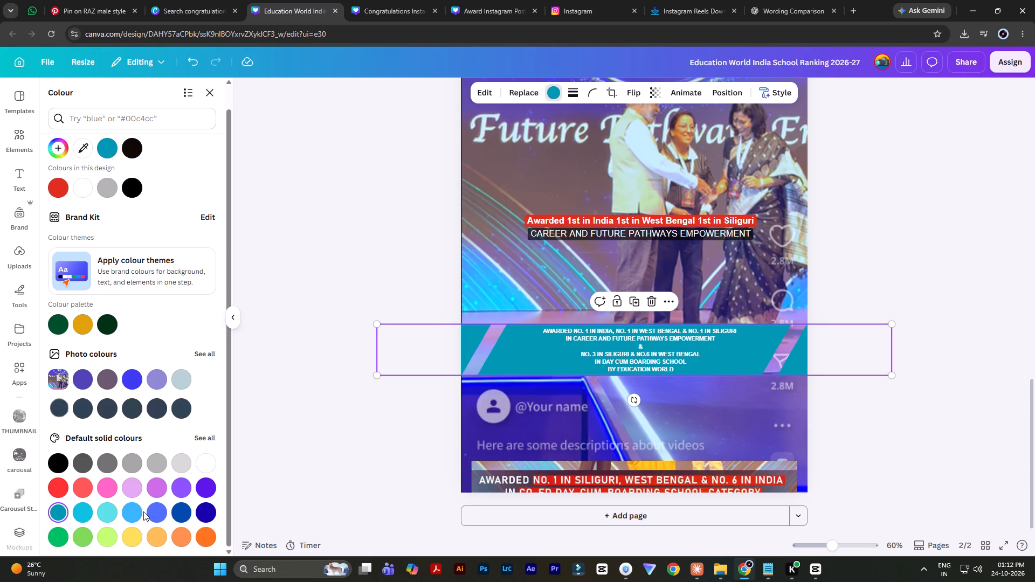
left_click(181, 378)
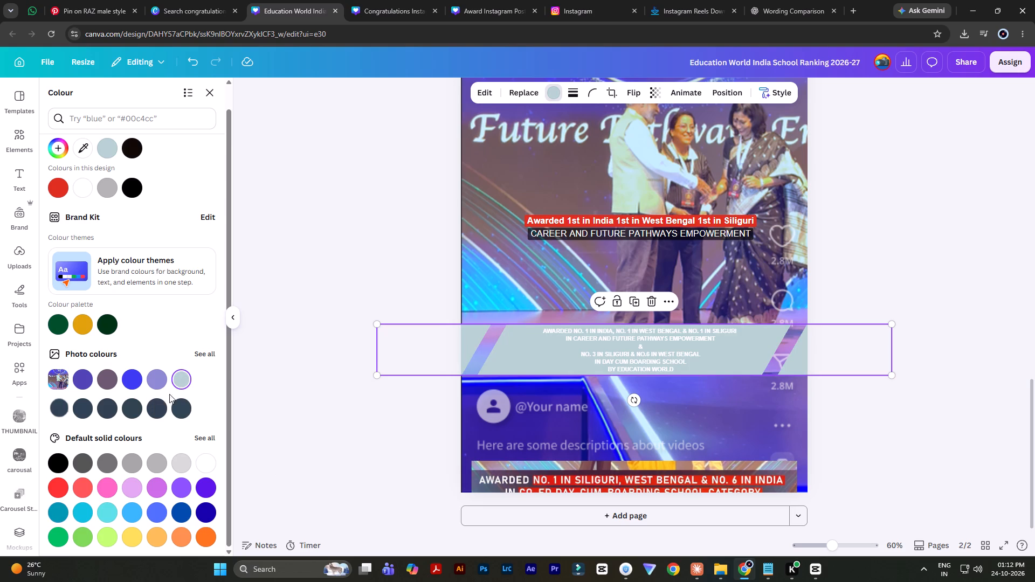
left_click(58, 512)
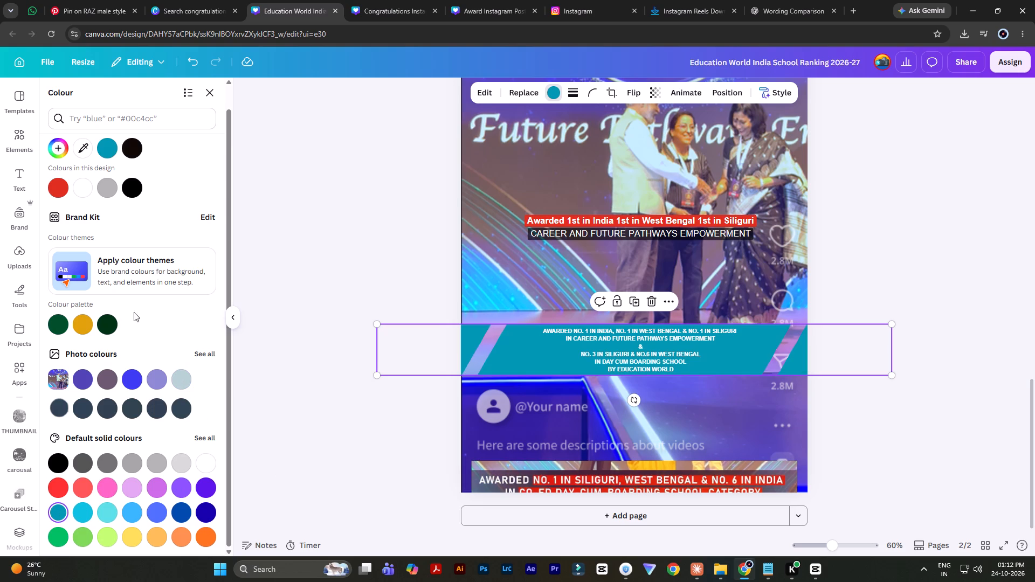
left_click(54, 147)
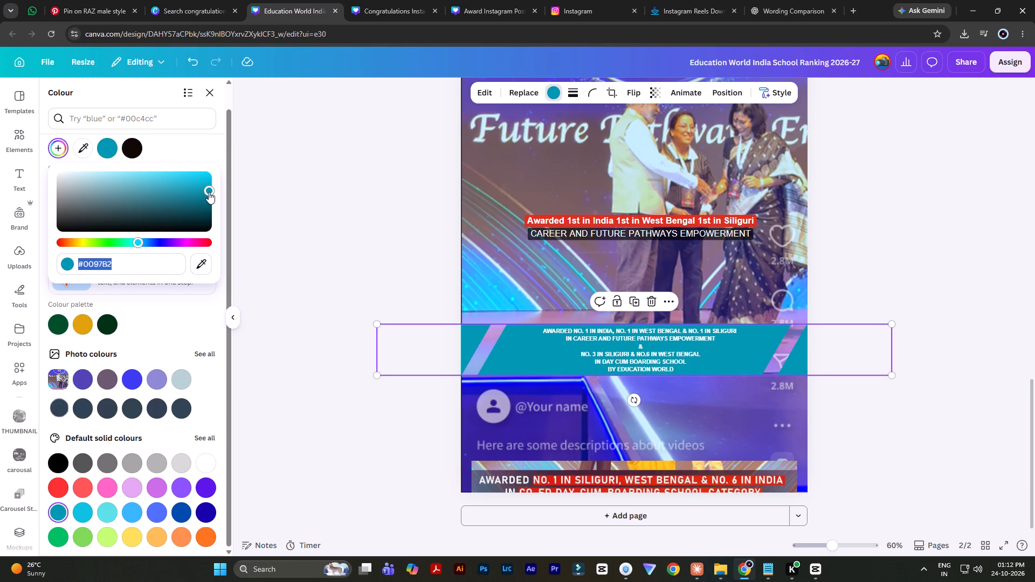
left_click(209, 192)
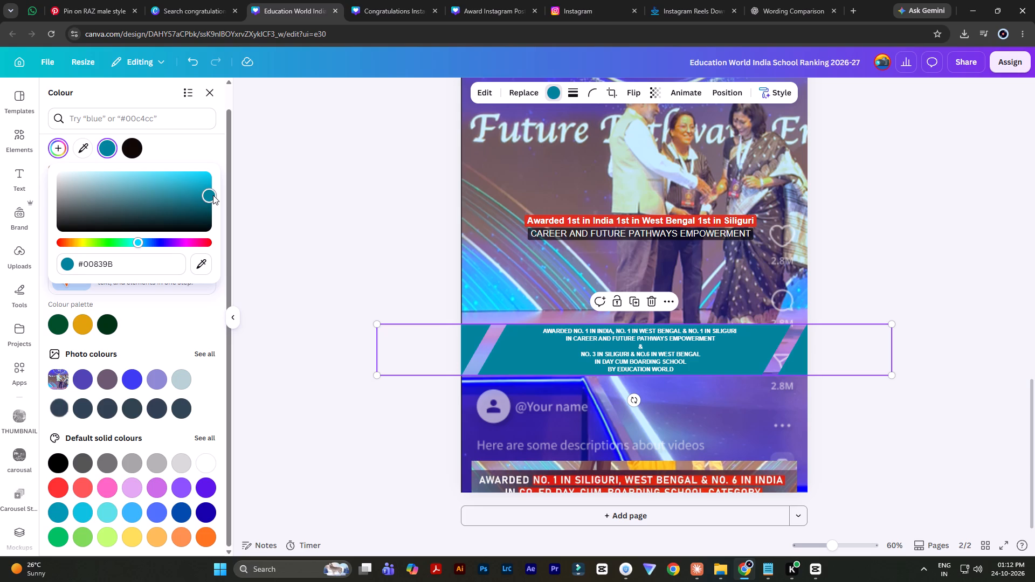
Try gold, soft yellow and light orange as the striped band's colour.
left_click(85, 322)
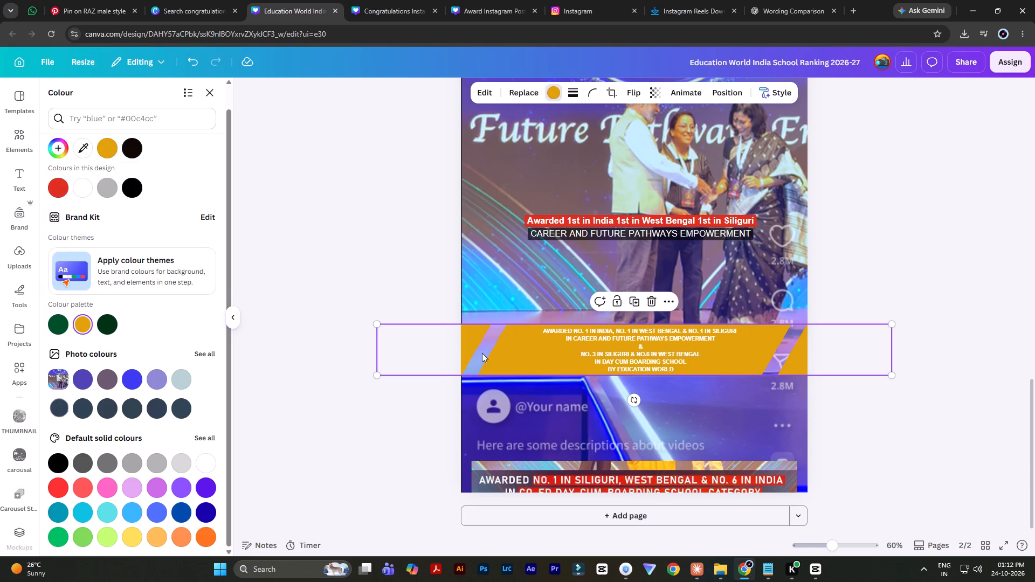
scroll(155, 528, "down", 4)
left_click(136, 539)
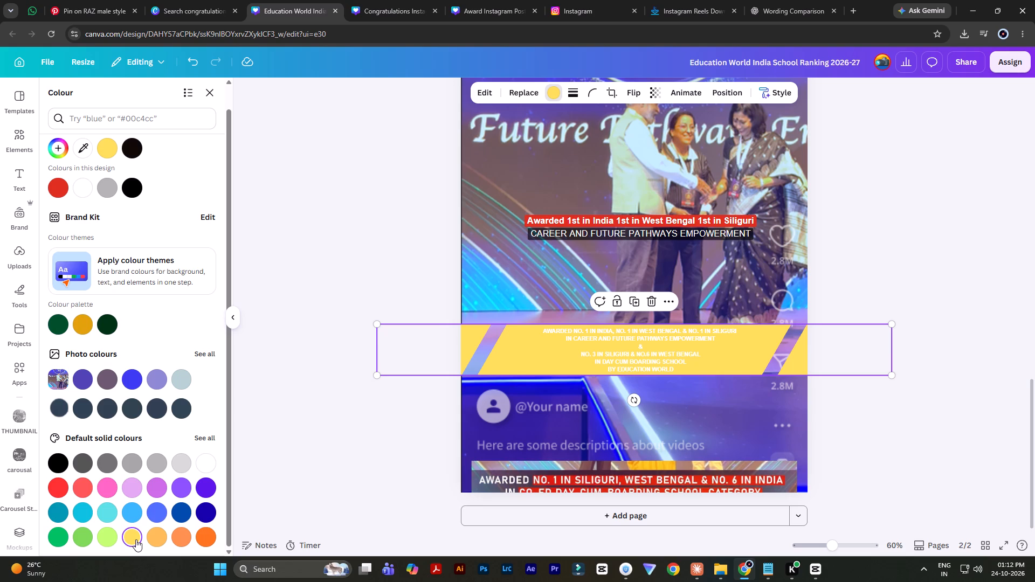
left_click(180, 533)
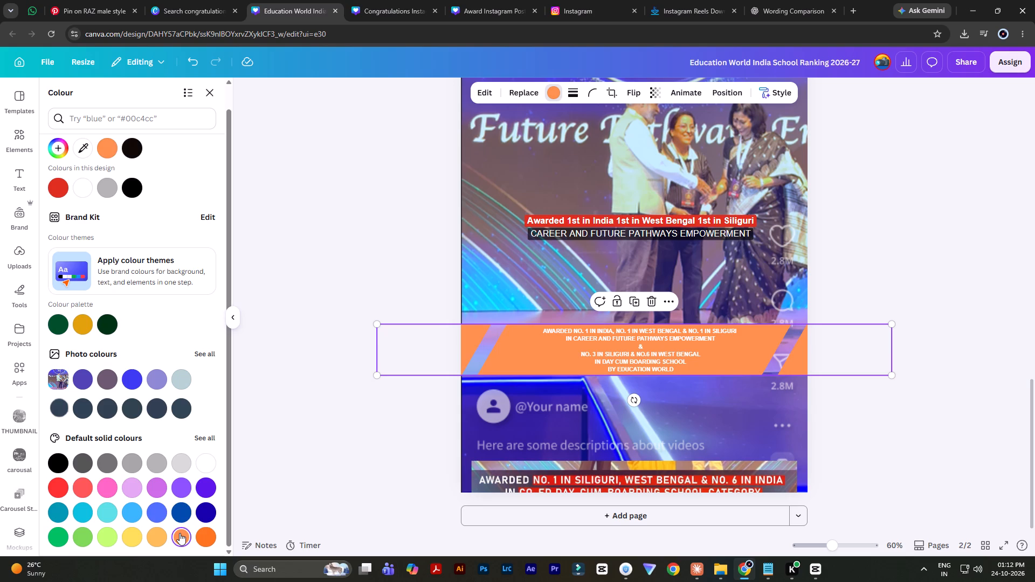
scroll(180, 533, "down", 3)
Compare yellow shades from the full set of default solid colours on the striped band, settling on pale yellow.
left_click(203, 438)
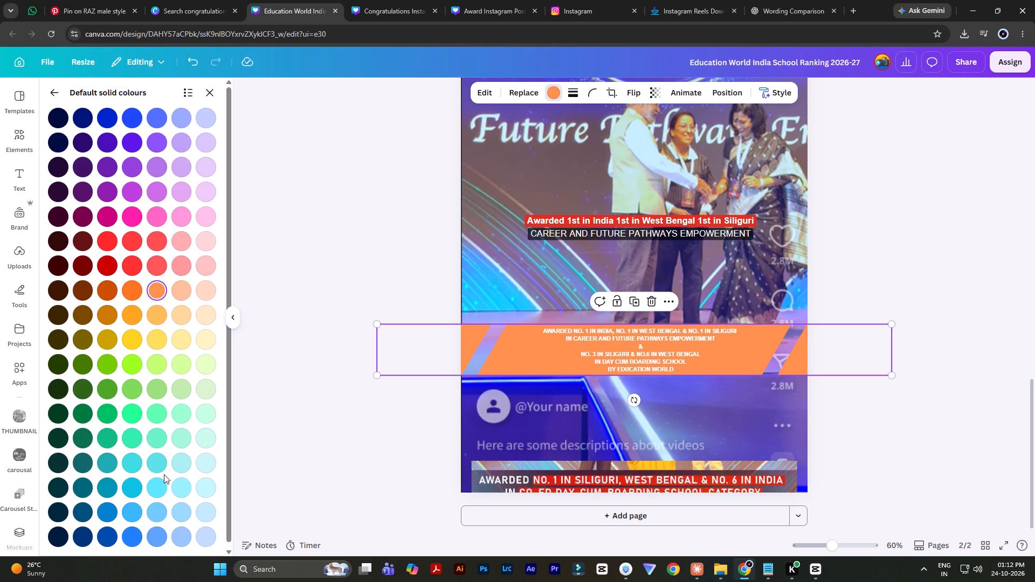
scroll(164, 474, "up", 2)
left_click(157, 341)
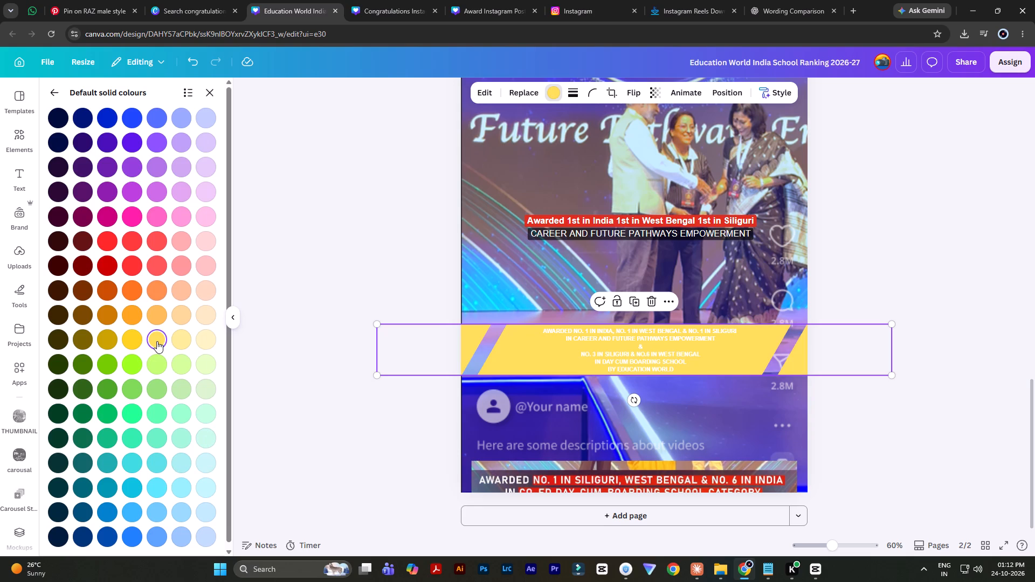
left_click(132, 344)
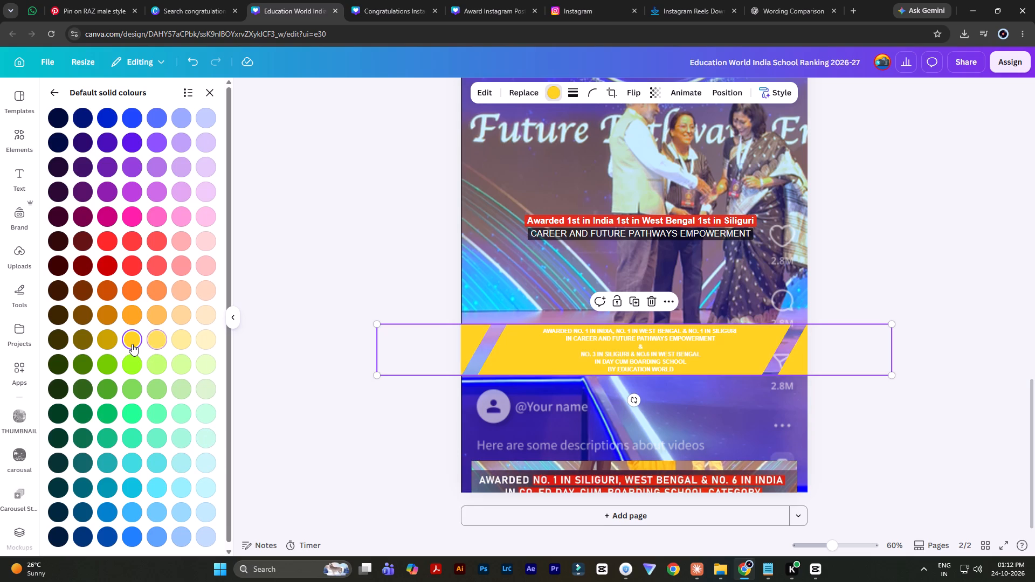
left_click(182, 342)
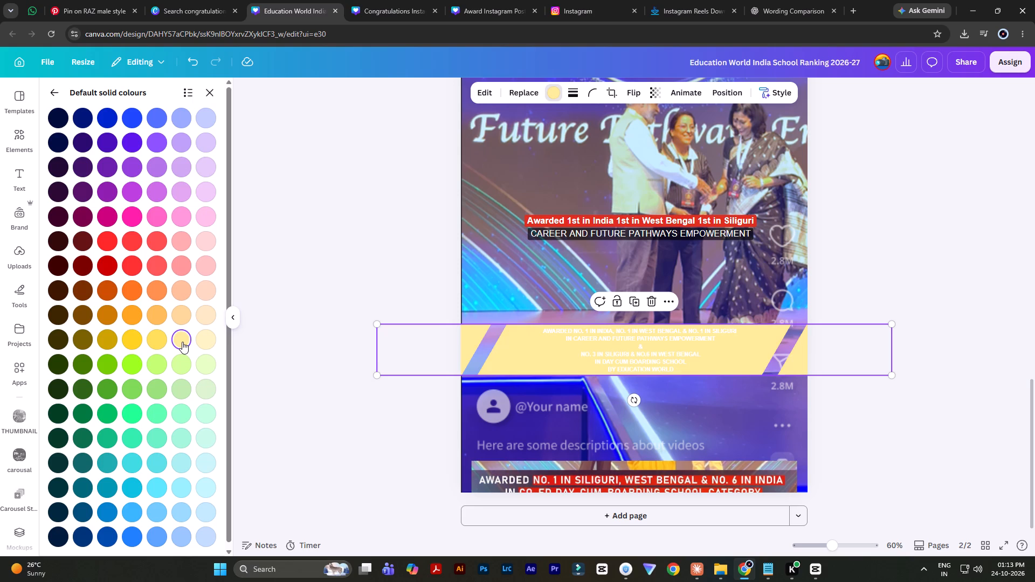
Apply the Drop shadow effect to the white award caption on the pale yellow band.
left_click(633, 346)
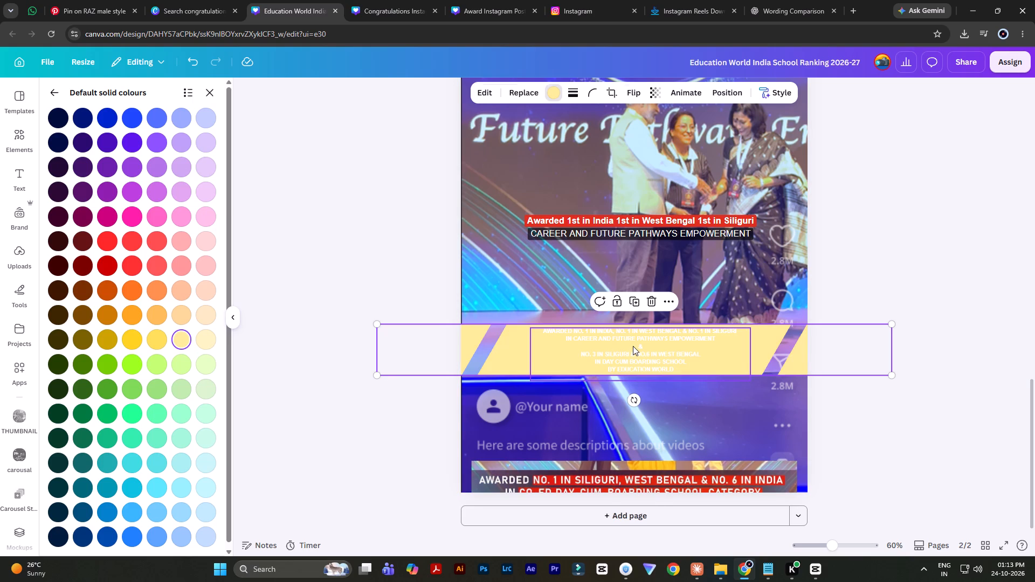
scroll(705, 343, "up", 4, "ctrl")
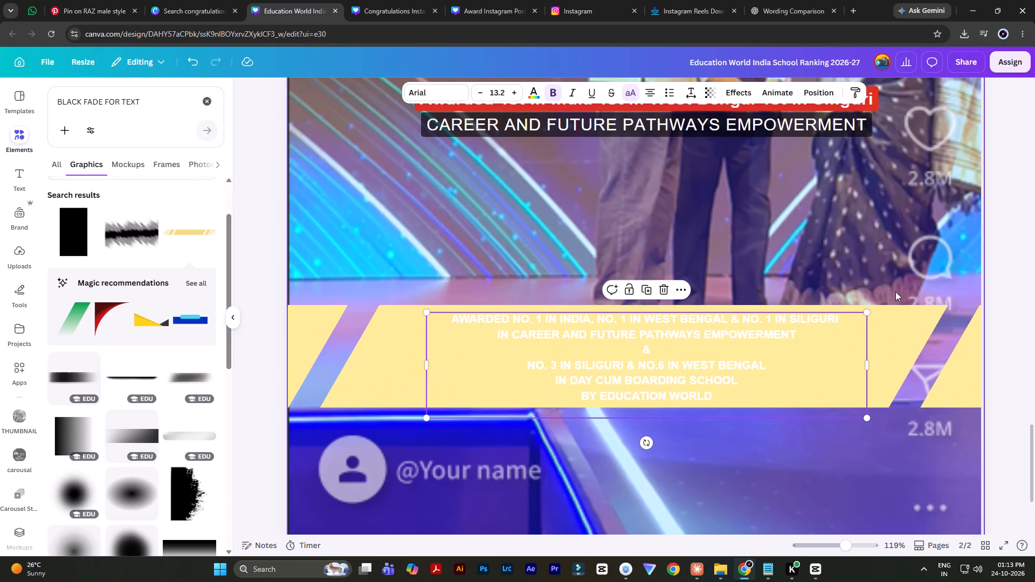
left_click(1005, 245)
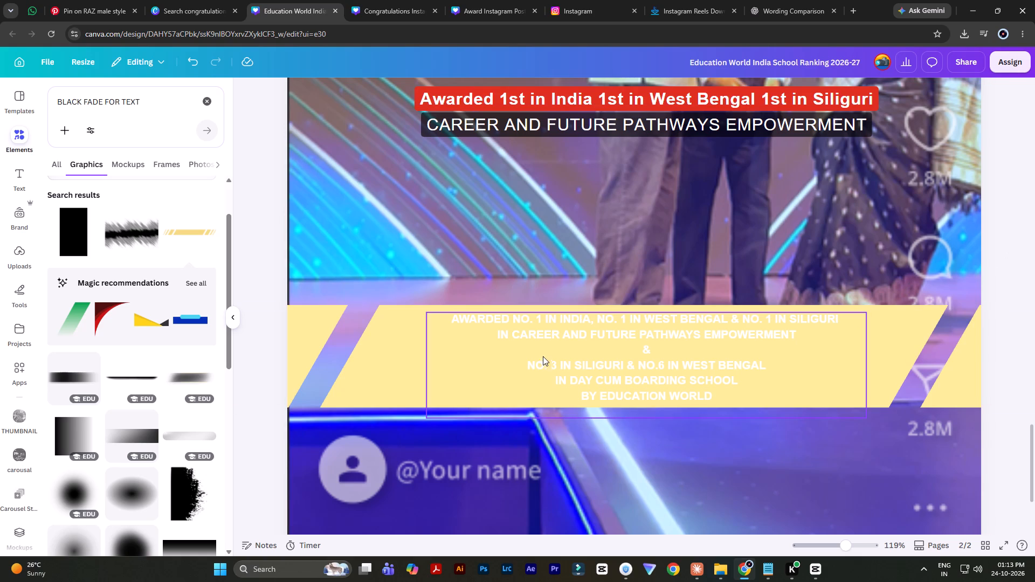
left_click(600, 348)
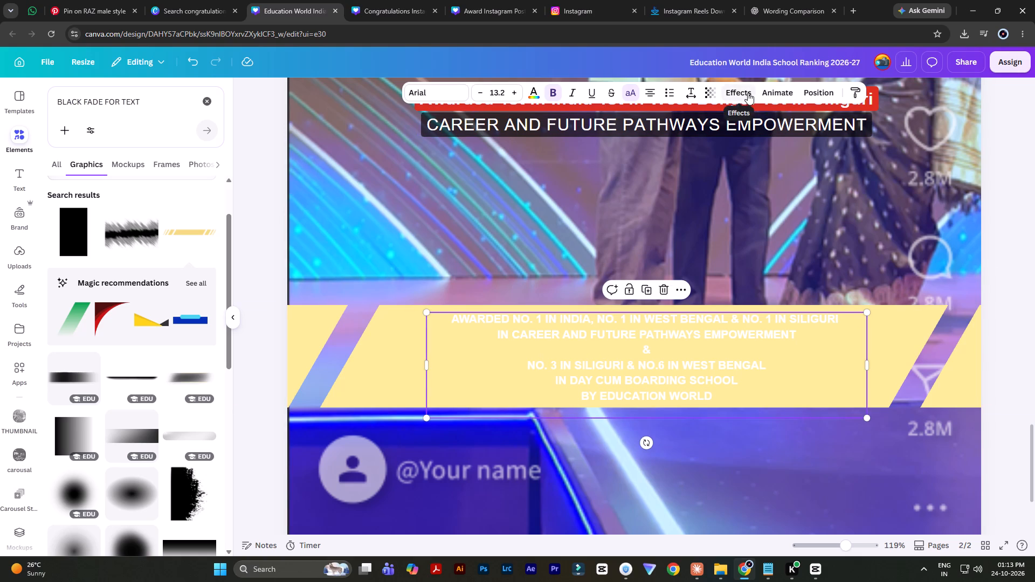
left_click(749, 93)
scroll(125, 279, "up", 1)
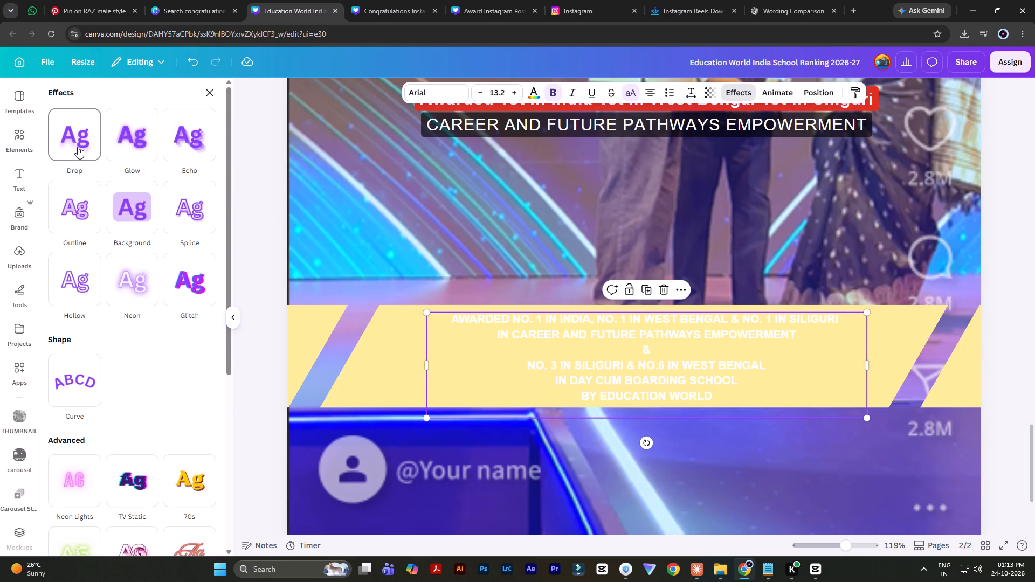
left_click(77, 145)
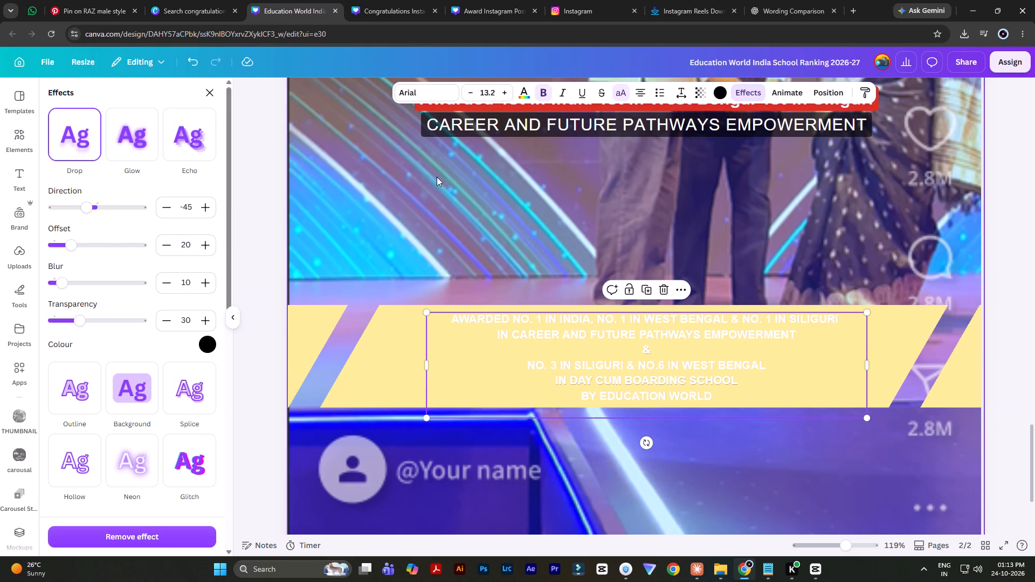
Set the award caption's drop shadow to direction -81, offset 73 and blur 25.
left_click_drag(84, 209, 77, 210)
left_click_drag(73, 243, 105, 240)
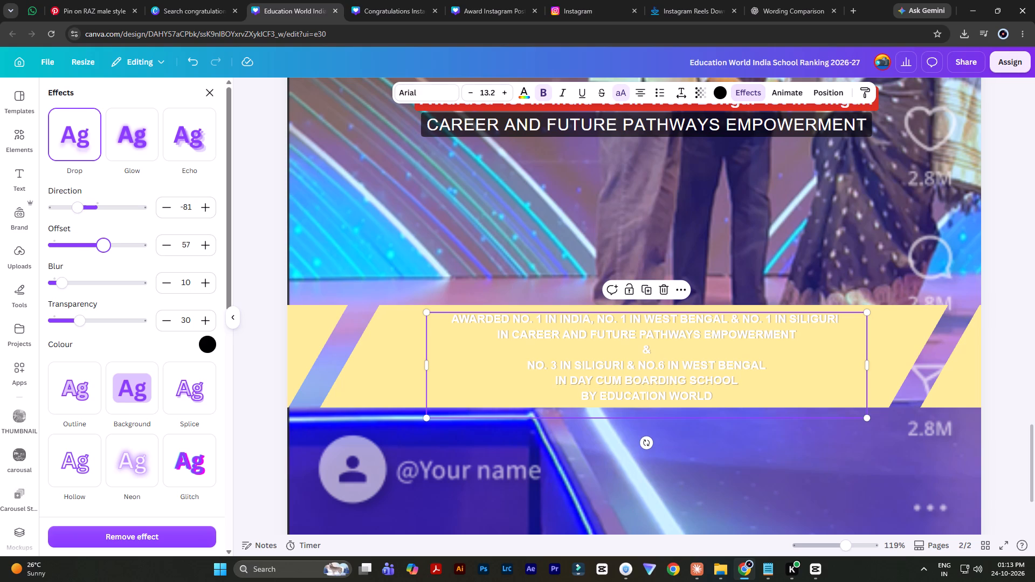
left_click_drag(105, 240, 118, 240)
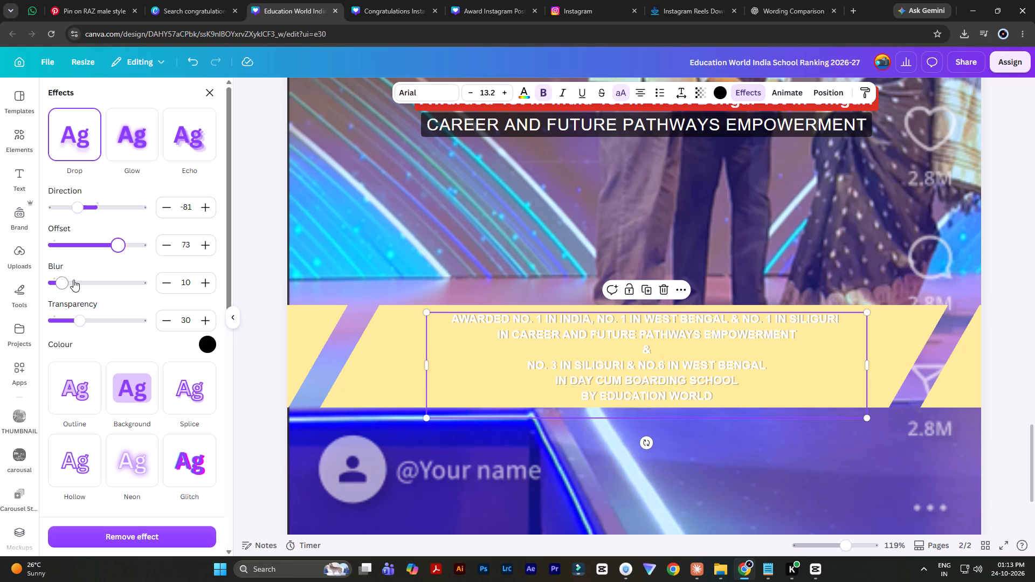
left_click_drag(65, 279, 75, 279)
Check the overlay in full-screen view and nudge the award caption slightly upward within the pale yellow band.
left_click(1008, 544)
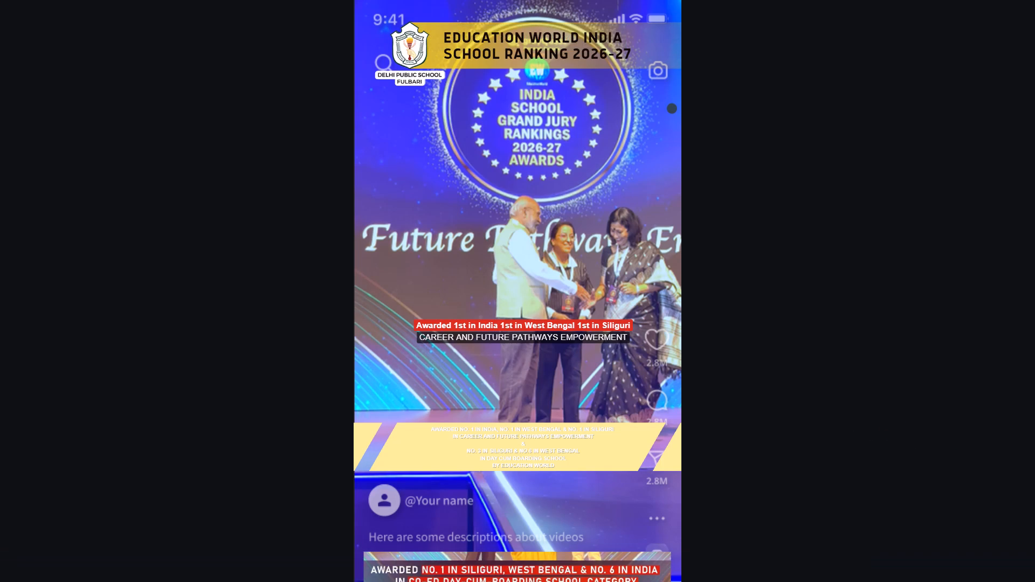
key("Escape")
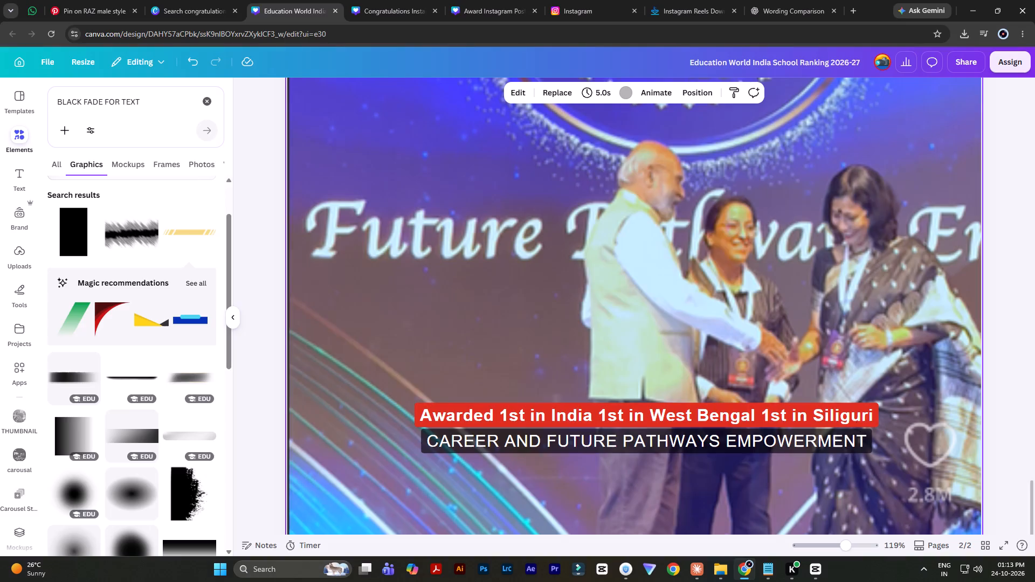
scroll(760, 392, "down", 13)
scroll(760, 392, "up", 3)
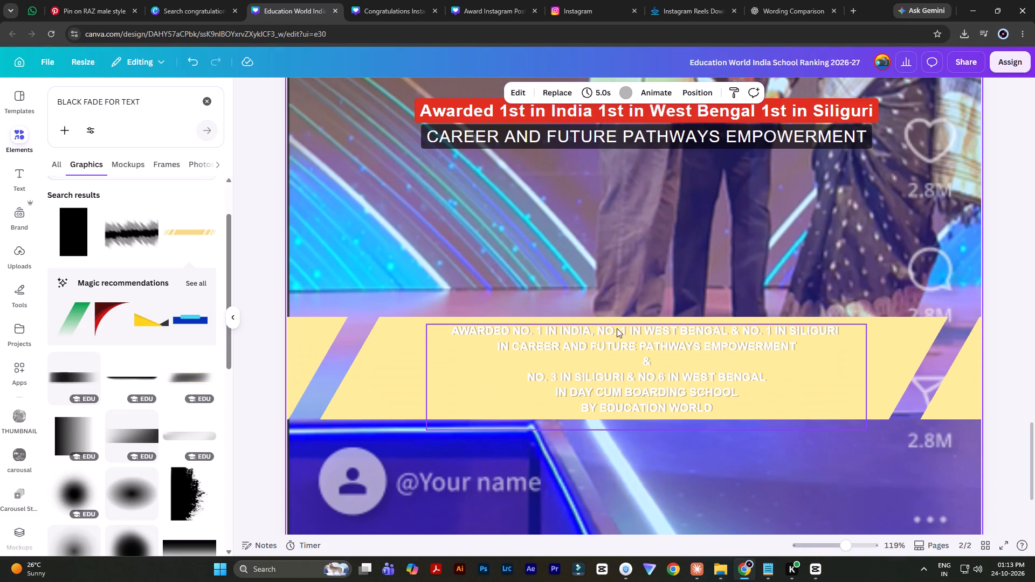
left_click(616, 338)
left_click(651, 336)
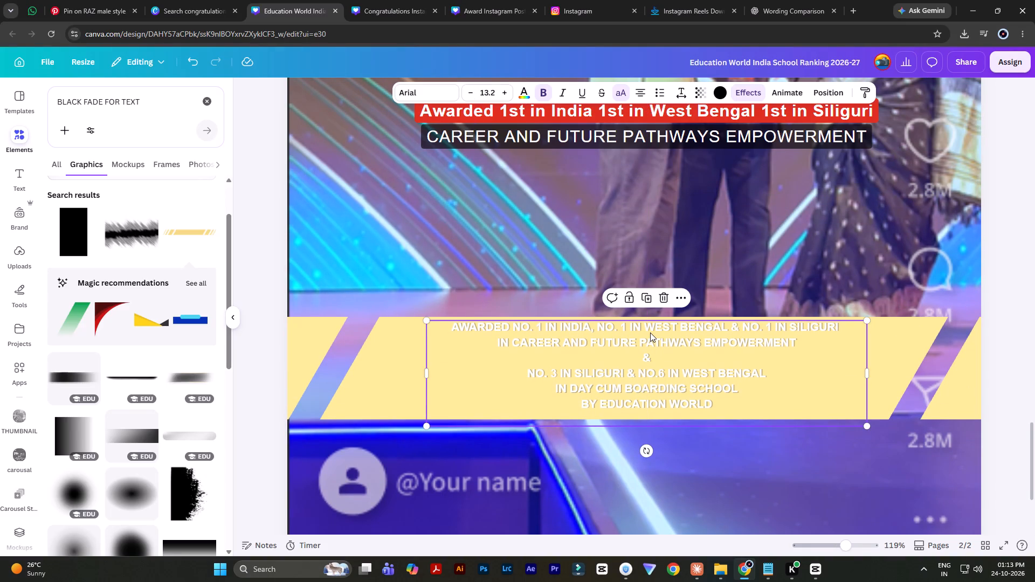
Preview the overlay full screen again to judge the legibility of the white caption on the pale yellow band.
left_click(1001, 543)
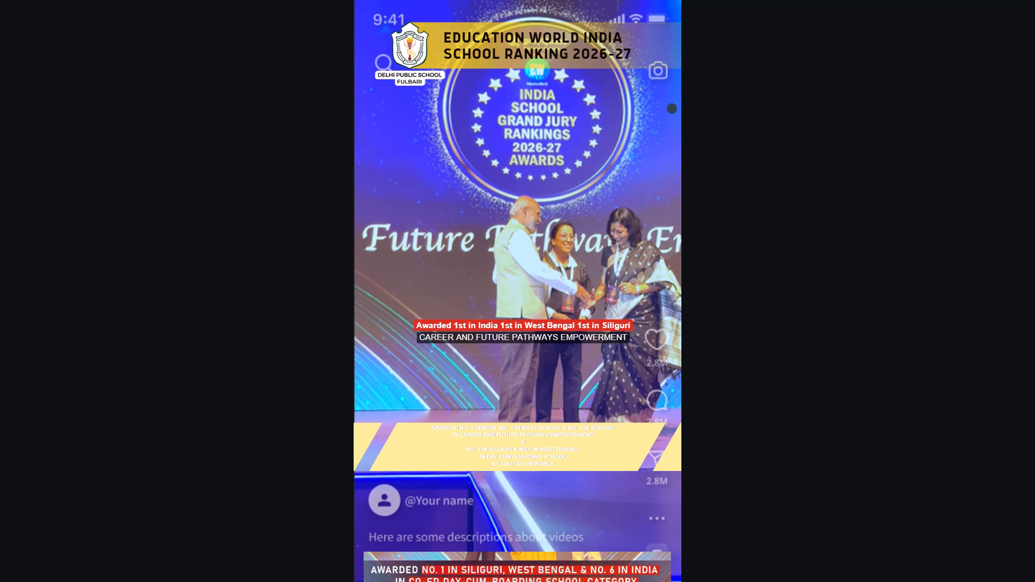
key("Escape")
scroll(801, 373, "down", 8)
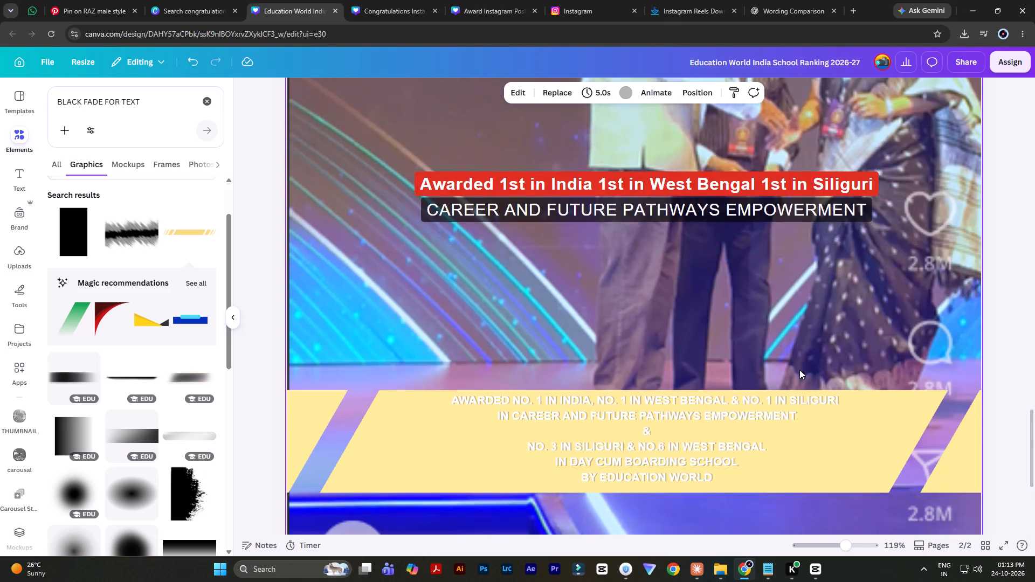
scroll(779, 365, "up", 2)
scroll(779, 365, "down", 2, "ctrl")
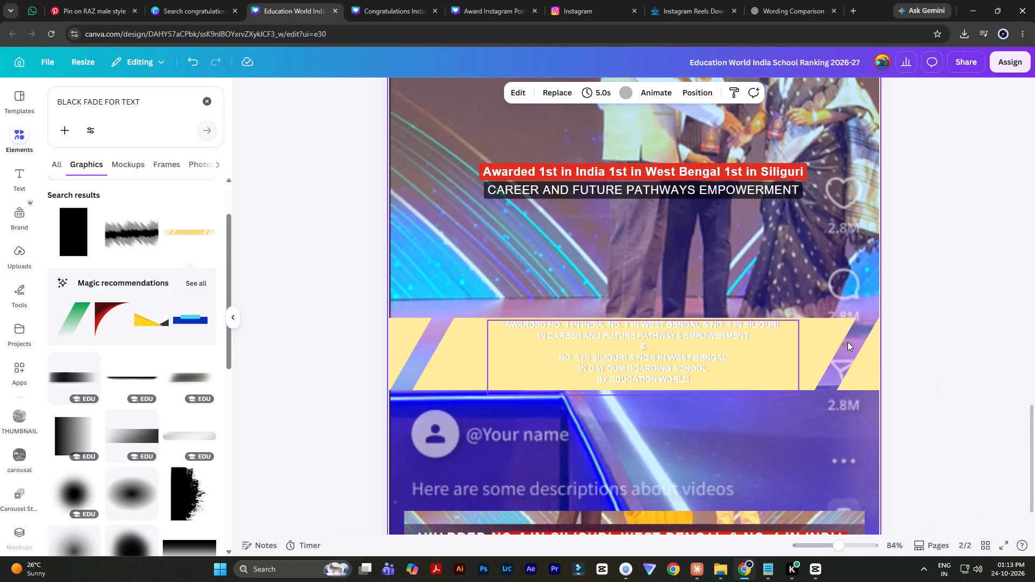
Recolour the award caption on the pale yellow band with the darkest green from the Brand Kit palette.
left_click(678, 350)
left_click(525, 95)
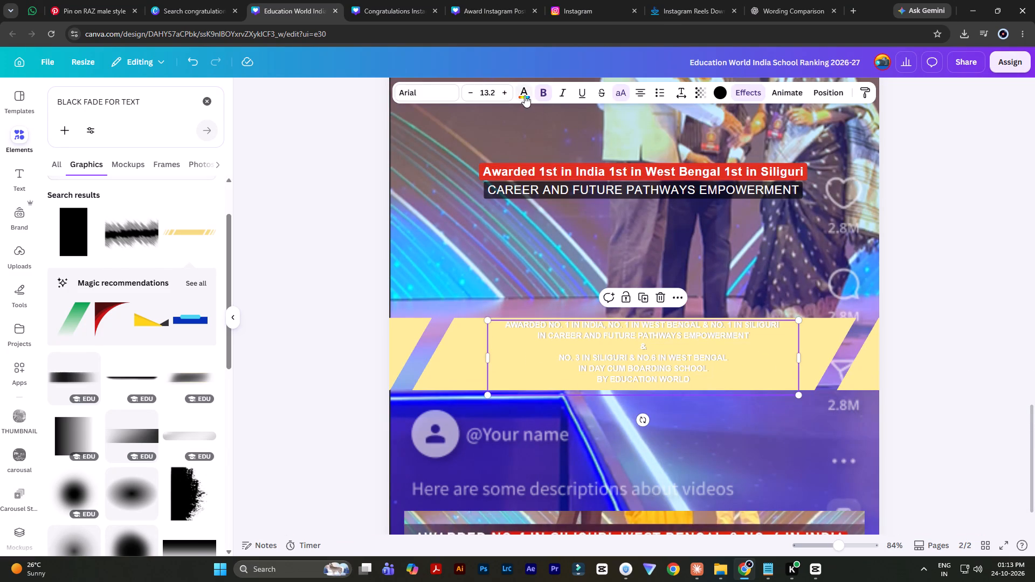
scroll(129, 359, "down", 10)
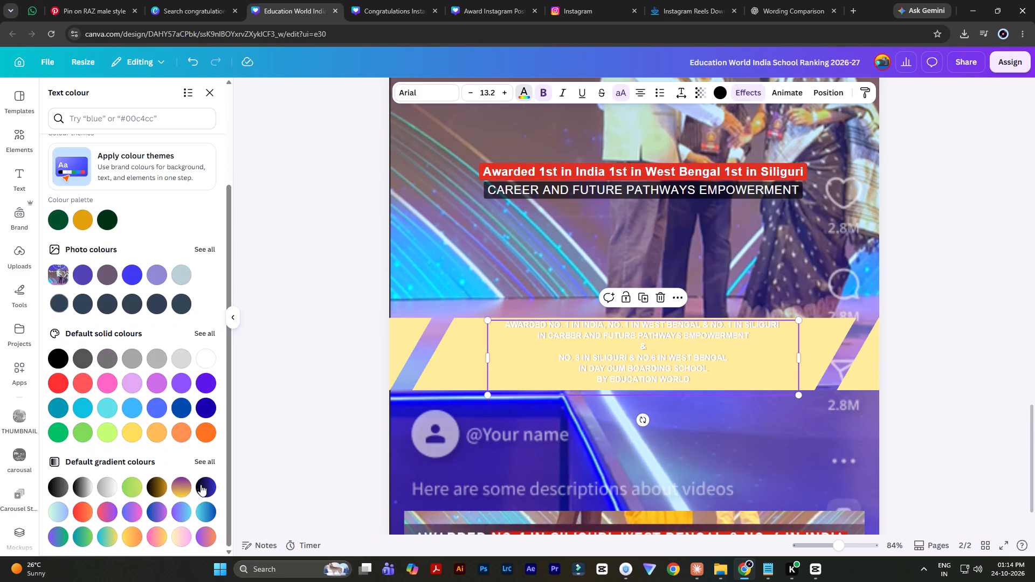
left_click(201, 463)
left_click(59, 100)
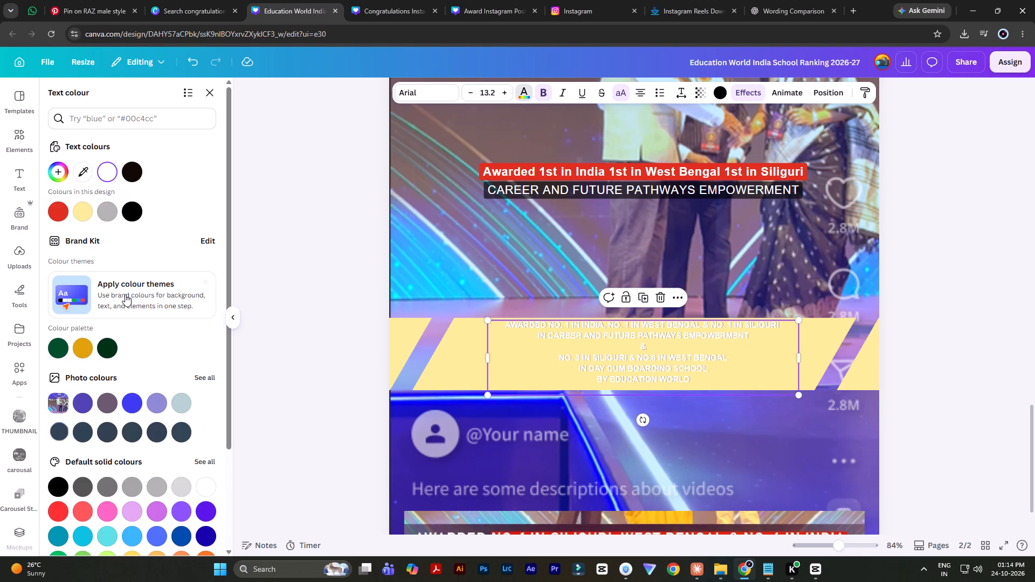
left_click(110, 348)
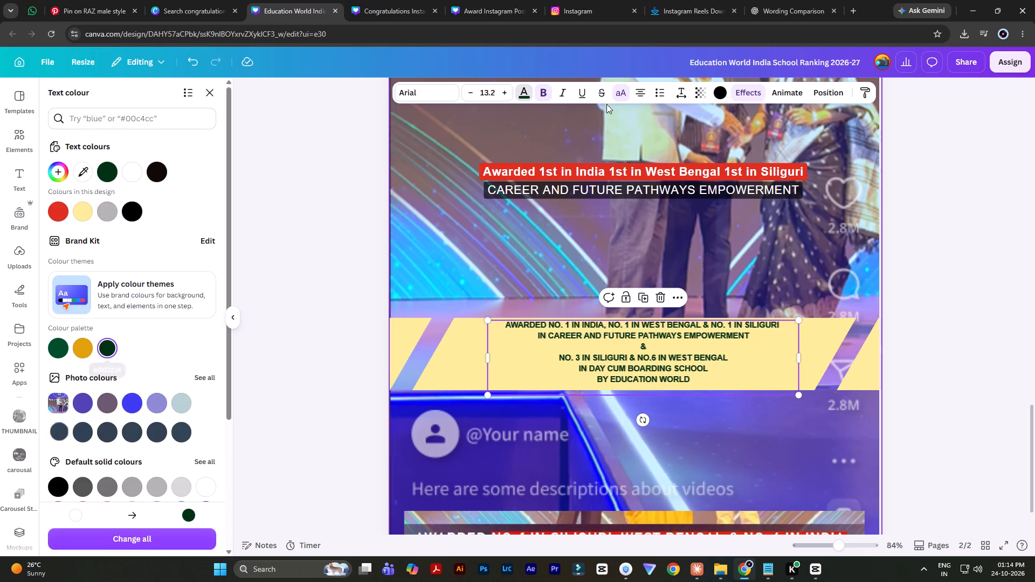
Remove the drop shadow effect from the dark green award caption.
left_click(747, 96)
left_click(111, 540)
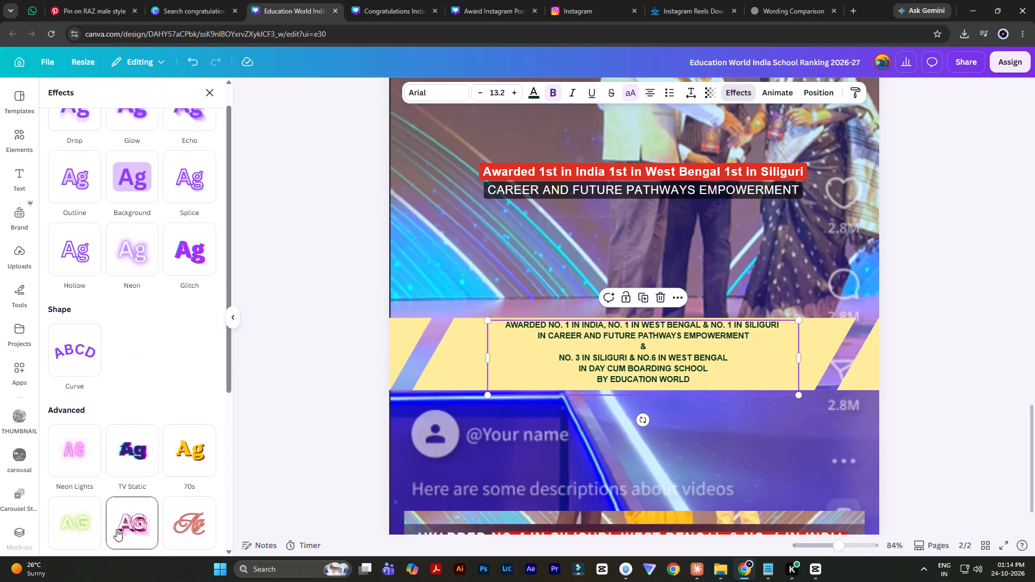
triple_click(975, 248)
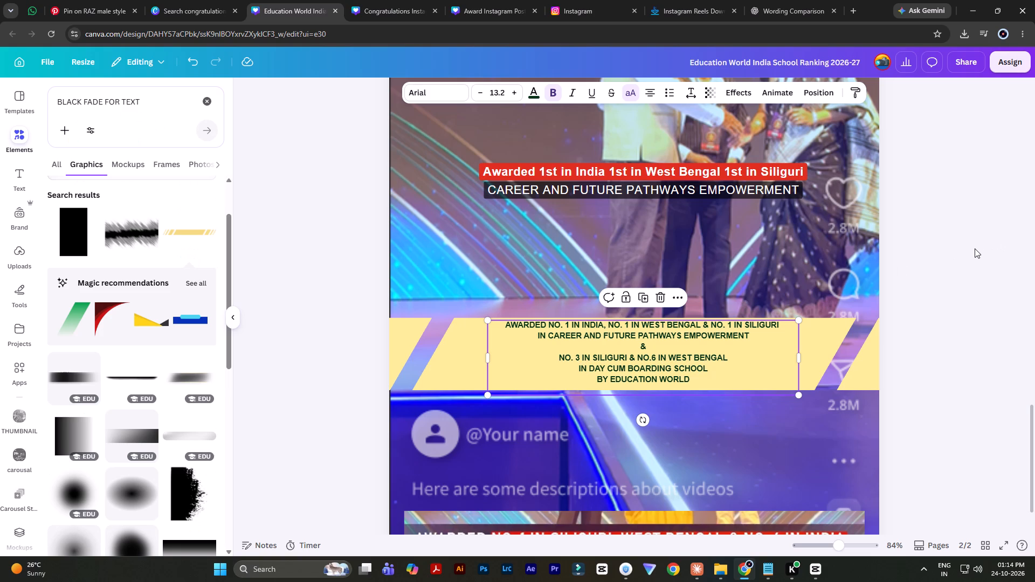
scroll(789, 314, "up", 2, "ctrl")
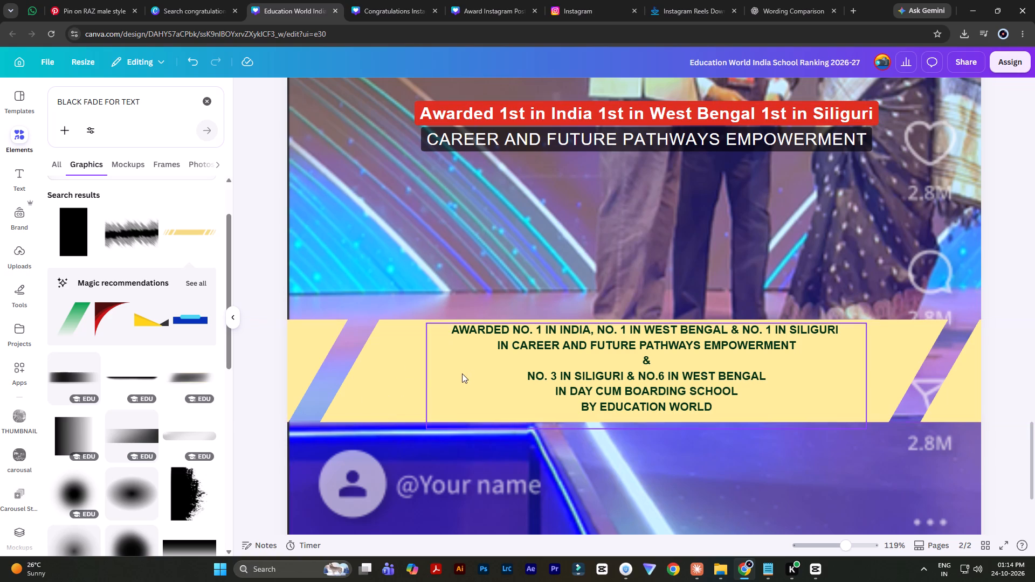
Replace the red-highlighted label's text with the caption's first line, "Awarded NO. 1 in India, NO. 1 in West Bengal & NO. 1 in Siliguri".
double_click(525, 329)
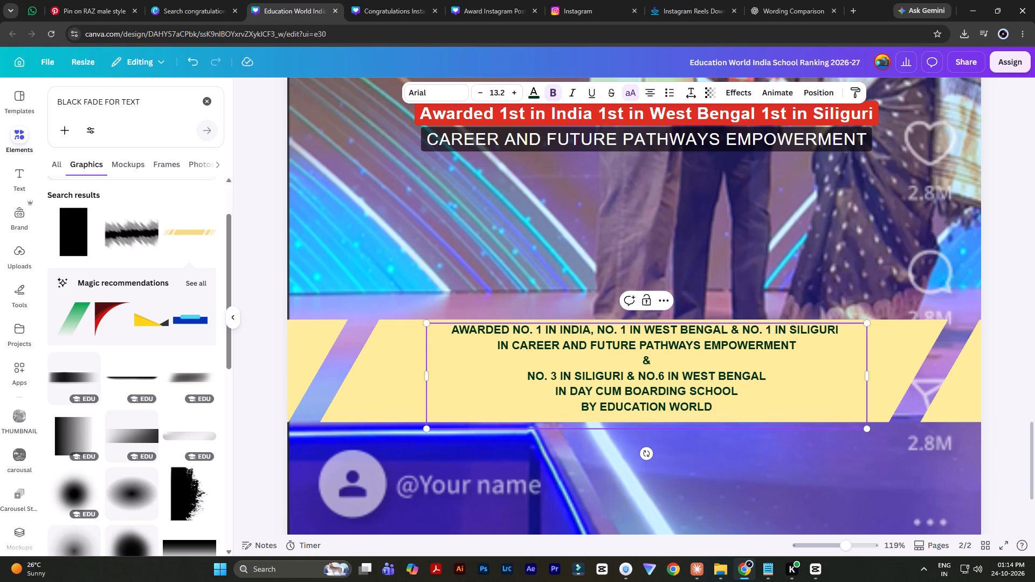
left_click_drag(452, 330, 852, 323)
key("ctrl+c")
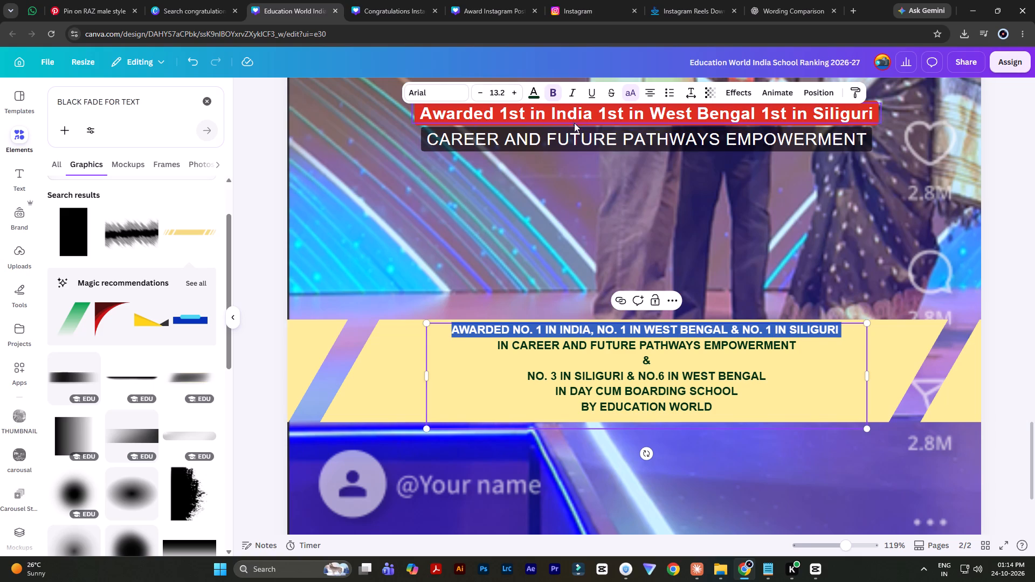
double_click(572, 118)
key("ctrl+a")
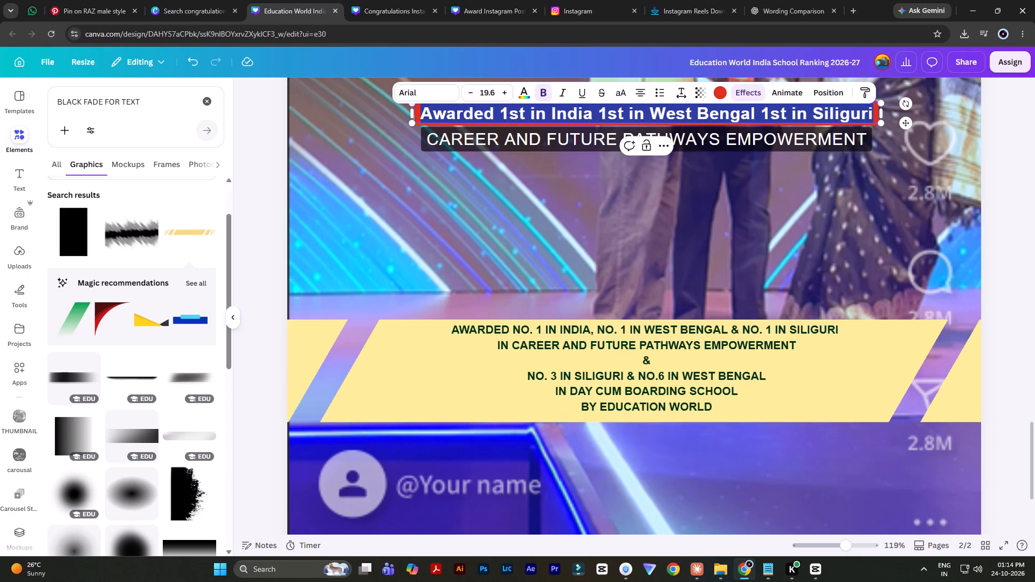
key("ctrl+v")
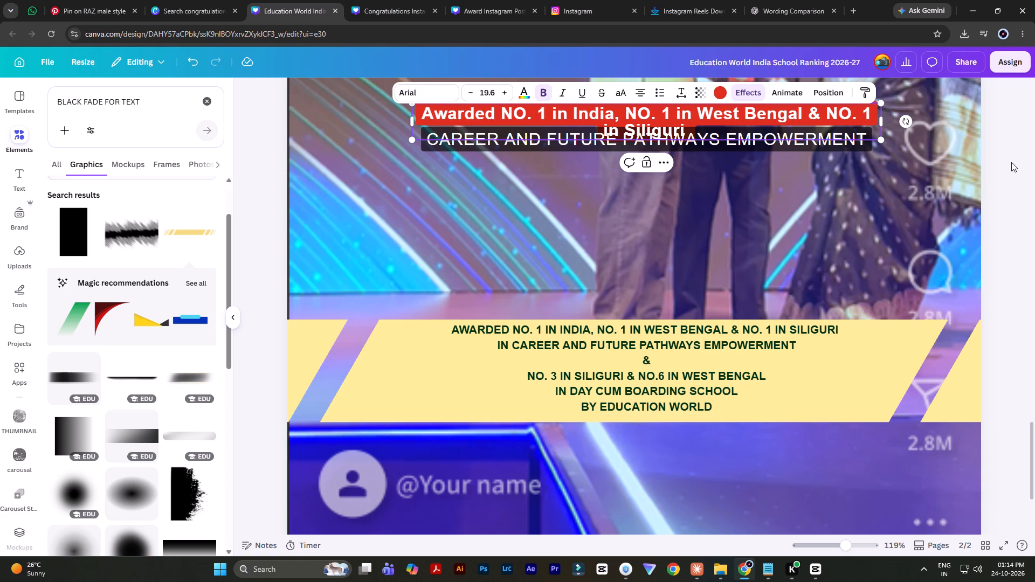
left_click(1011, 161)
Move the red-highlighted label to just above the striped band and widen it to about 841 px so its text fits one line.
left_click_drag(680, 114, 640, 261)
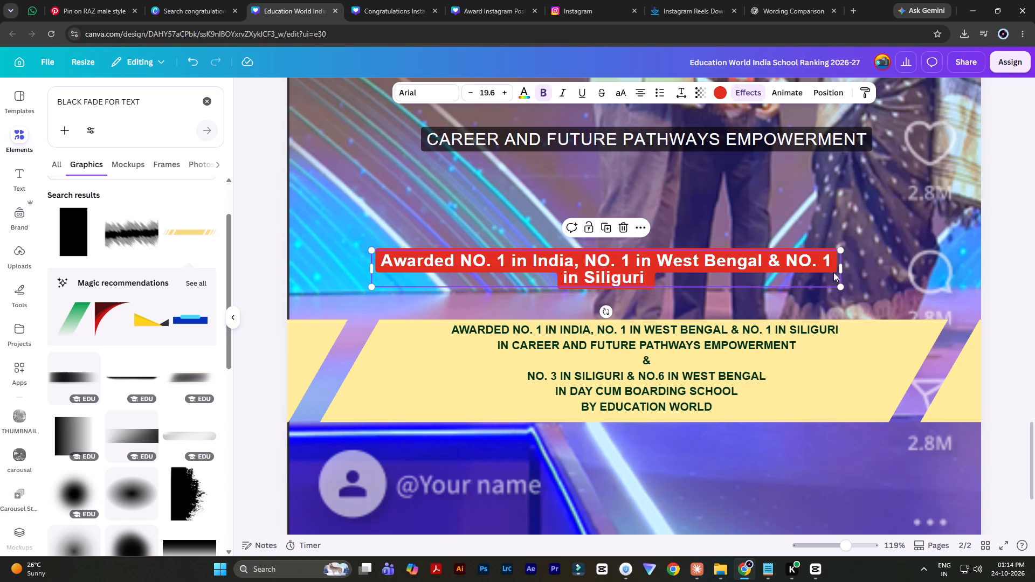
left_click_drag(844, 269, 926, 259)
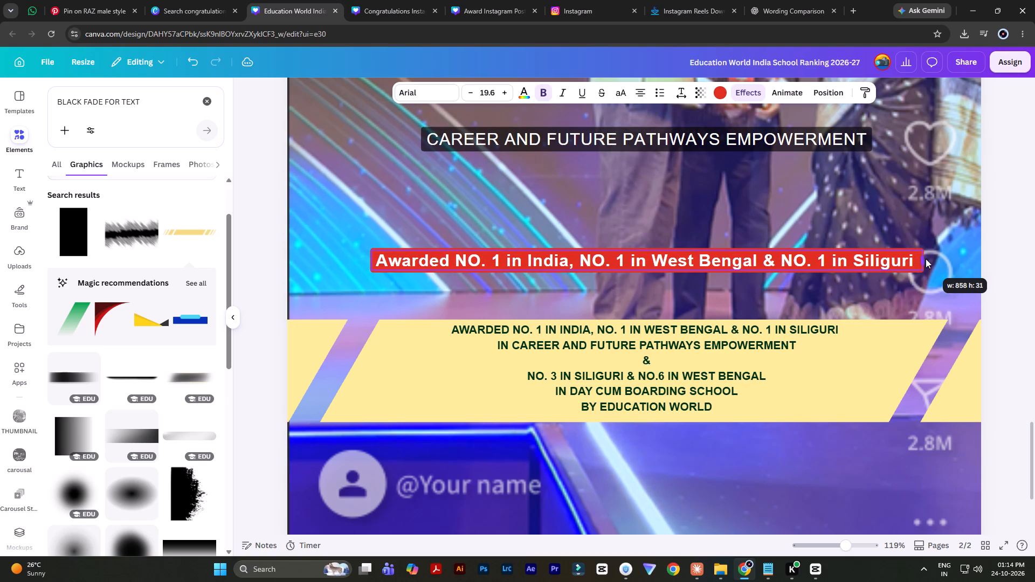
left_click_drag(926, 259, 916, 259)
left_click(991, 239)
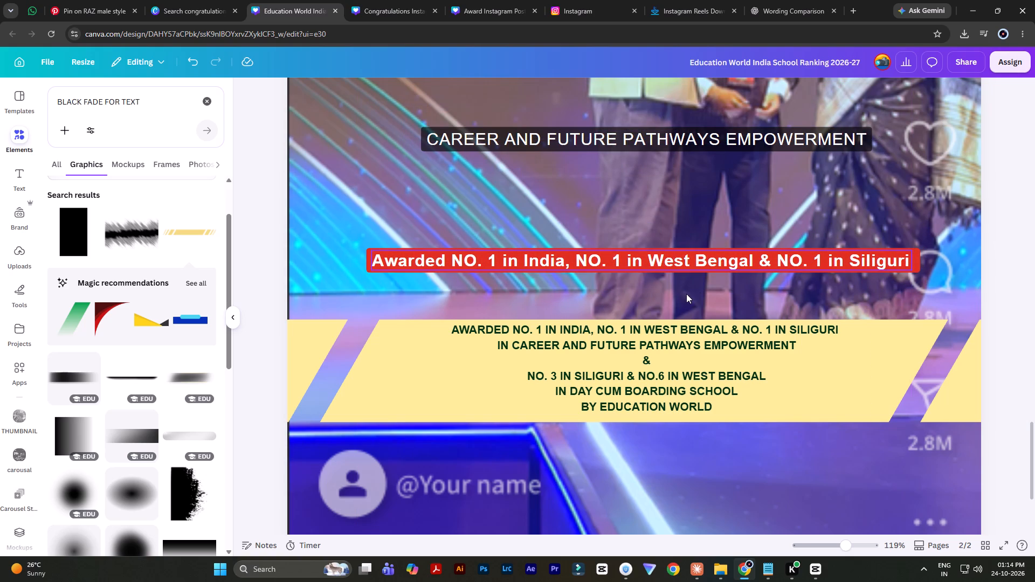
Duplicate the pale yellow striped band just above the original, behind the red-highlighted label, and centre it horizontally on the page.
left_click(371, 374)
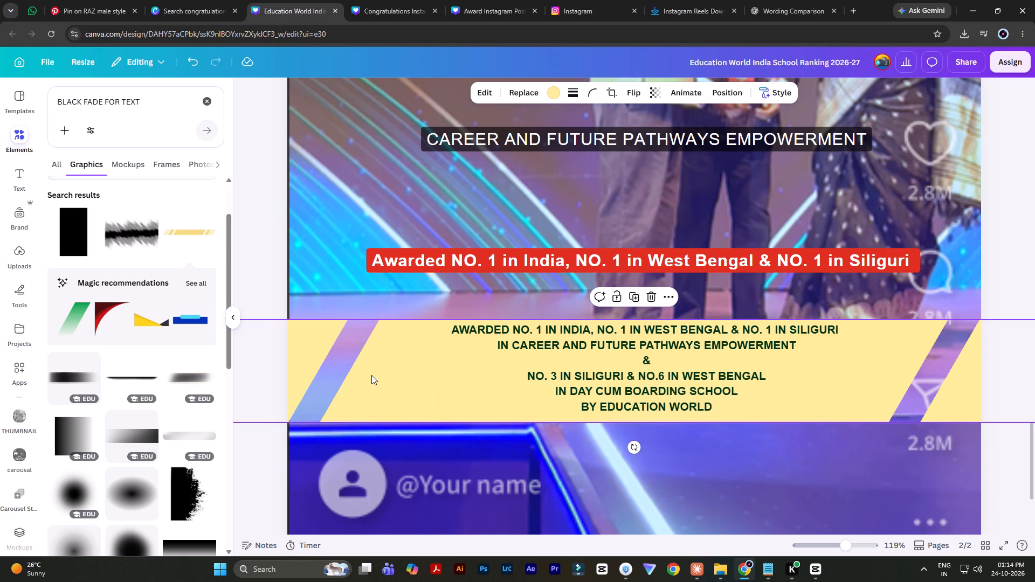
left_click_drag(372, 382, 399, 267, "alt")
left_click(741, 92)
left_click(87, 131)
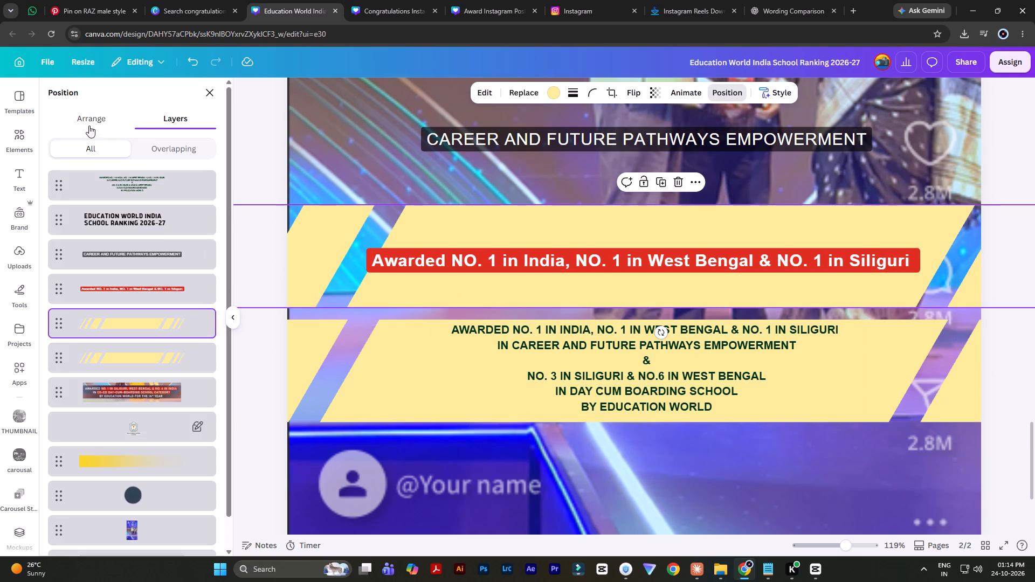
left_click(89, 125)
left_click(153, 250)
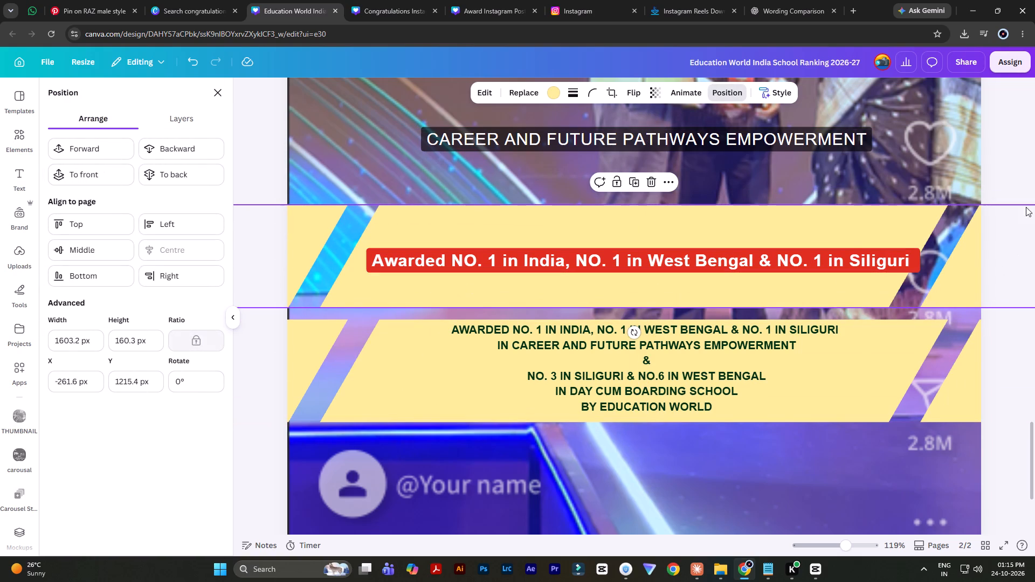
double_click(1011, 165)
Move the red-highlighted label up to the upper part of the duplicated striped band.
left_click(613, 271)
left_click_drag(613, 271, 616, 251)
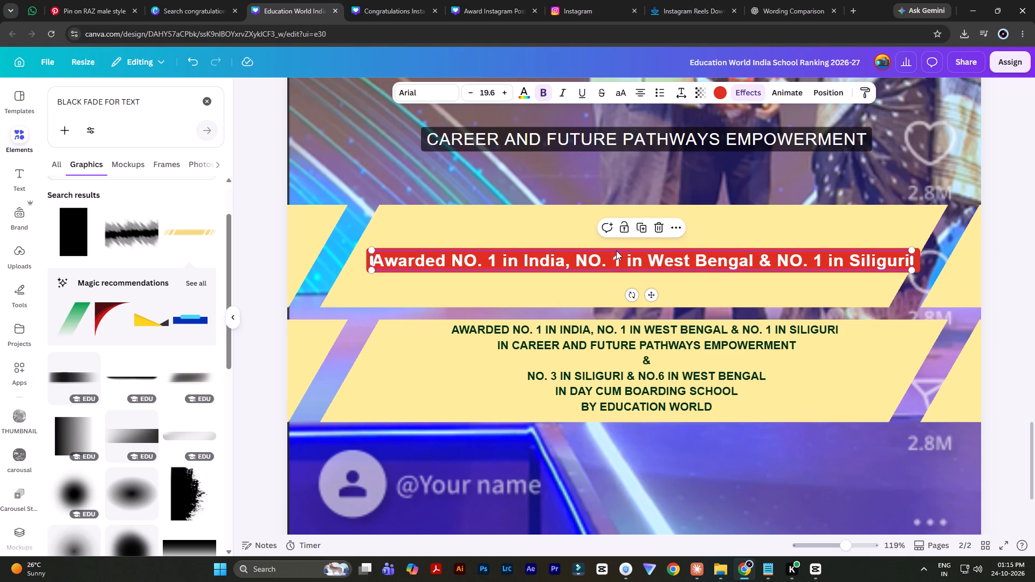
left_click_drag(616, 251, 616, 248)
left_click(553, 238)
left_click(561, 255)
left_click_drag(573, 260, 567, 231)
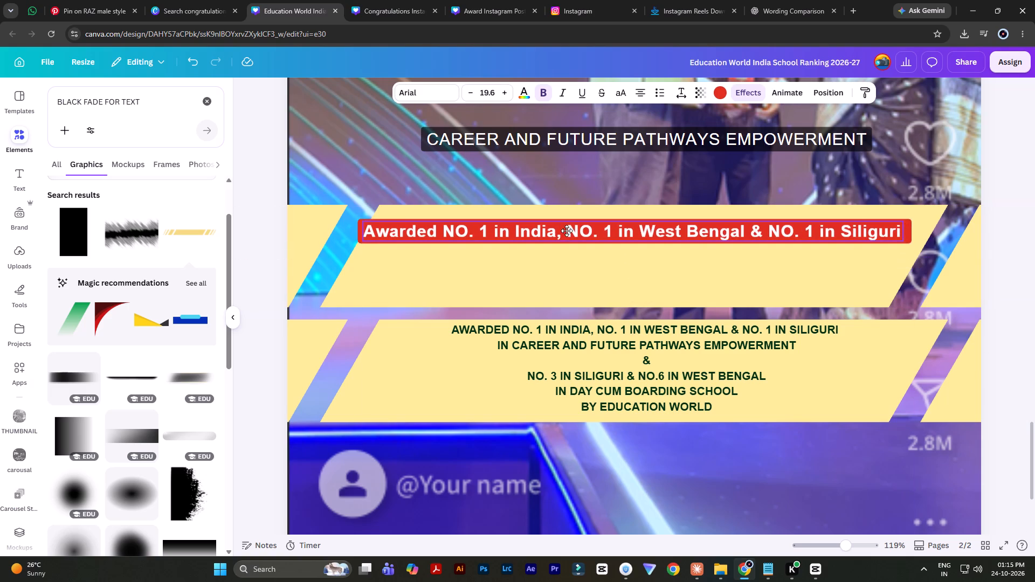
left_click_drag(567, 231, 578, 226)
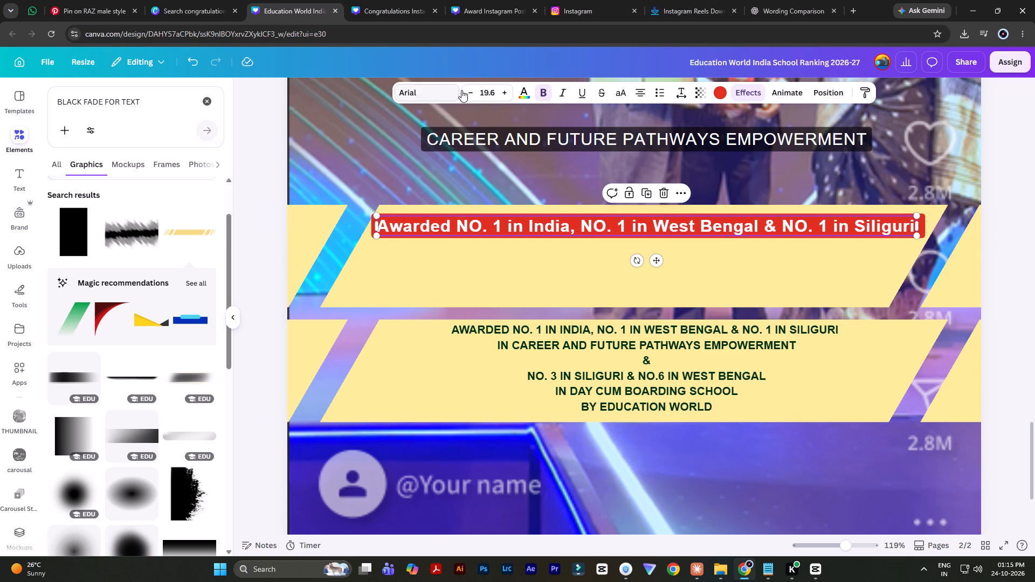
Set the red-highlighted label's font size to 18.
left_click(464, 91)
left_click(486, 95)
type("18")
key("Return")
left_click(1002, 197)
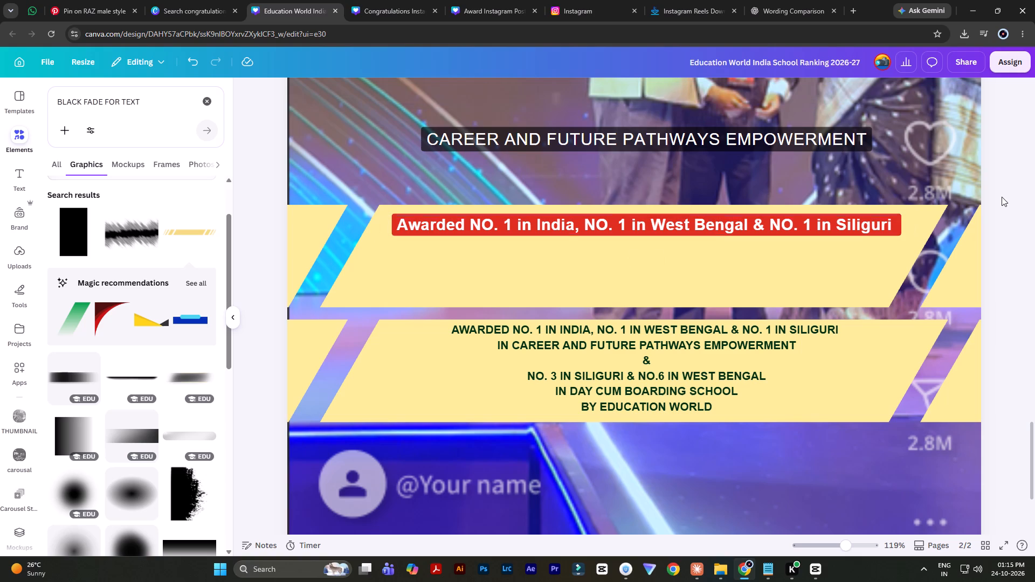
Centre the red-highlighted label horizontally on the page.
left_click(843, 223)
left_click(813, 89)
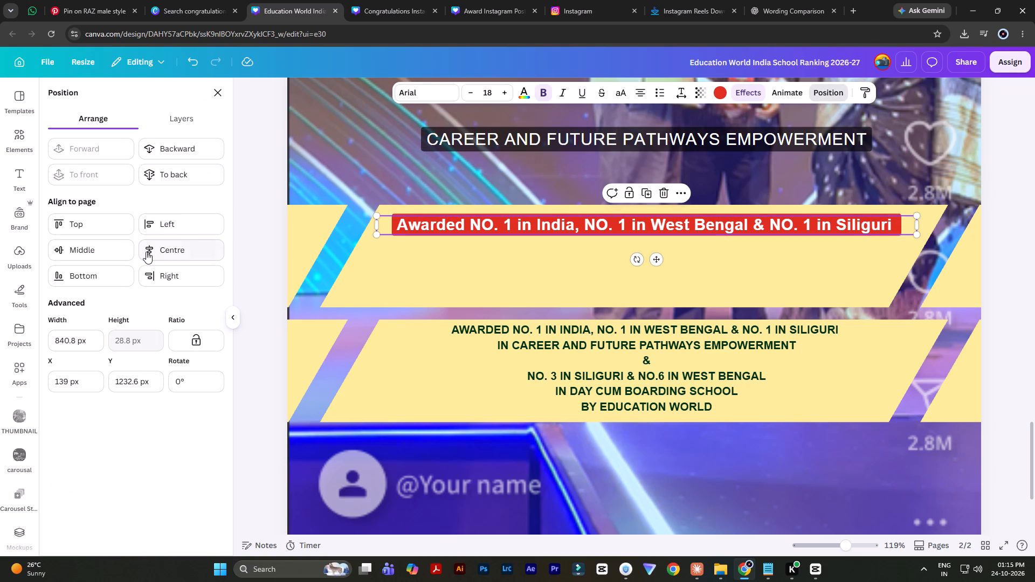
left_click(146, 252)
double_click(995, 155)
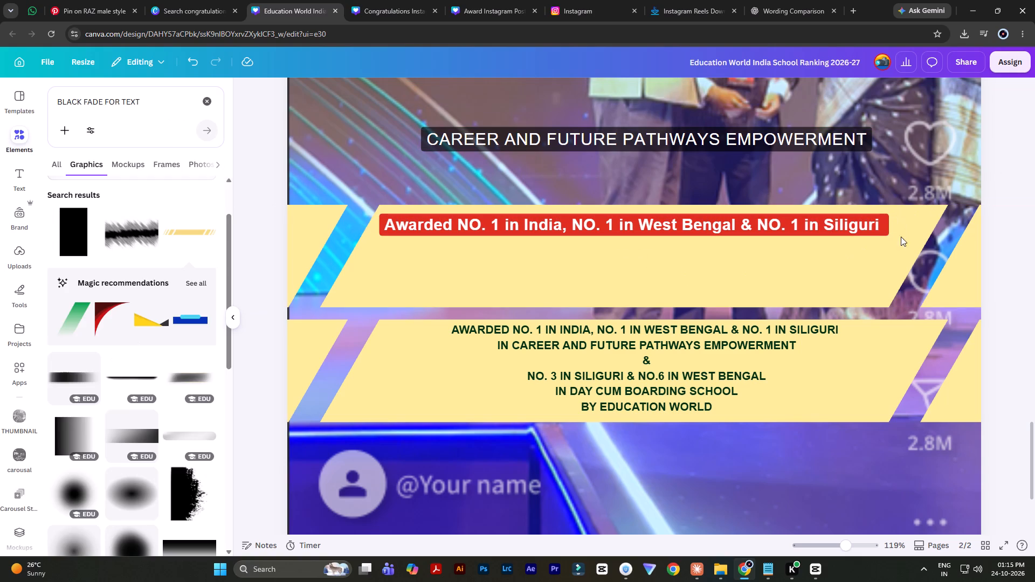
Shift the upper striped band slightly to the left.
left_click(618, 283)
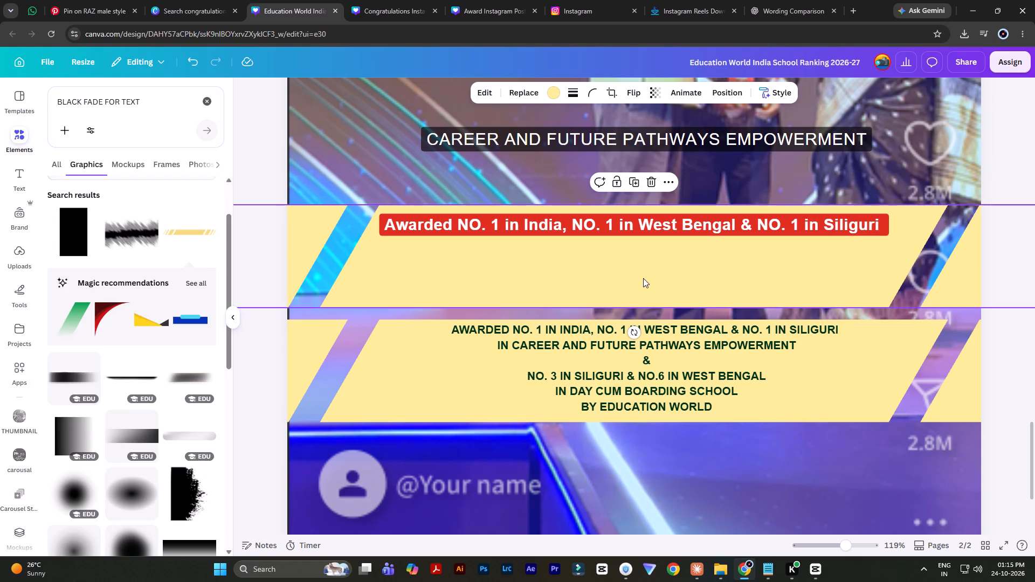
left_click_drag(643, 278, 638, 278)
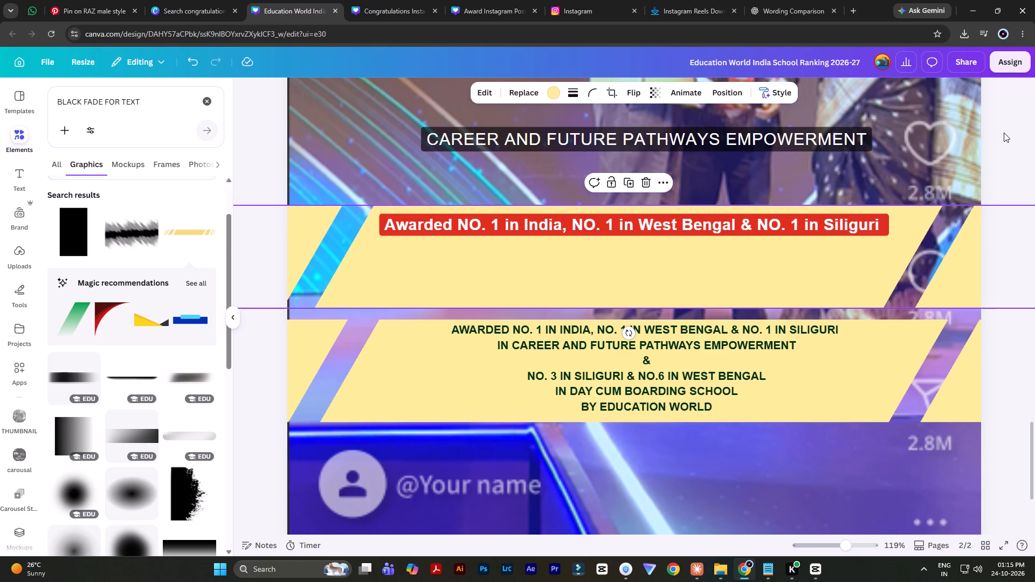
Move the black-highlighted "CAREER AND FUTURE PATHWAYS EMPOWERMENT" caption onto the upper striped band, centred just below the red-highlighted label.
double_click(1004, 133)
left_click_drag(704, 143, 680, 247)
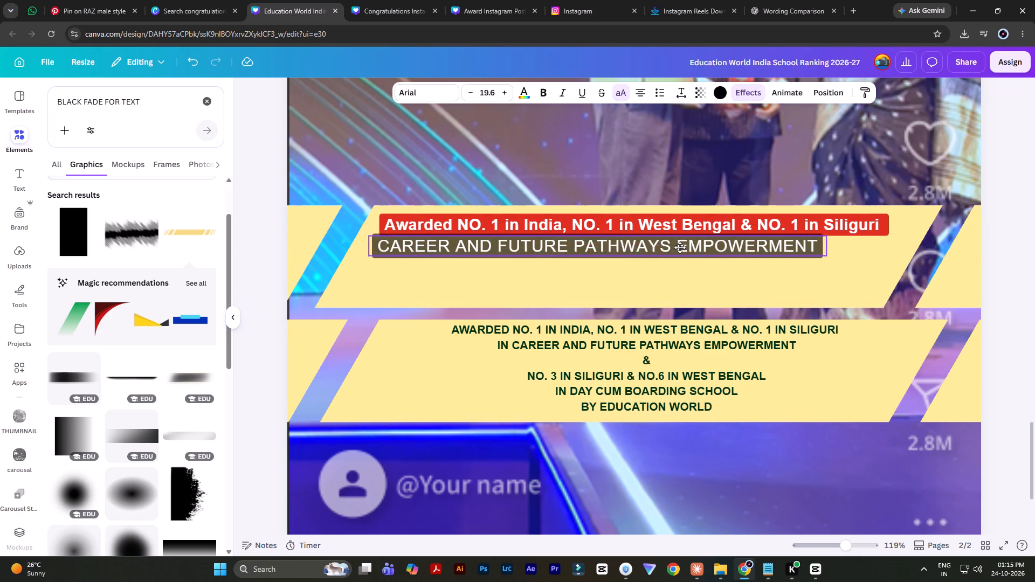
left_click_drag(680, 247, 686, 253)
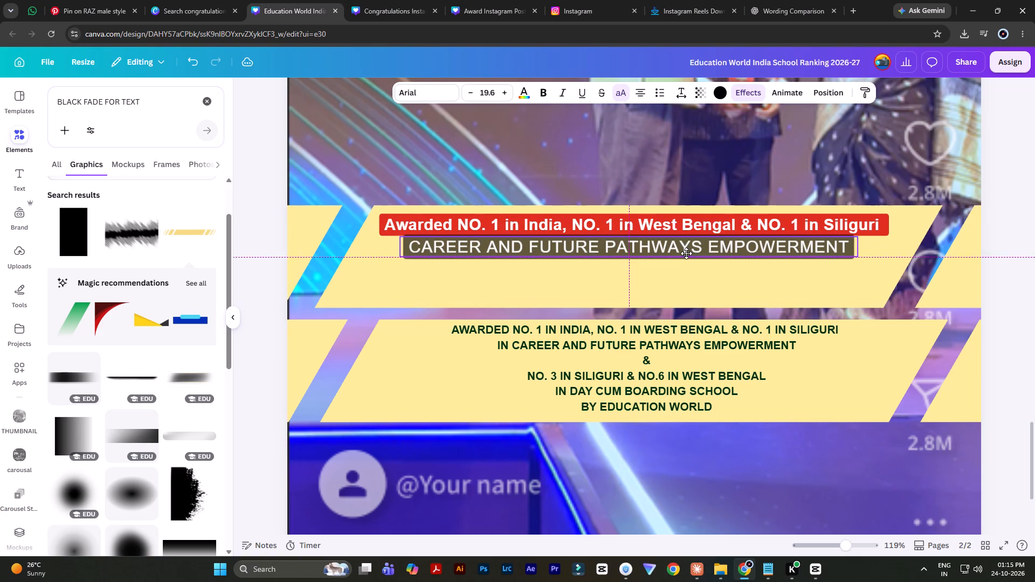
left_click_drag(686, 253, 686, 254)
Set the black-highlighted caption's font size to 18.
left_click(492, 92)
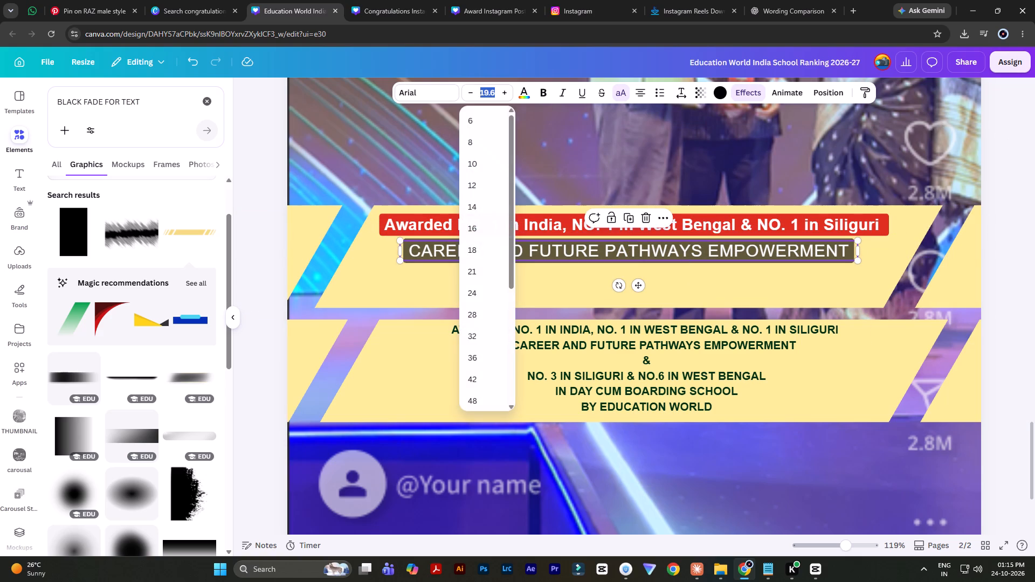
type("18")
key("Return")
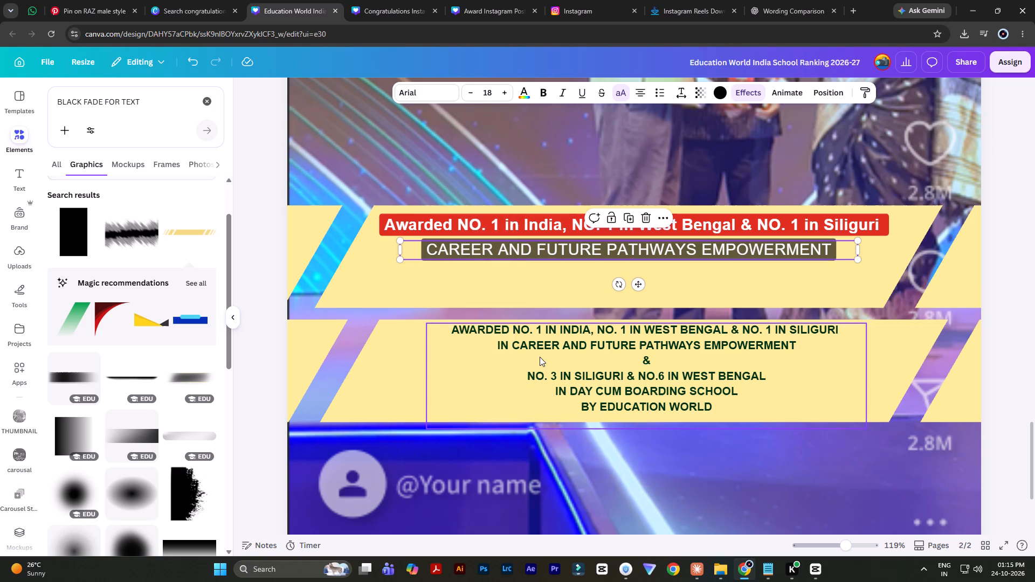
Replace the black-highlighted caption's text with the line "IN CAREER AND FUTURE PATHWAYS EMPOWERMENT" copied from the lower band's text.
double_click(534, 349)
left_click_drag(496, 345, 830, 345)
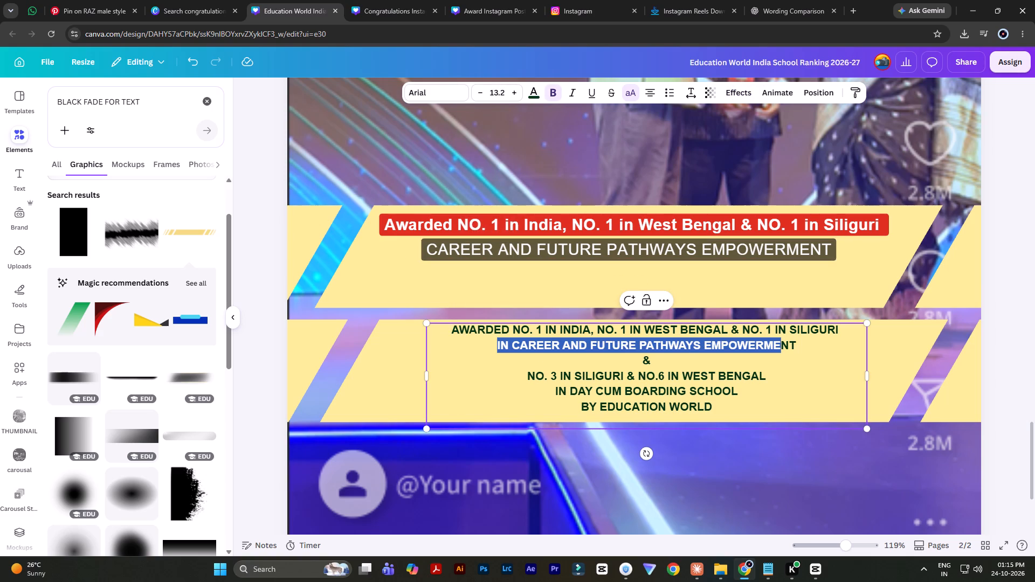
left_click_drag(830, 345, 831, 345)
key("ctrl+c")
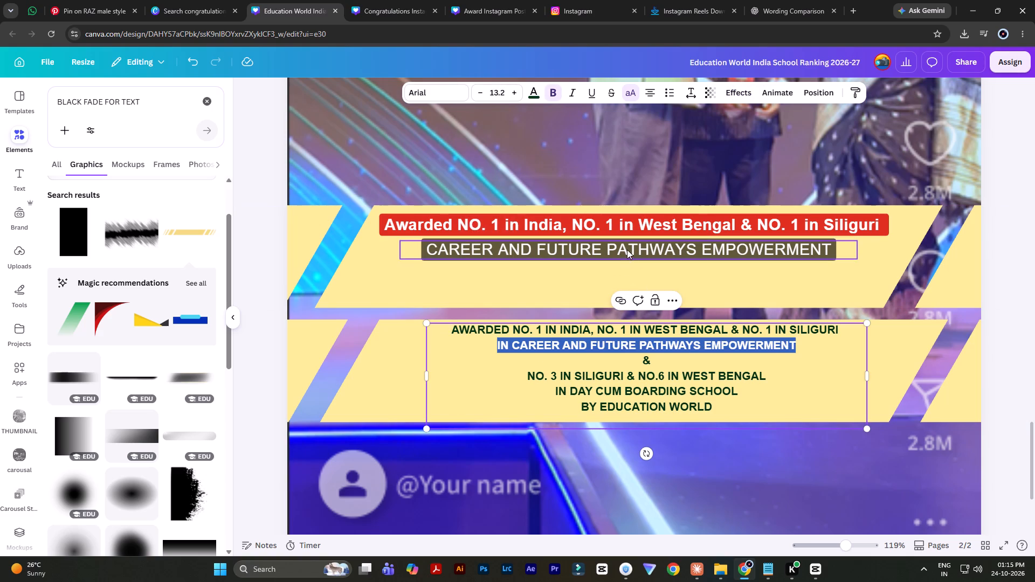
double_click(627, 250)
key("ctrl+a")
key("ctrl+v")
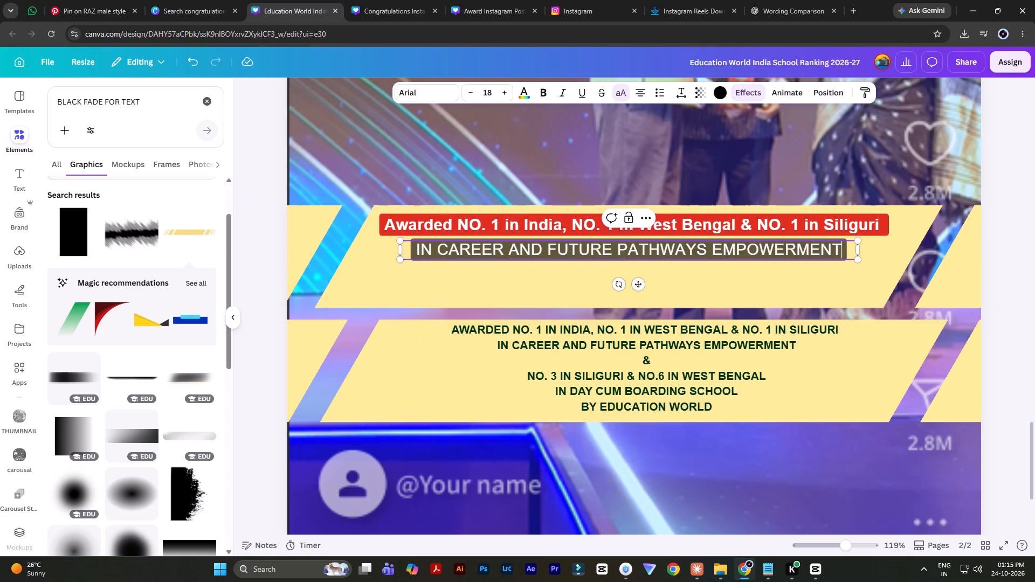
triple_click(1009, 144)
double_click(1009, 144)
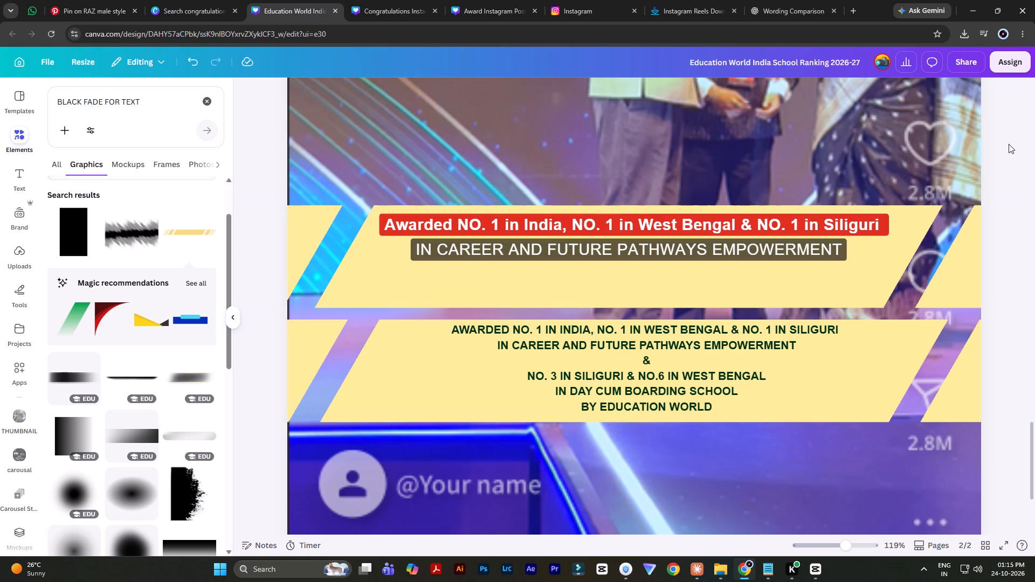
Reduce the black-highlighted caption's font size to 16.
left_click(790, 252)
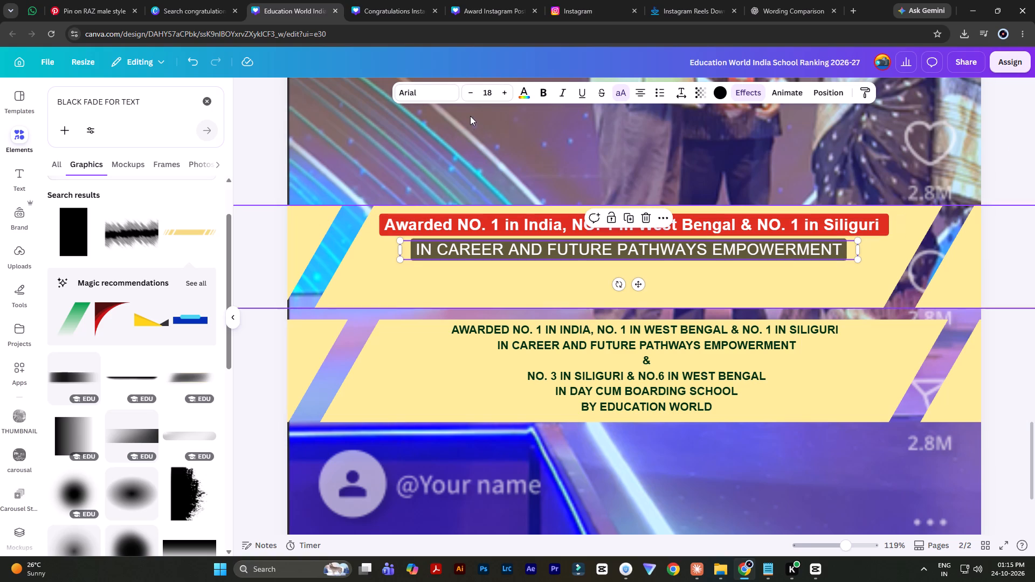
double_click(470, 92)
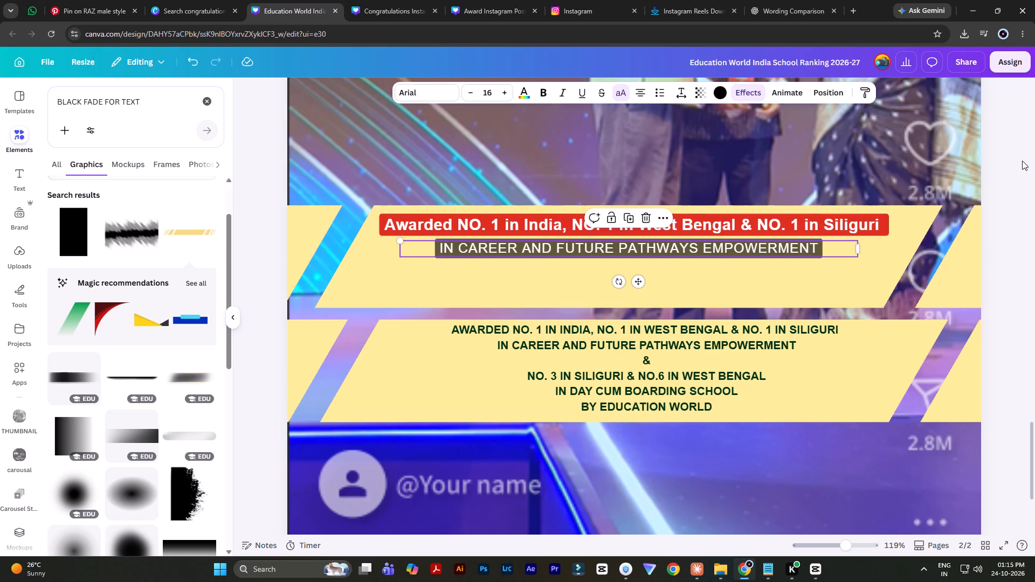
double_click(1009, 156)
Nudge the black-highlighted caption slightly upward, closer to the red-highlighted label above it.
left_click(720, 241)
key("Up")
key("Up")
key("Up")
key("Up")
key("Down")
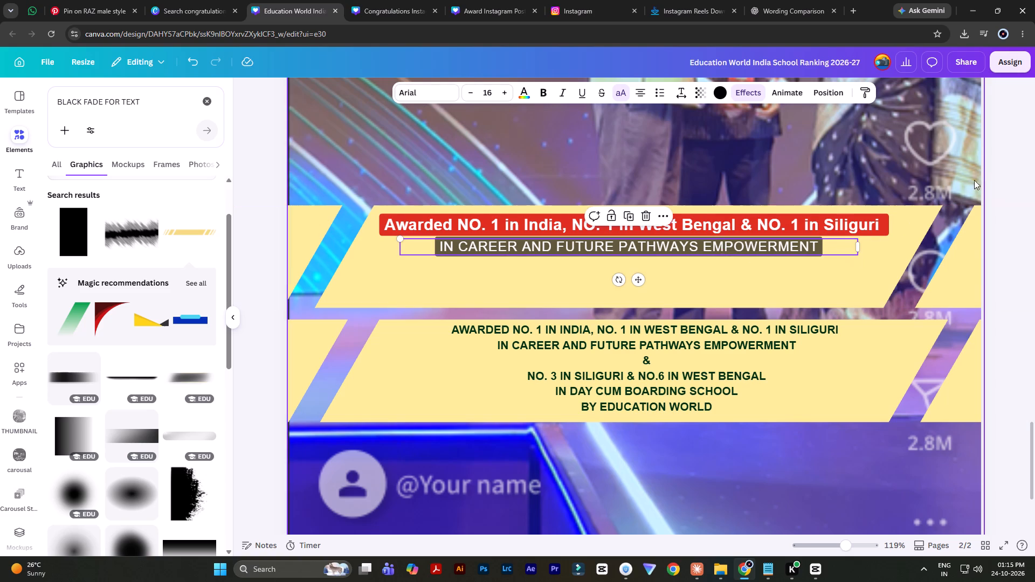
triple_click(993, 163)
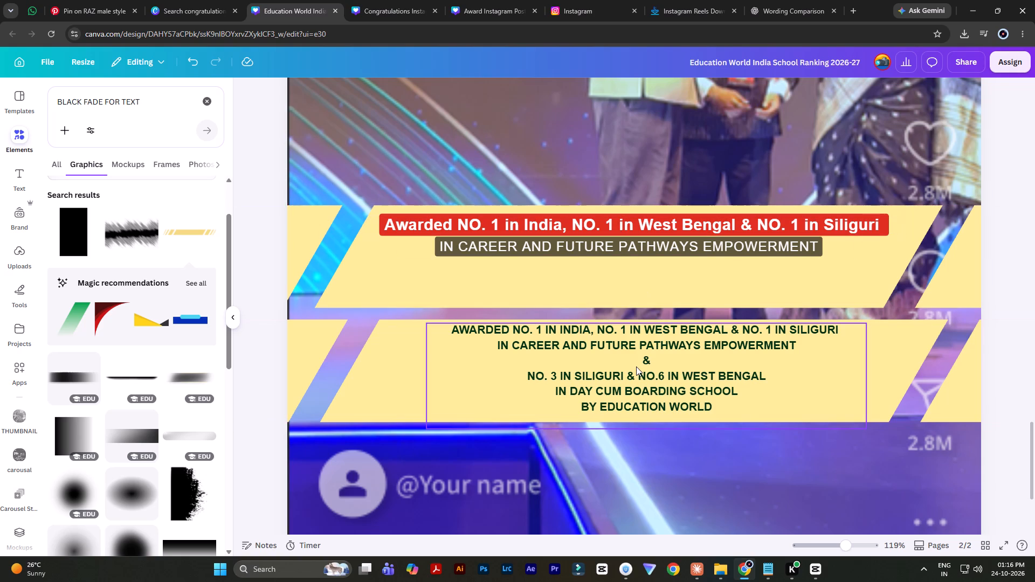
Duplicate the red-highlighted label directly below the black-highlighted caption and centre the copy horizontally on the page.
left_click(539, 219)
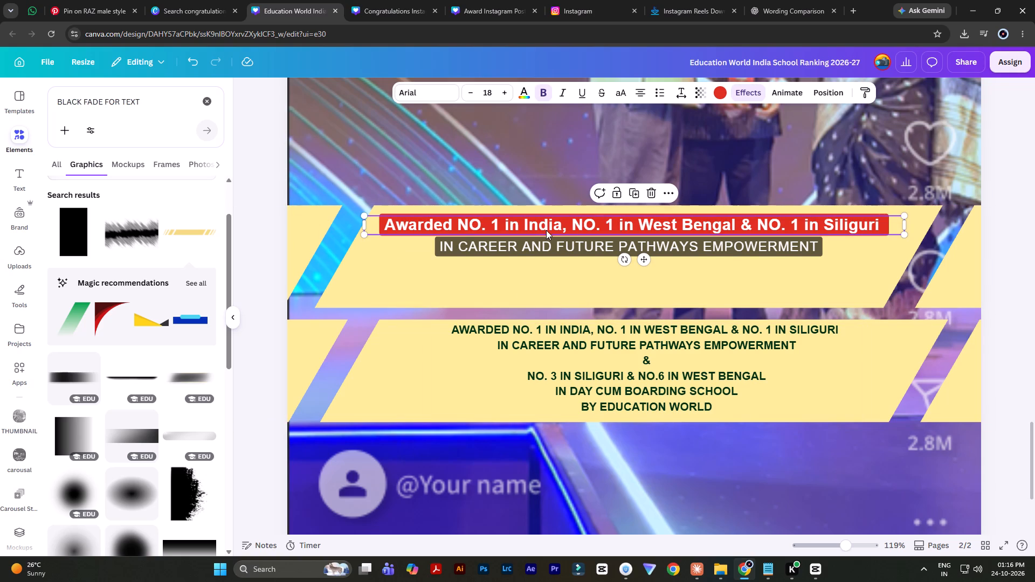
left_click_drag(556, 226, 548, 269, "alt")
left_click(837, 85)
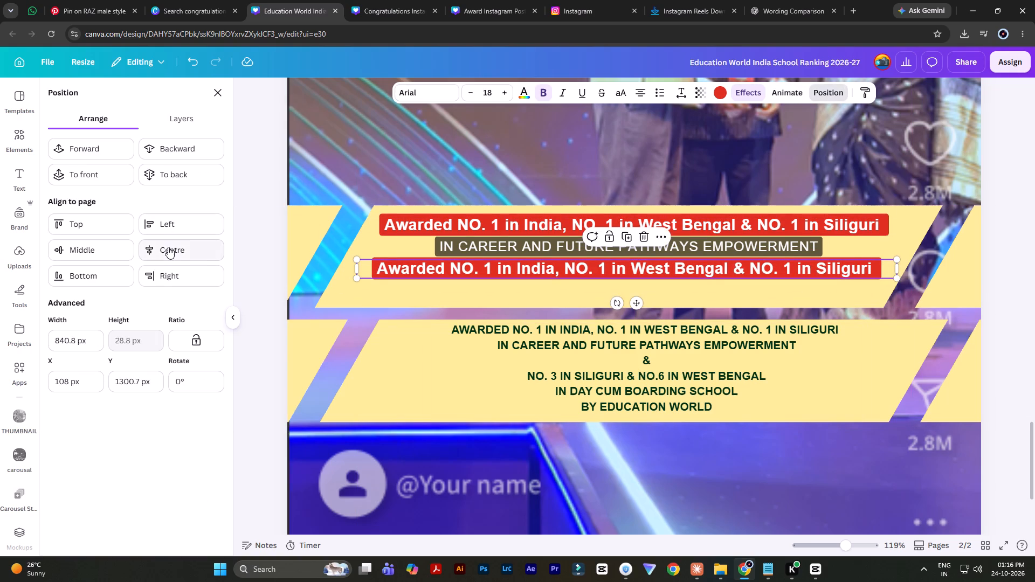
left_click(168, 247)
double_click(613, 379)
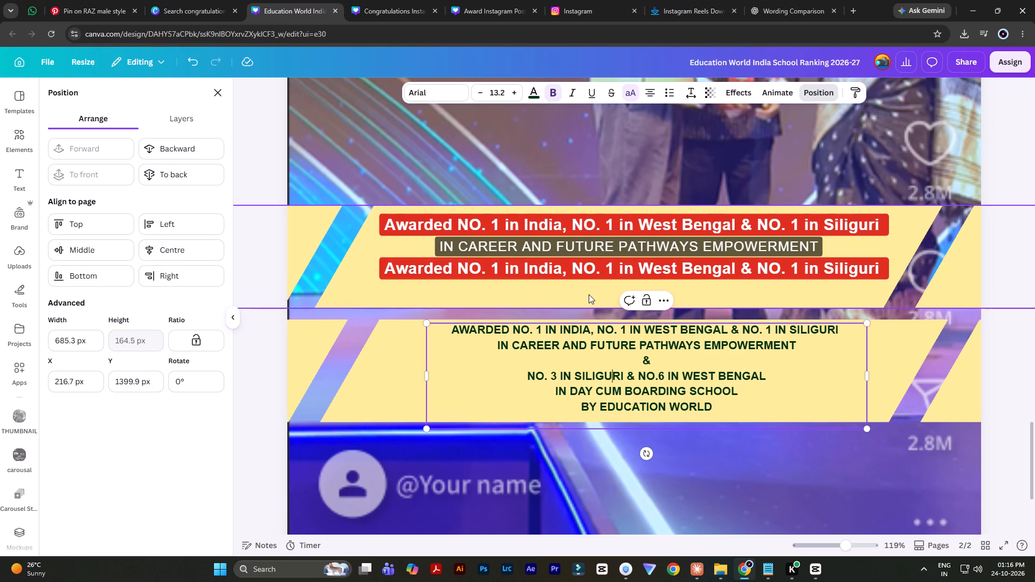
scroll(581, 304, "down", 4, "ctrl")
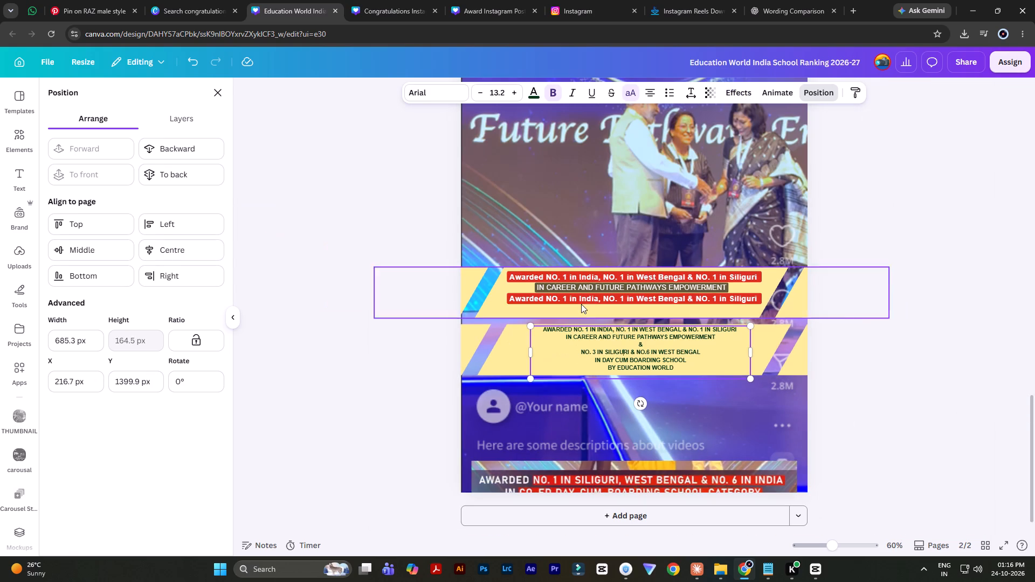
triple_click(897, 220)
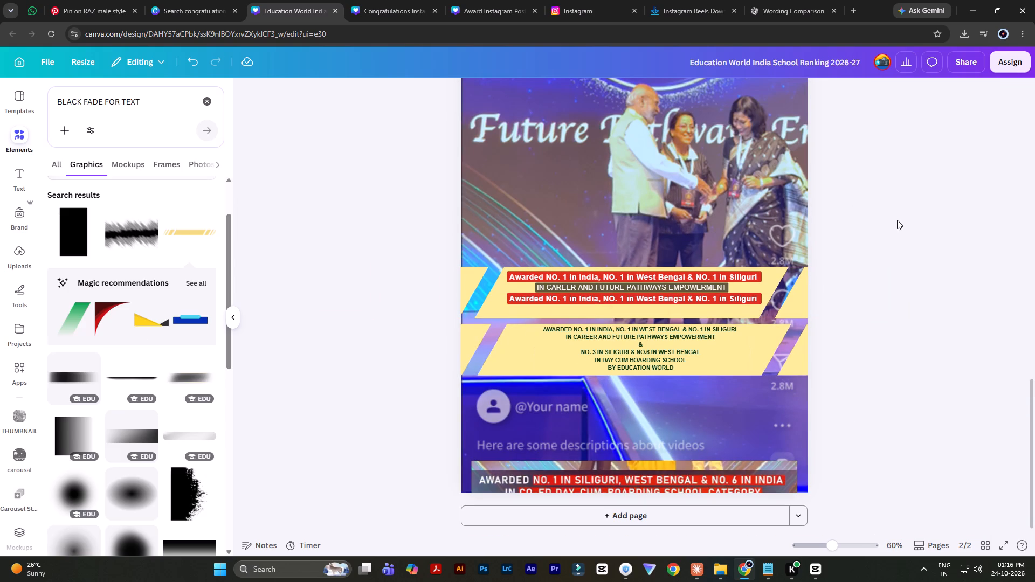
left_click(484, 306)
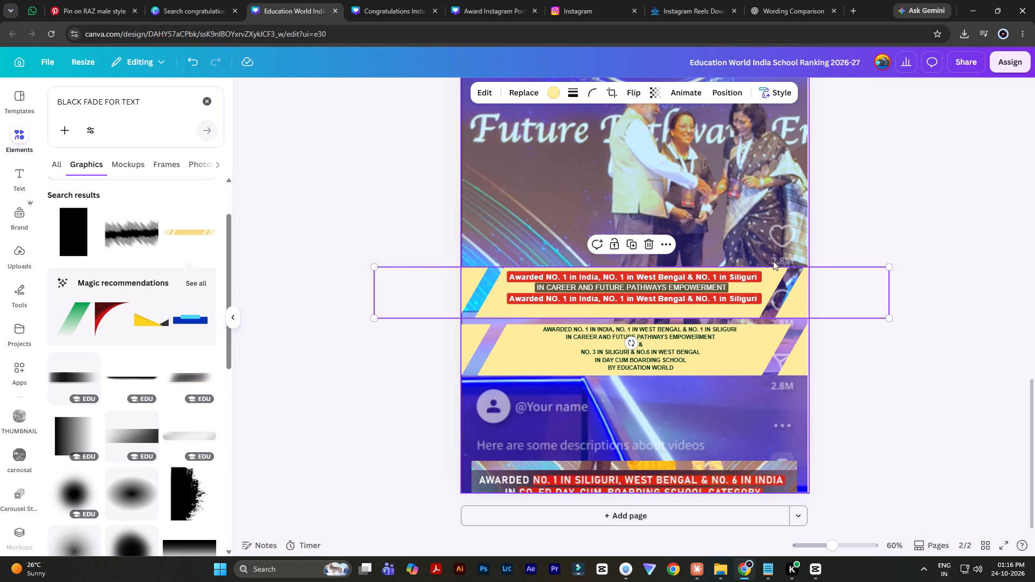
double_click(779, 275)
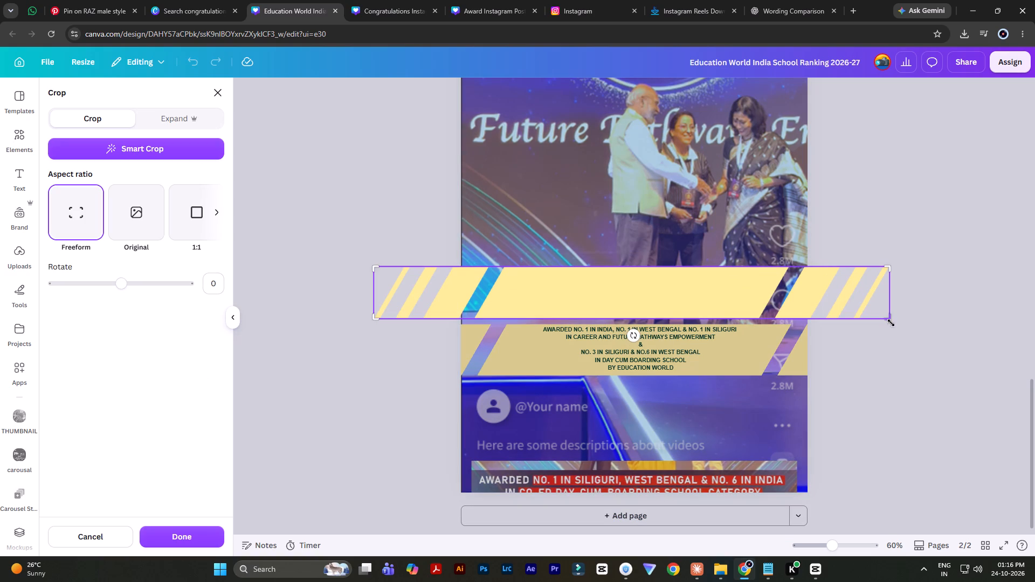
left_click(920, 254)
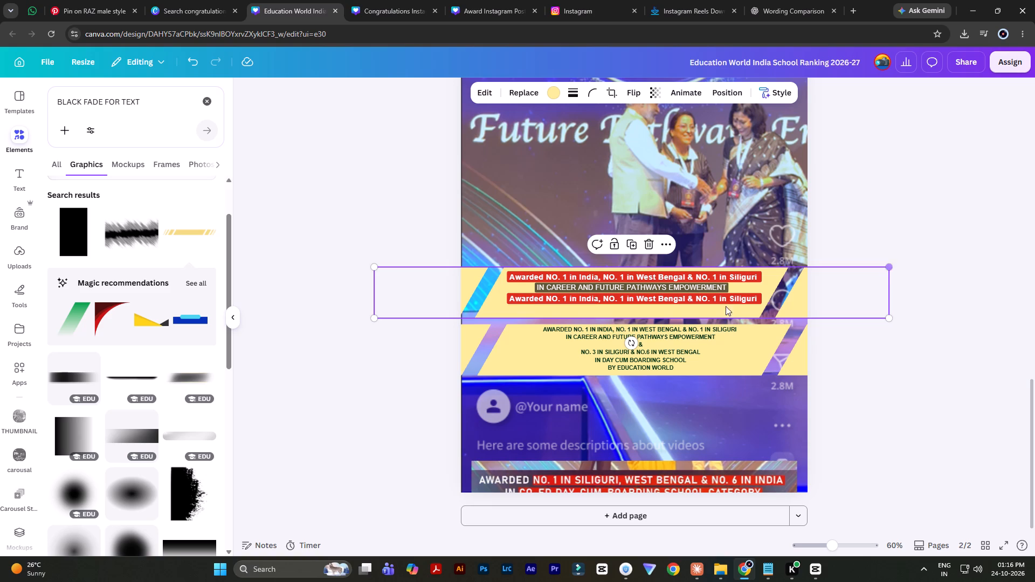
Insert a right-leaning parallelogram from the basic shapes onto the page.
scroll(102, 269, "up", 16)
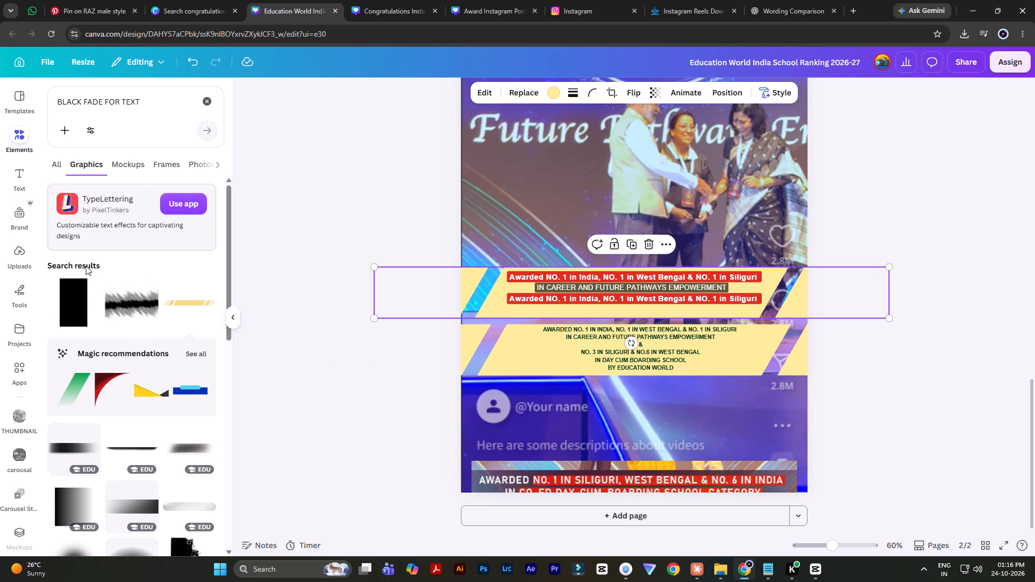
left_click(206, 104)
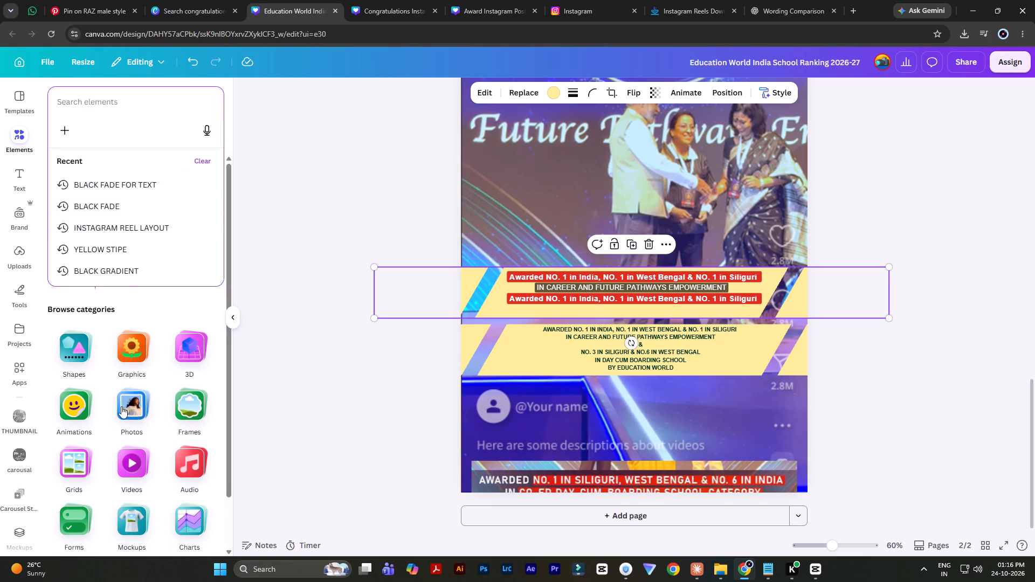
left_click(73, 353)
scroll(114, 392, "down", 1)
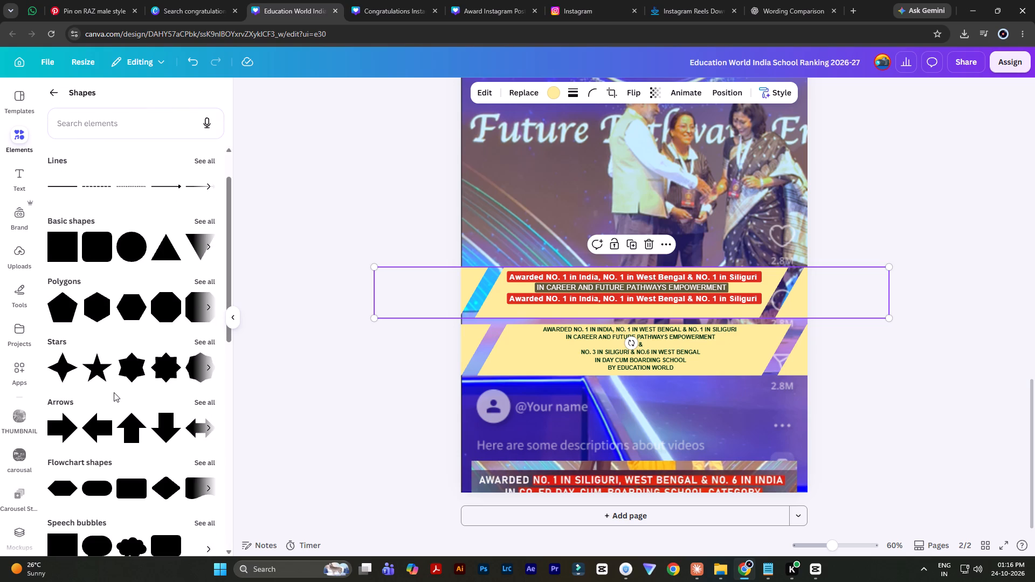
scroll(114, 392, "down", 4)
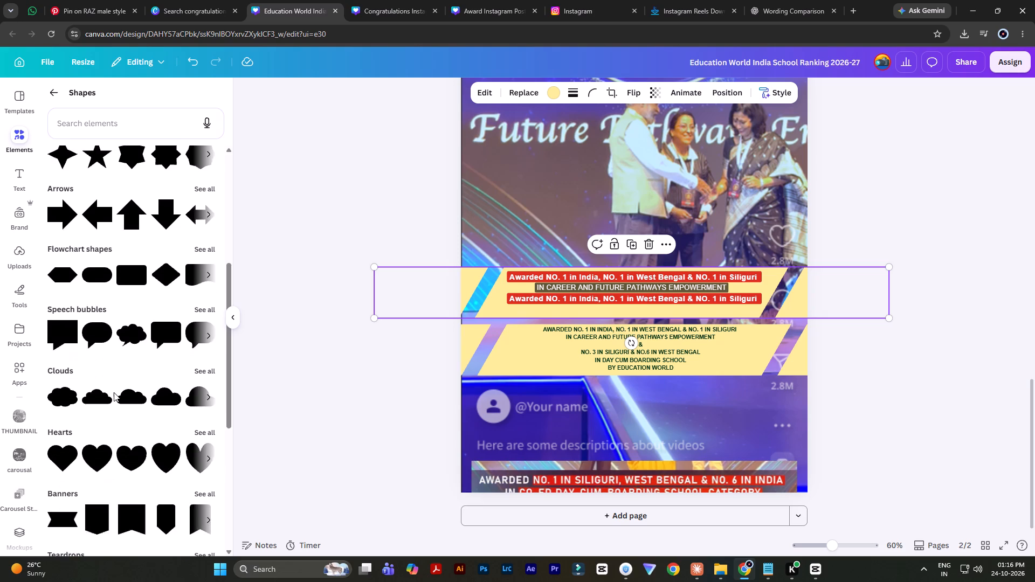
scroll(114, 392, "down", 8)
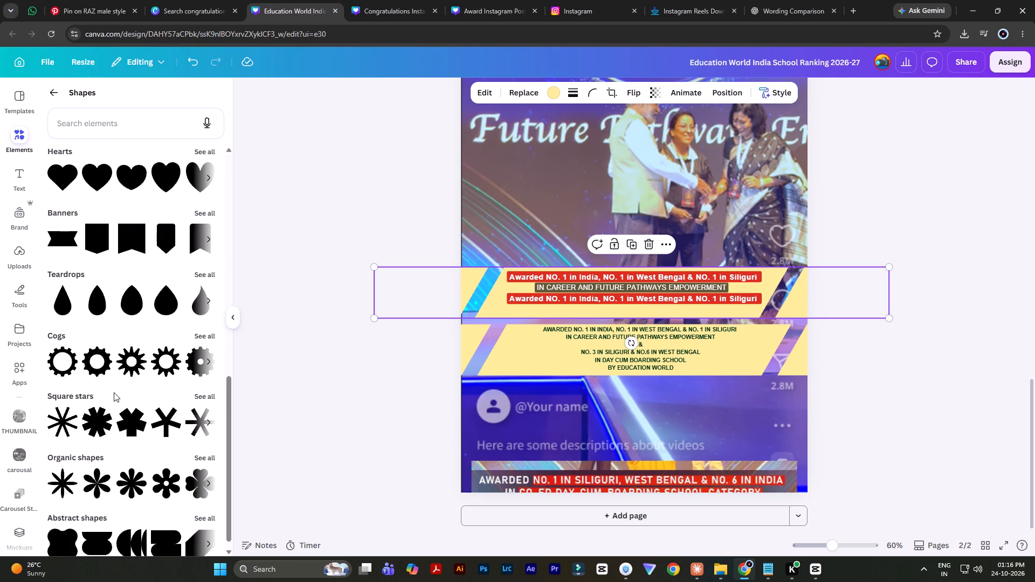
scroll(114, 392, "up", 18)
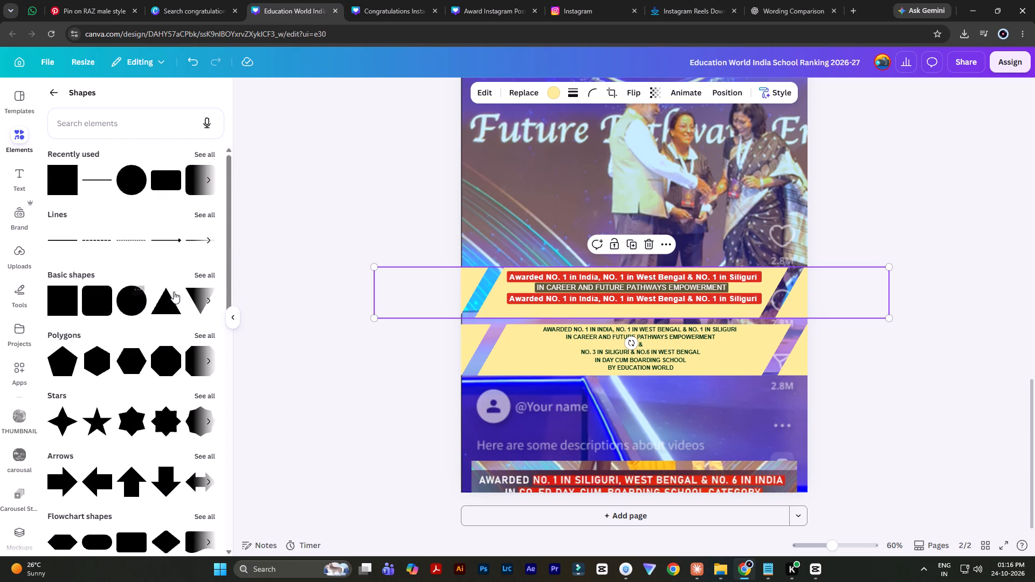
left_click(210, 274)
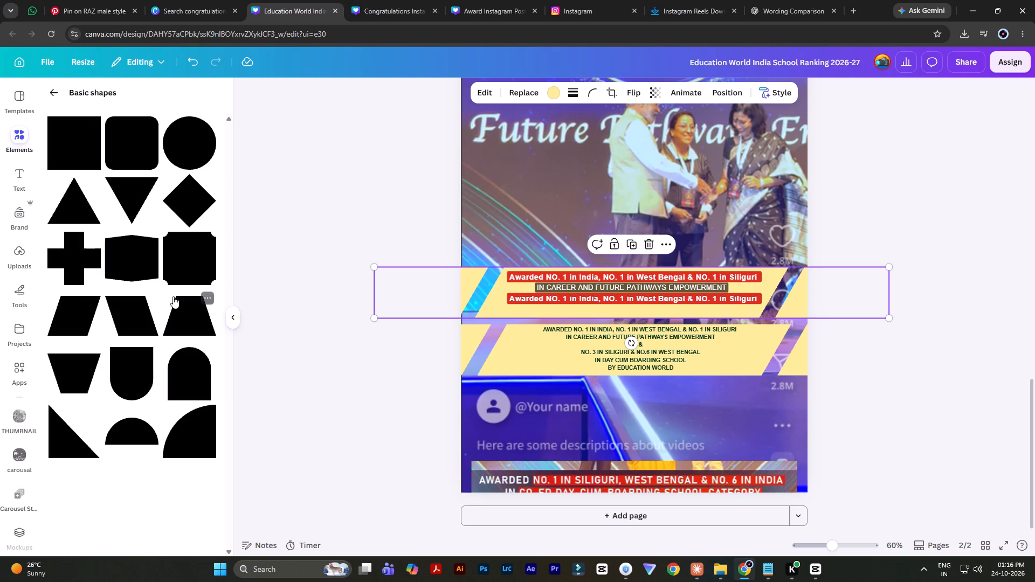
left_click(63, 322)
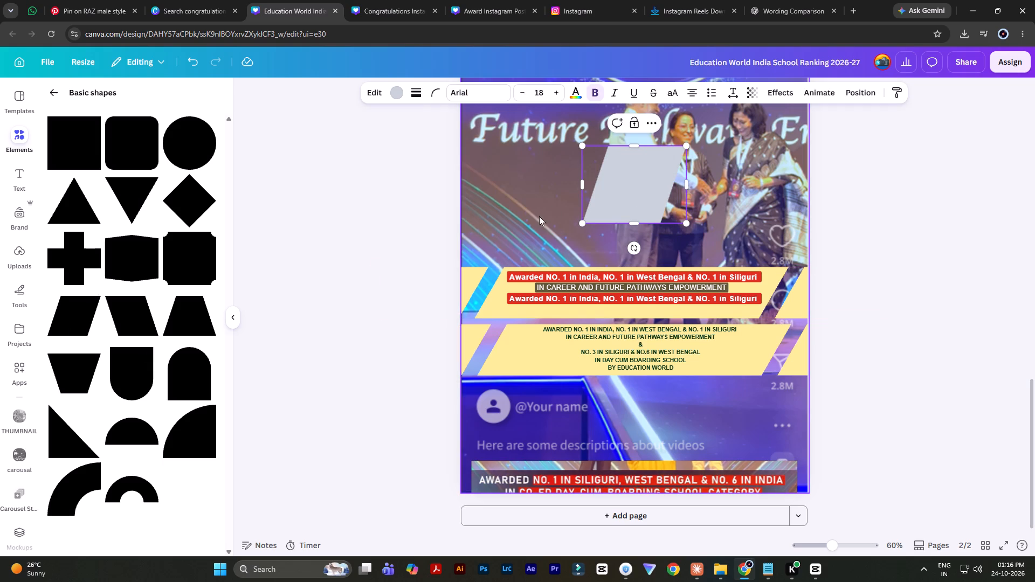
Set the parallelogram's text colour to the light orange default solid colour.
left_click(572, 94)
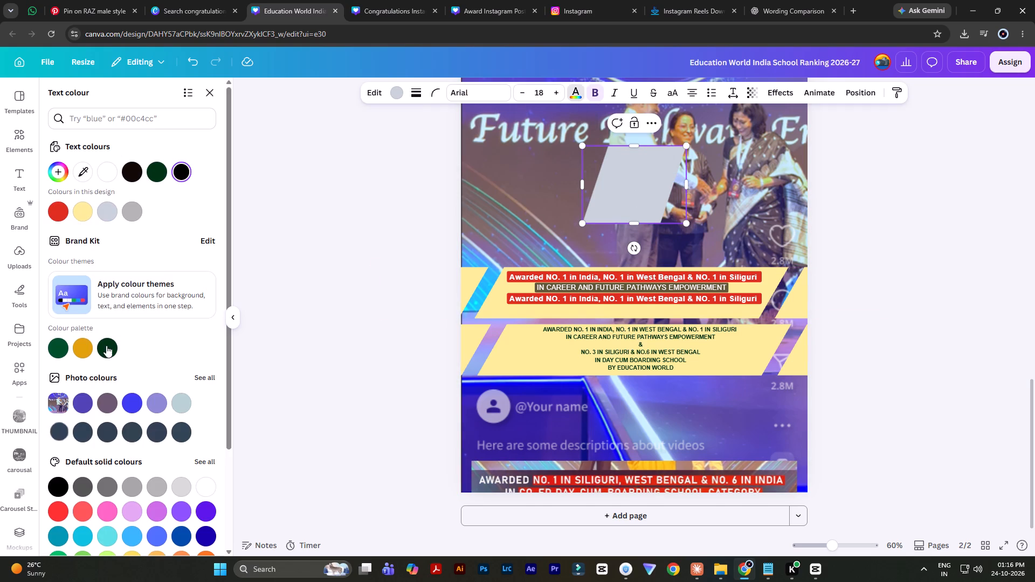
scroll(106, 343, "down", 7)
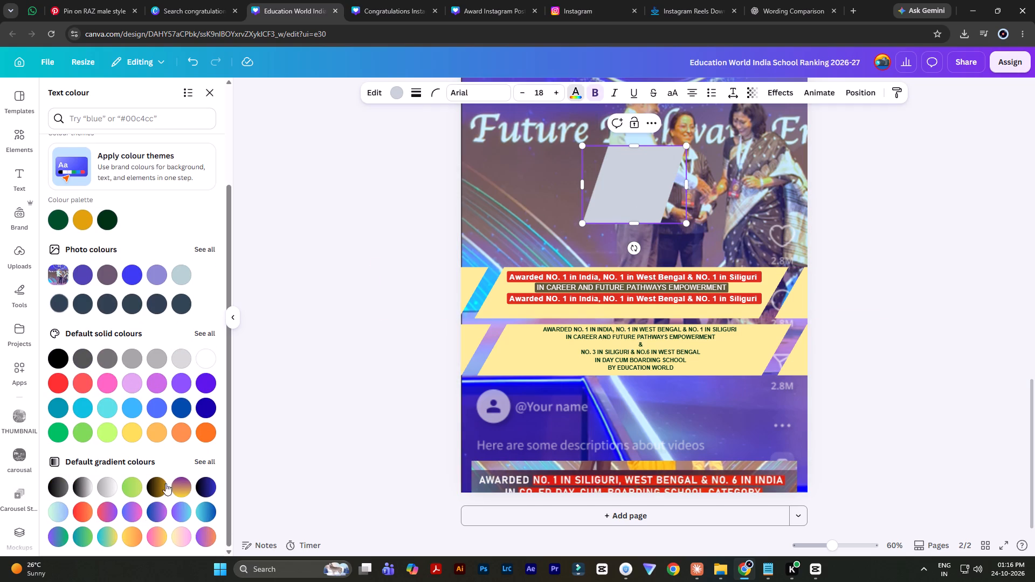
left_click(158, 439)
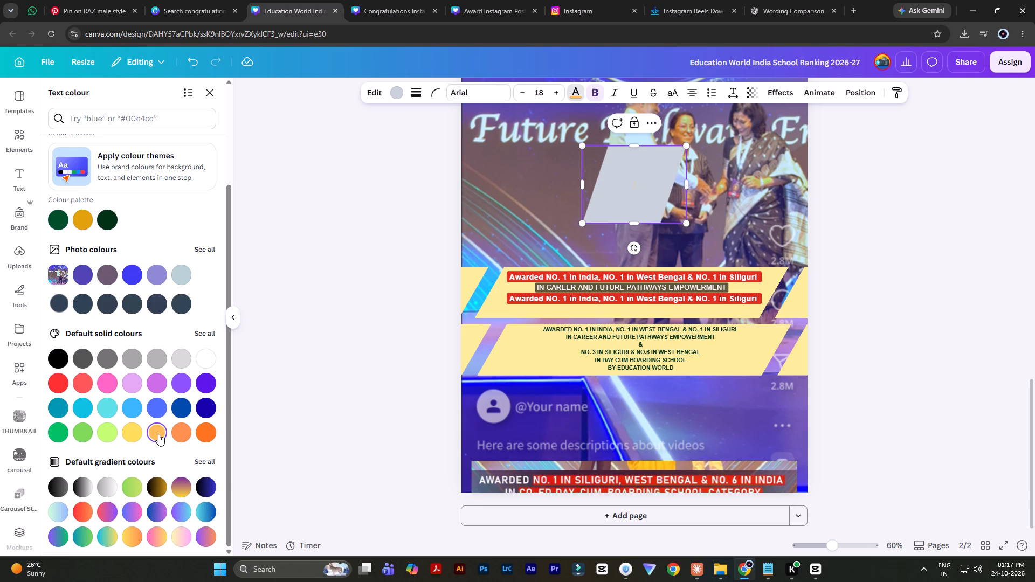
Fill the parallelogram with the light orange default solid colour.
left_click(392, 98)
scroll(176, 439, "down", 9)
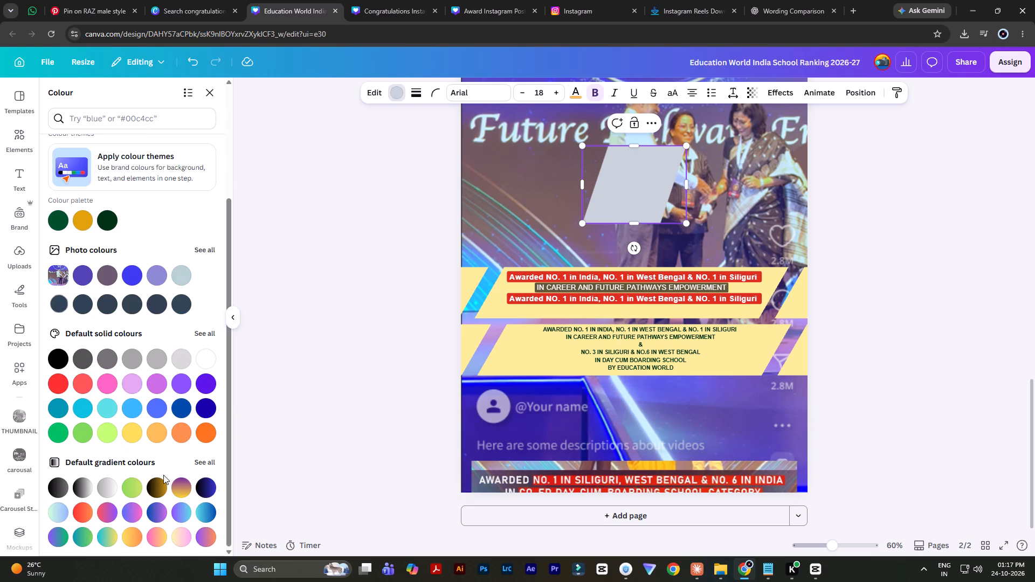
left_click(158, 433)
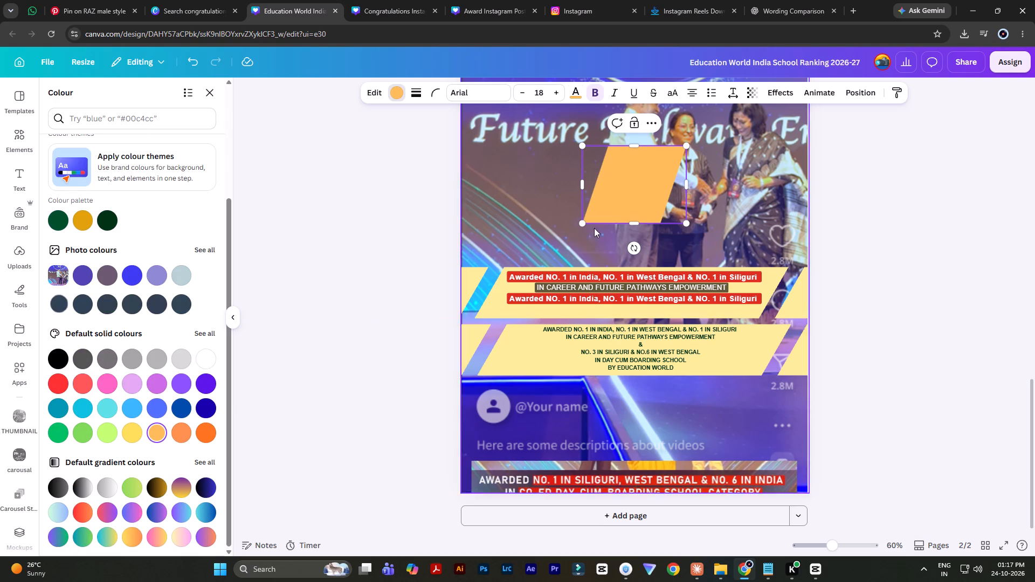
Widen the orange parallelogram across most of the page and place it just above the upper pale-yellow caption band.
left_click_drag(582, 184, 474, 201)
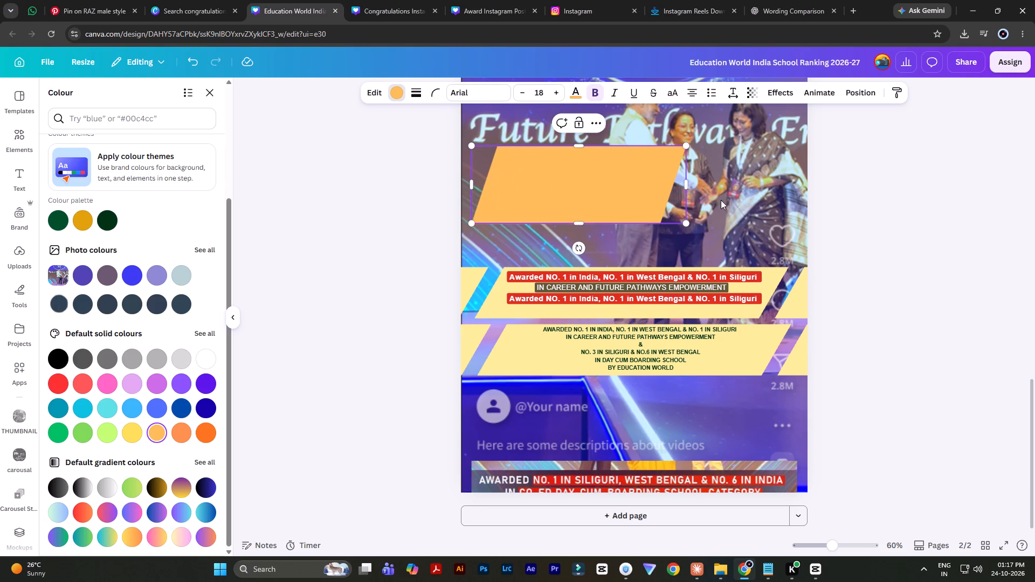
left_click_drag(687, 179, 785, 182)
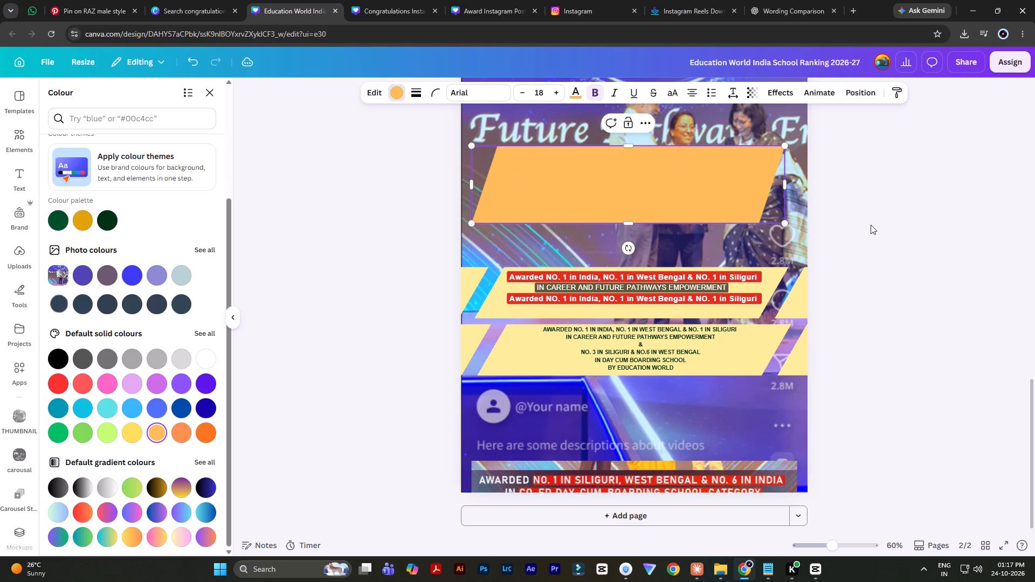
double_click(875, 225)
scroll(839, 267, "up", 1)
left_click_drag(604, 234, 610, 268)
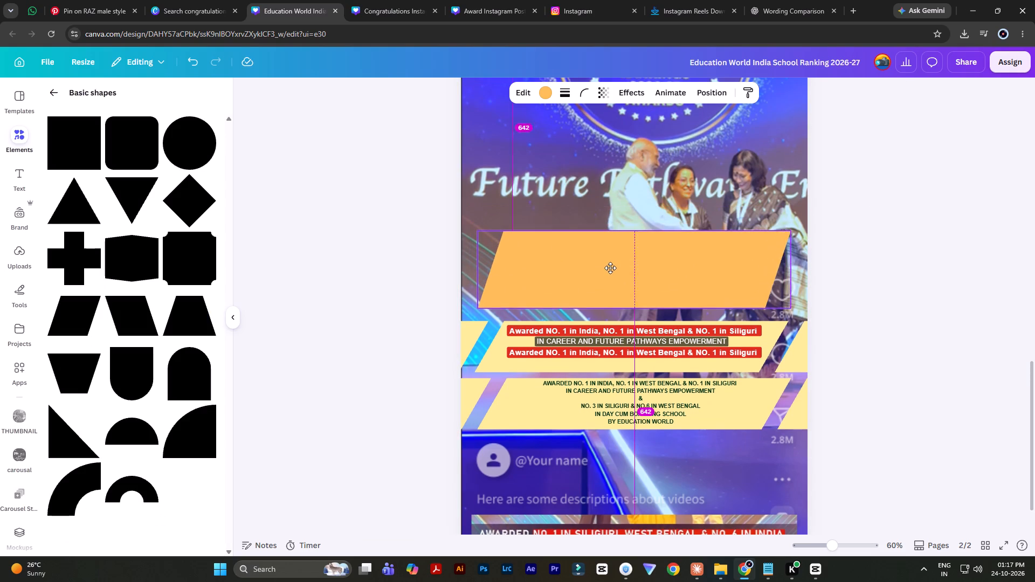
left_click_drag(610, 268, 615, 269)
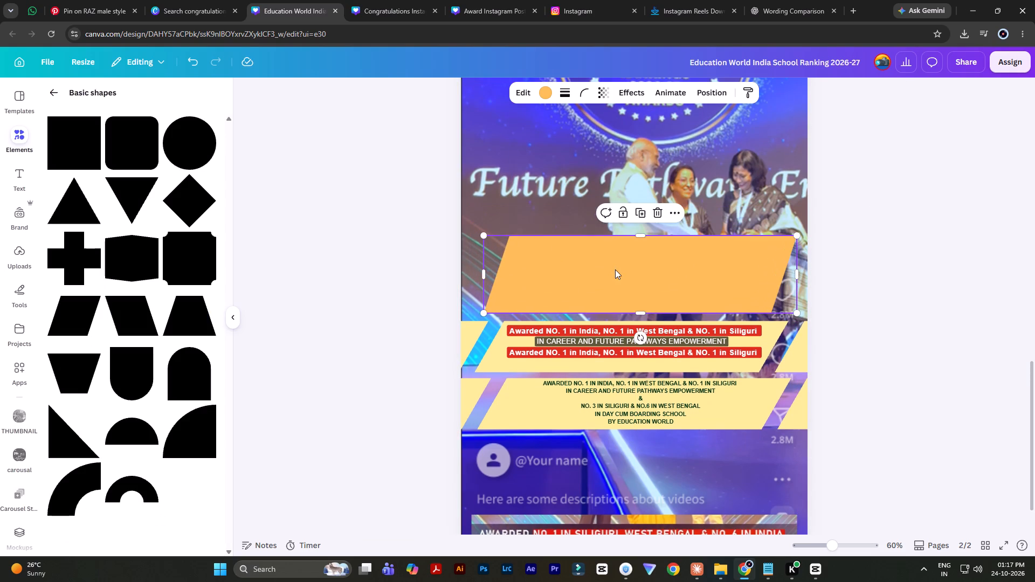
Recolour the wide parallelogram with the medium yellow from the default solid colours.
scroll(892, 271, "up", 1, "ctrl")
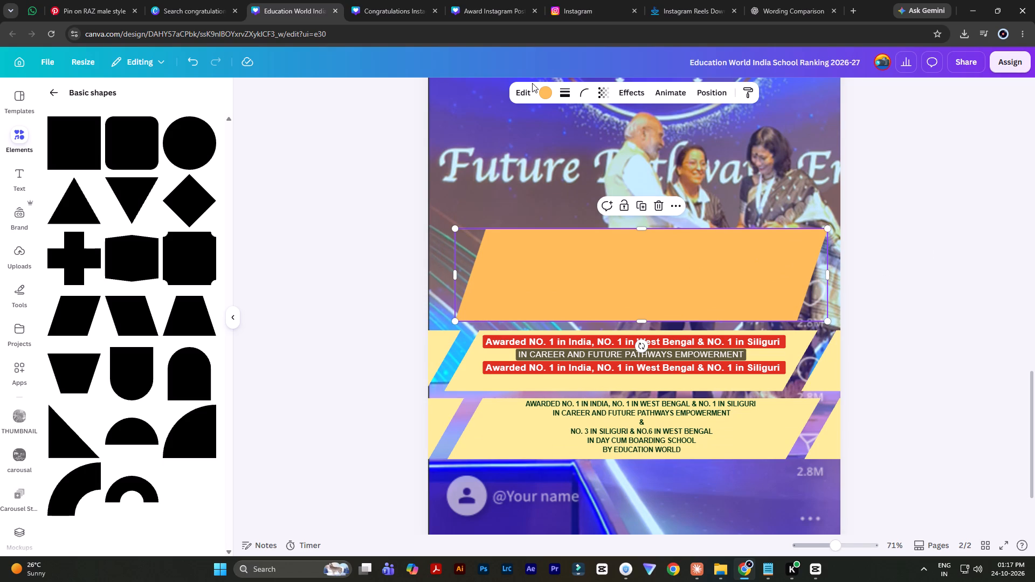
left_click(543, 94)
scroll(153, 385, "down", 12)
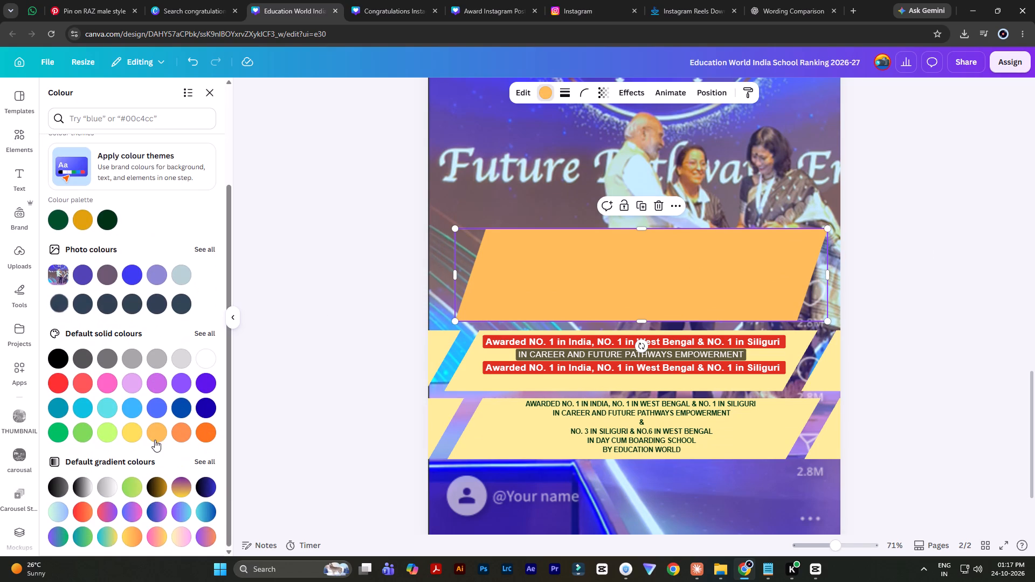
left_click(154, 434)
left_click(132, 435)
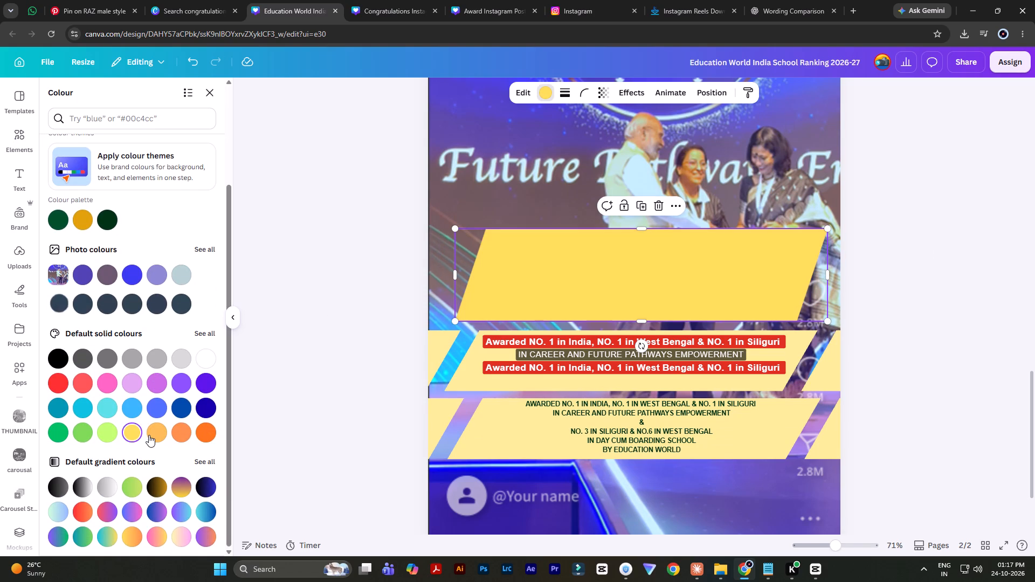
left_click(212, 331)
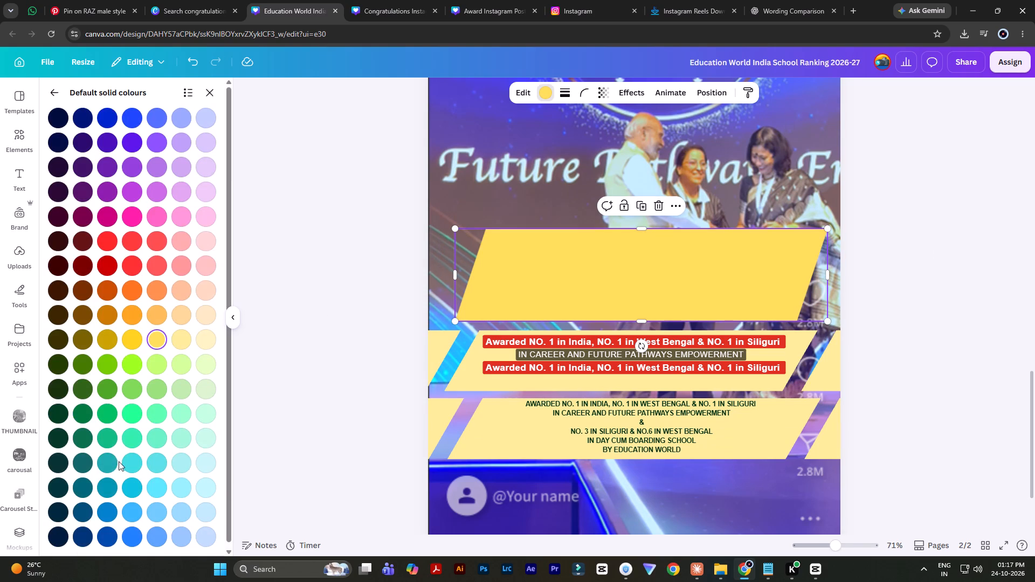
left_click(133, 345)
left_click(154, 339)
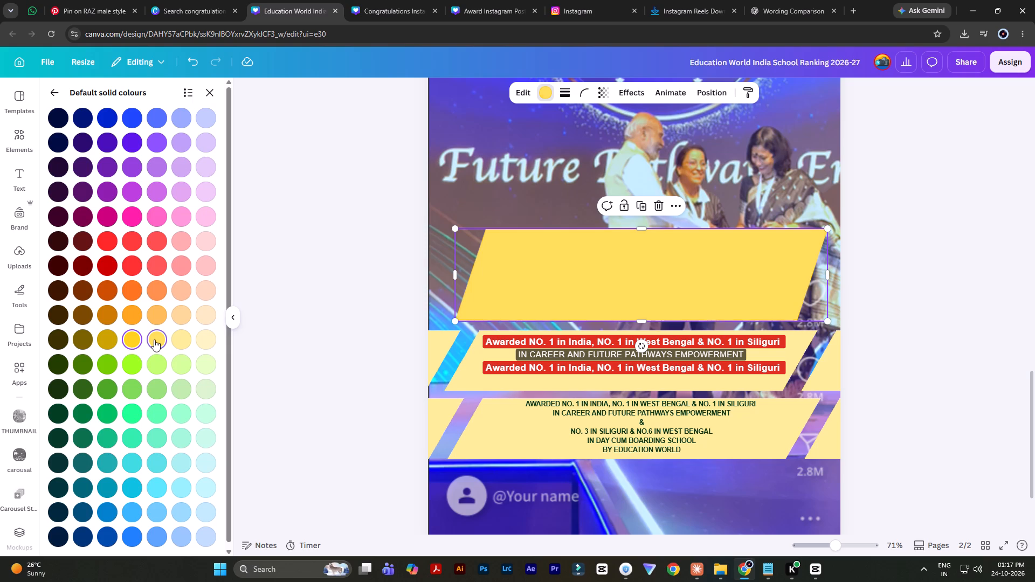
left_click(912, 217)
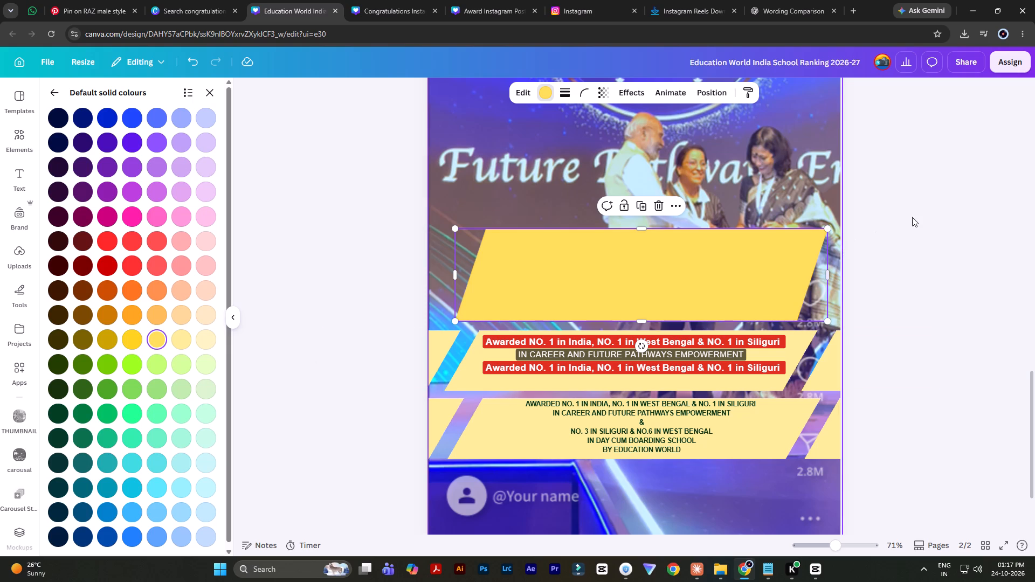
double_click(941, 282)
Move the three red- and black-highlighted captions from the pale band onto the new yellow parallelogram, stacked in the same order.
scroll(874, 326, "up", 1, "ctrl")
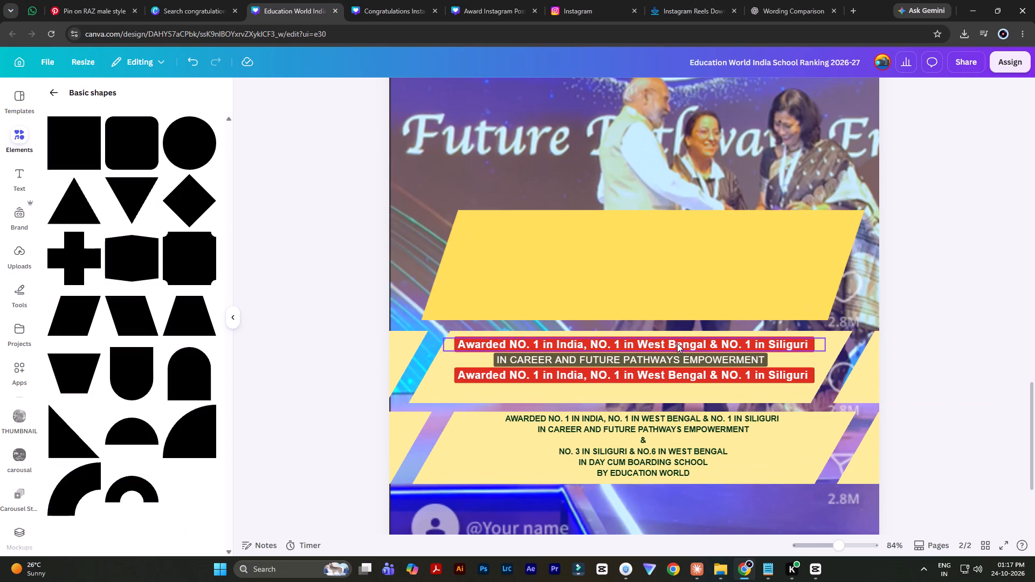
left_click_drag(675, 344, 699, 221)
left_click_drag(644, 361, 659, 238)
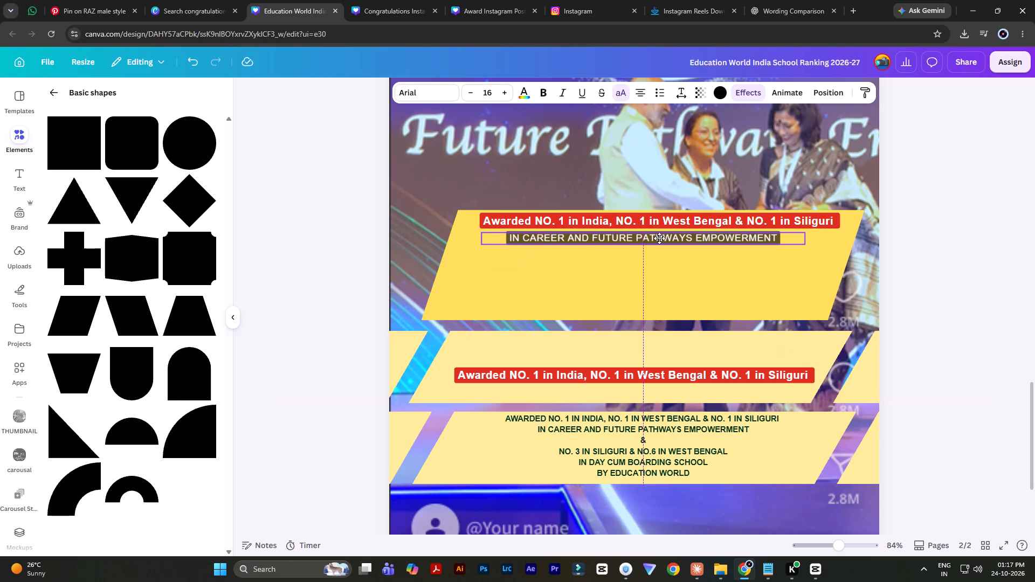
left_click_drag(659, 238, 660, 239)
left_click_drag(632, 370, 641, 266)
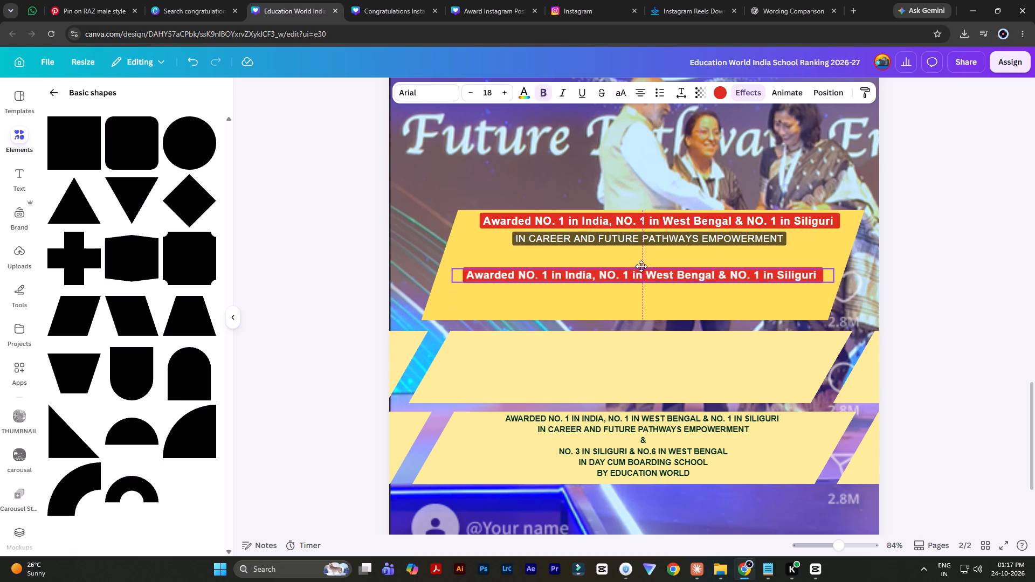
left_click_drag(641, 266, 638, 249)
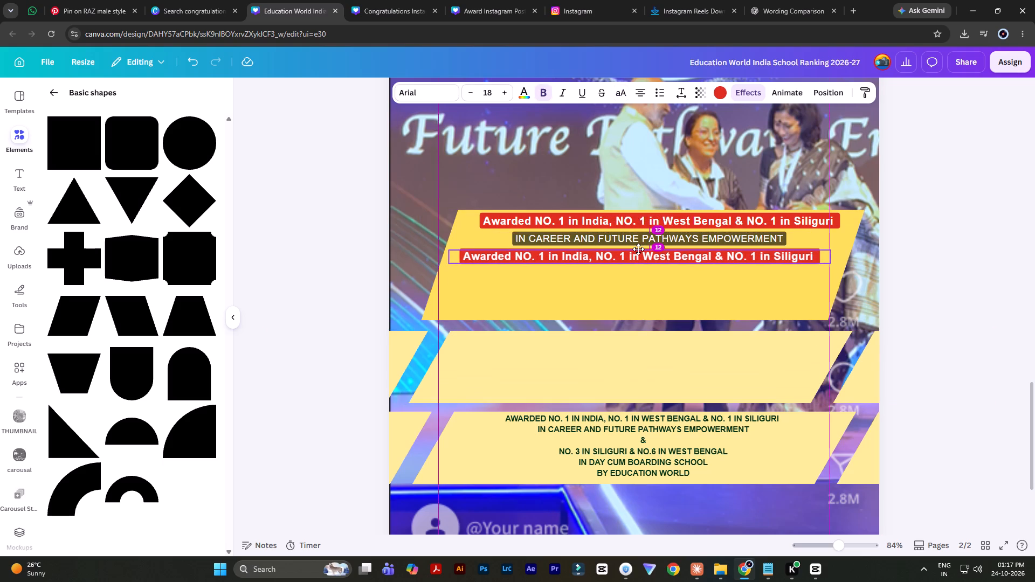
left_click_drag(638, 249, 641, 250)
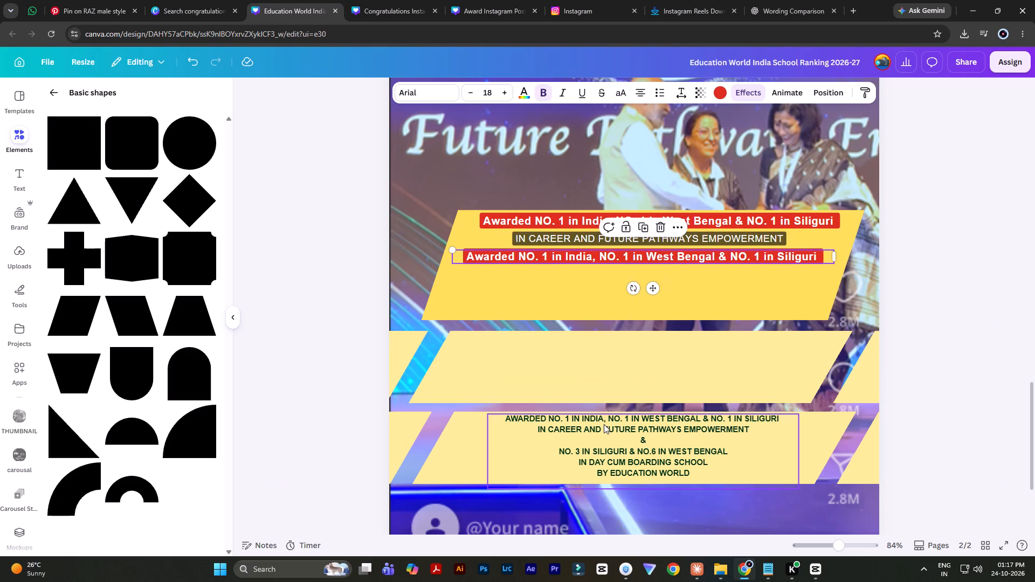
Duplicate the black-highlighted caption below the second red label and replace the copy's text with "&".
left_click(574, 235)
left_click_drag(593, 239, 578, 266)
key("ctrl+z")
left_click_drag(612, 238, 610, 277, "alt")
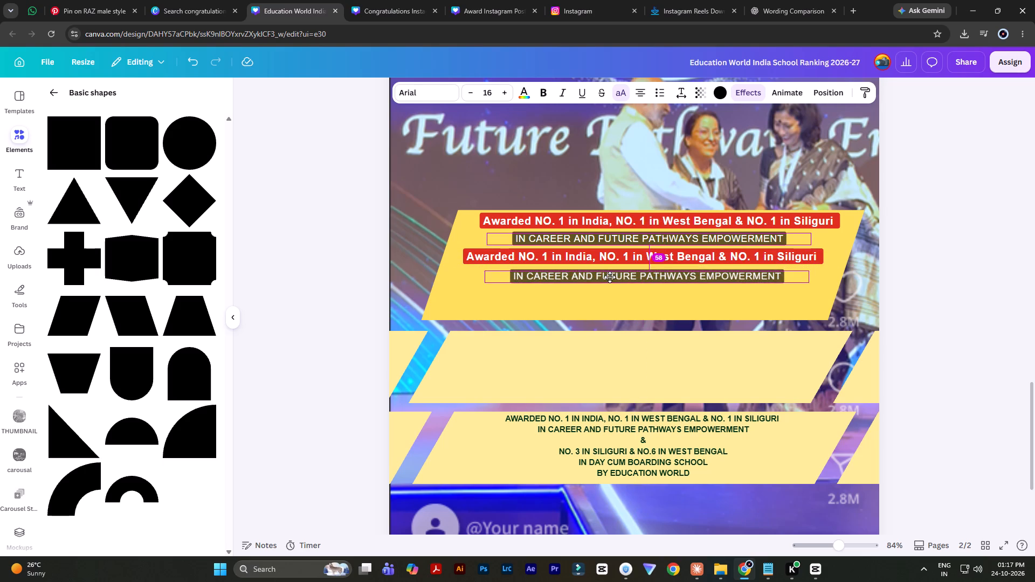
left_click_drag(610, 277, 609, 275, "alt")
double_click(615, 275)
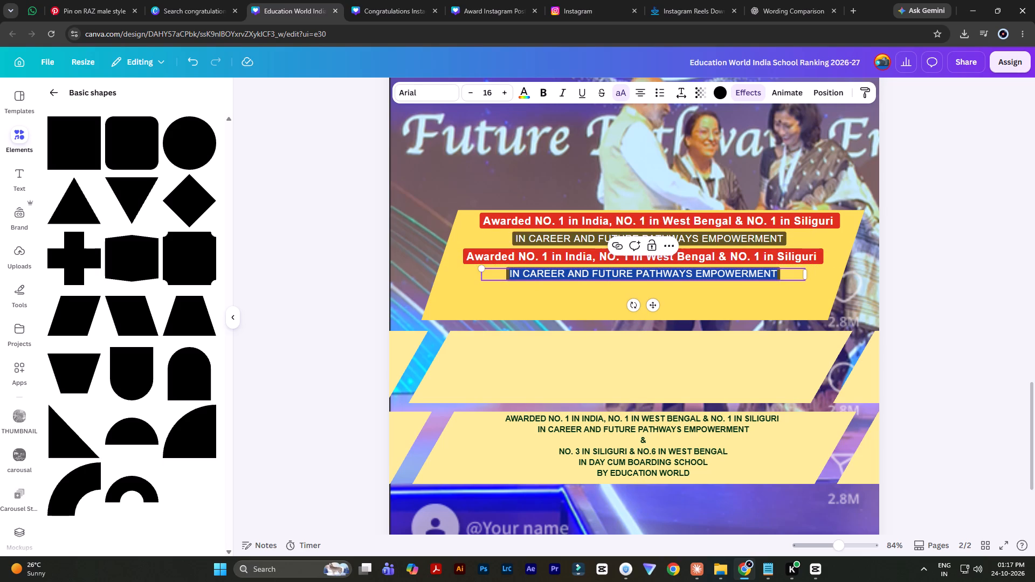
key("shift+ampersand")
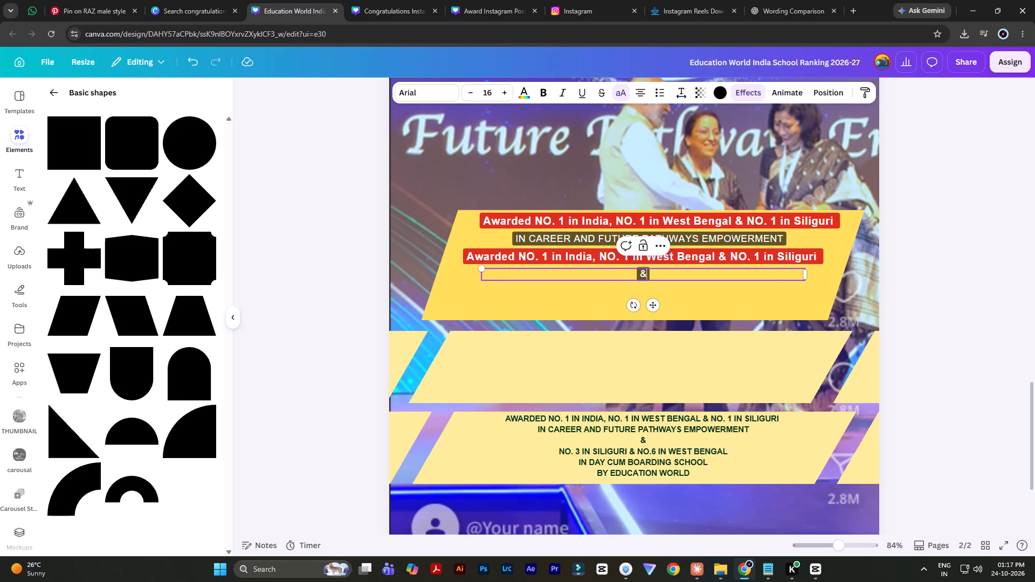
double_click(943, 240)
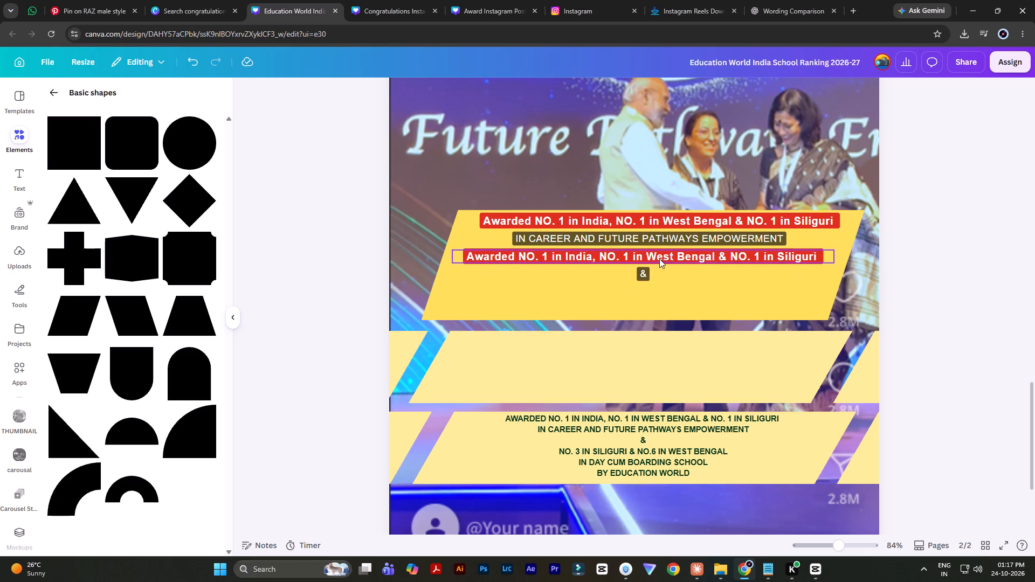
Duplicate the top red label below the "&" and replace its text with the "NO. 3 IN SILIGURI & NO.6 IN WEST BENGAL" line copied from the lower band.
left_click(659, 226)
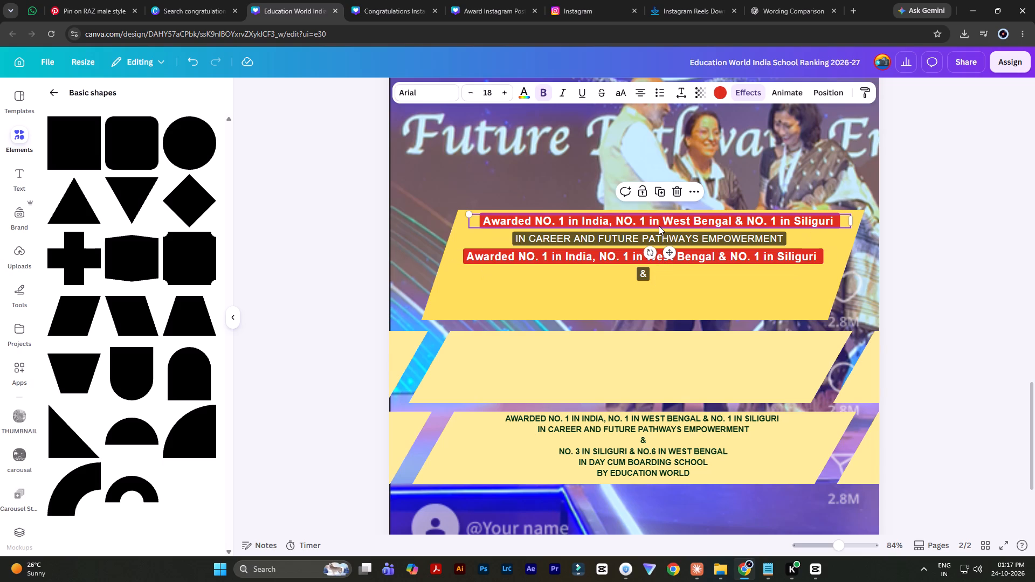
left_click_drag(663, 220, 651, 294, "alt")
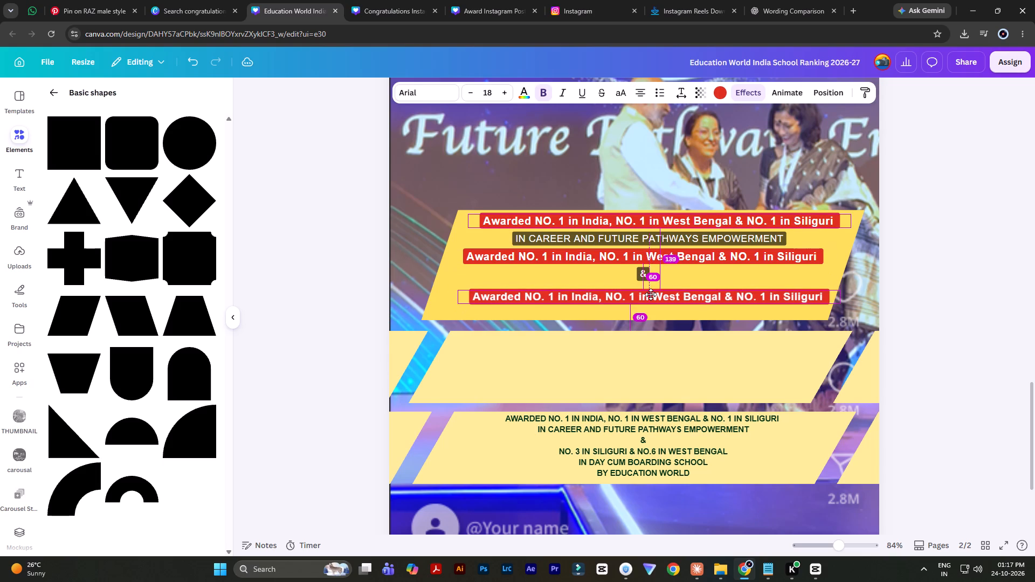
left_click_drag(651, 294, 651, 293, "alt")
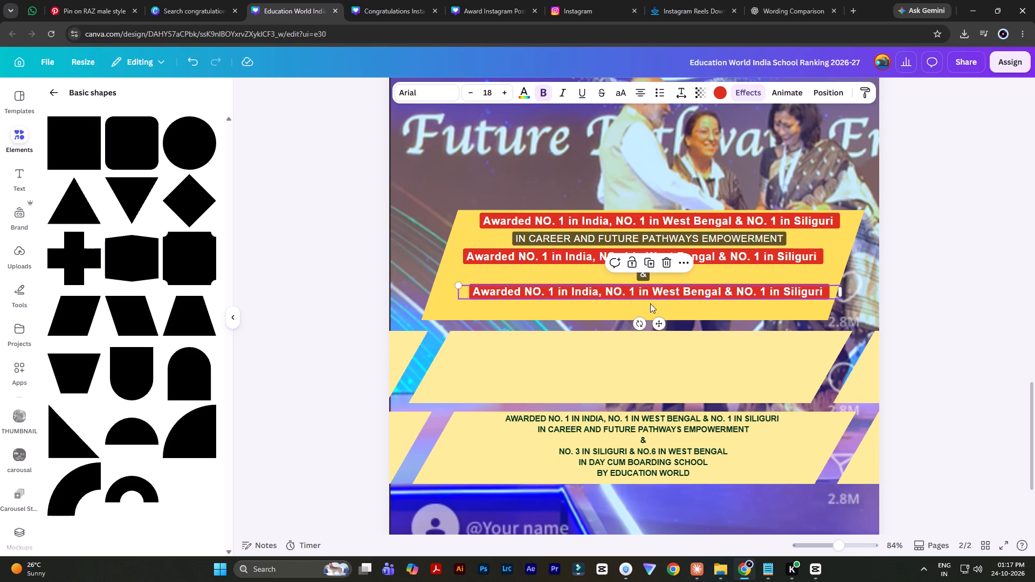
double_click(632, 458)
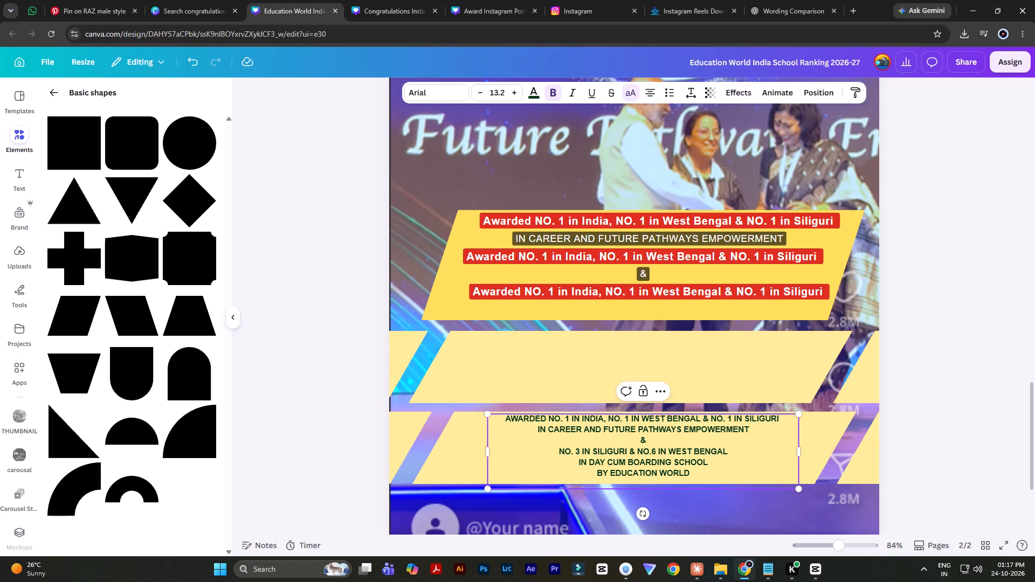
left_click_drag(557, 451, 735, 446)
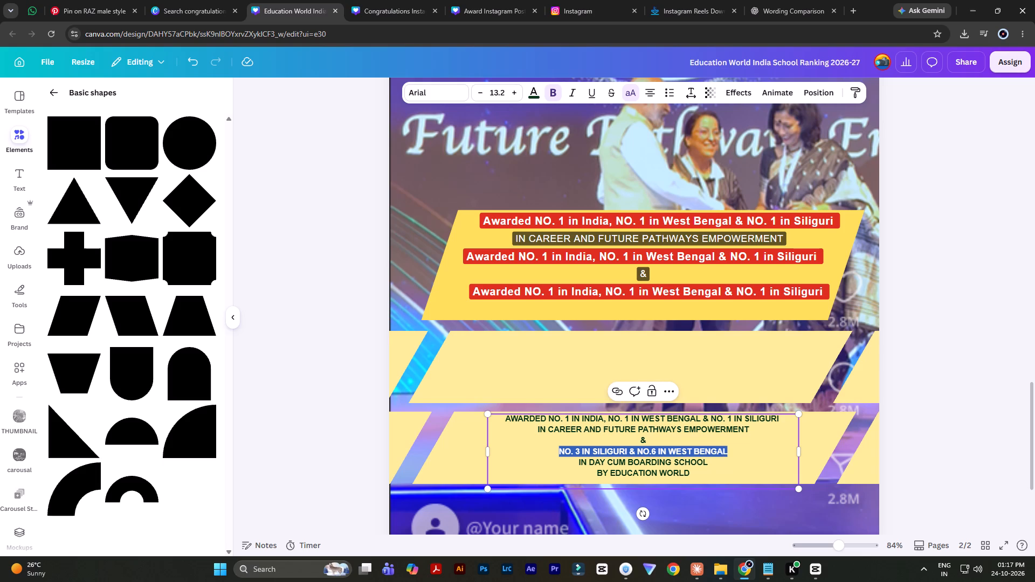
key("ctrl+c")
double_click(637, 292)
key("ctrl+v")
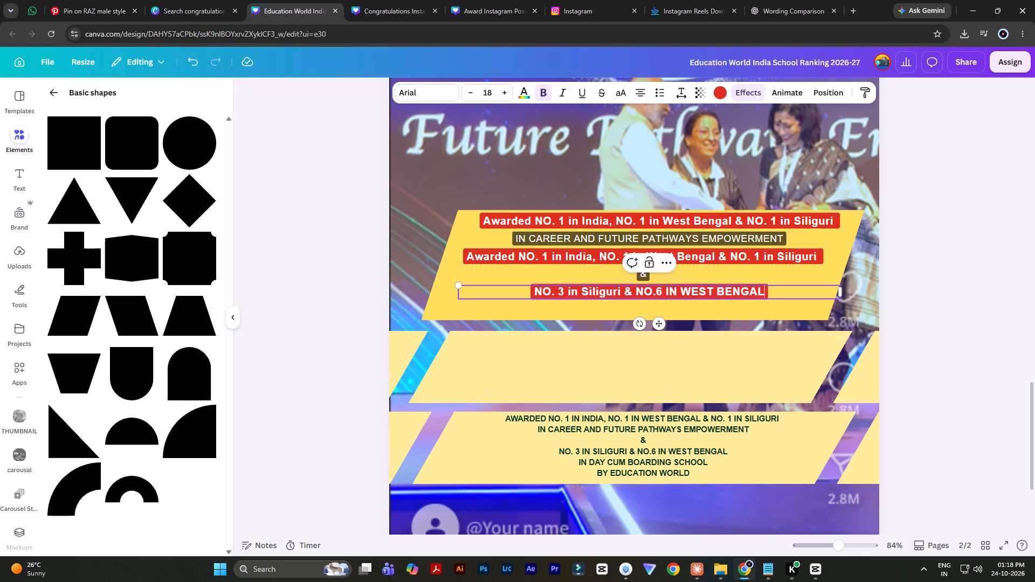
double_click(913, 270)
Duplicate the black-highlighted caption at the stack's bottom and replace its text with the copied "IN DAY CUM BOARDING SCHOOL BY EDUCATION WORLD".
left_click(654, 240)
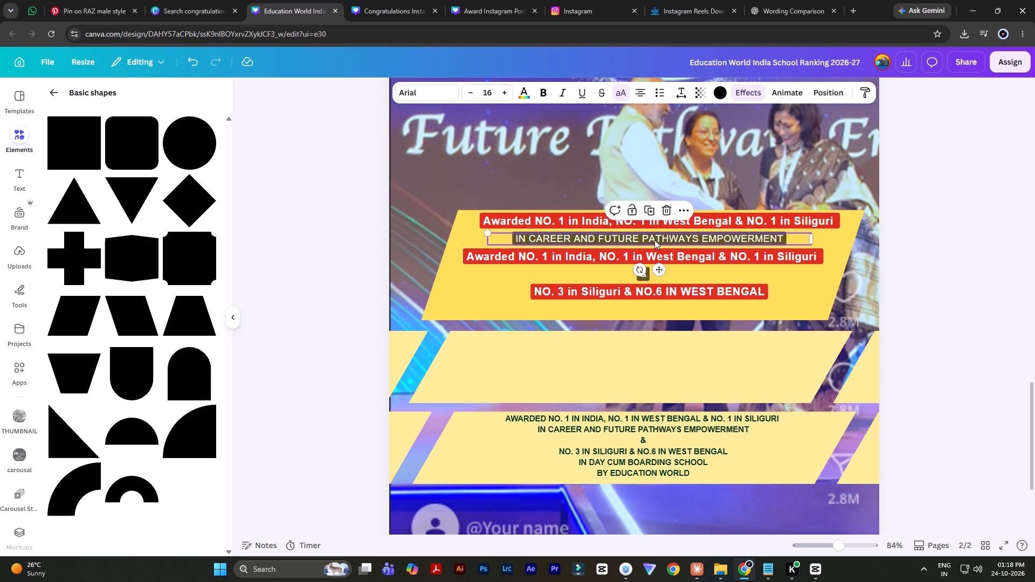
left_click_drag(648, 240, 646, 311, "alt")
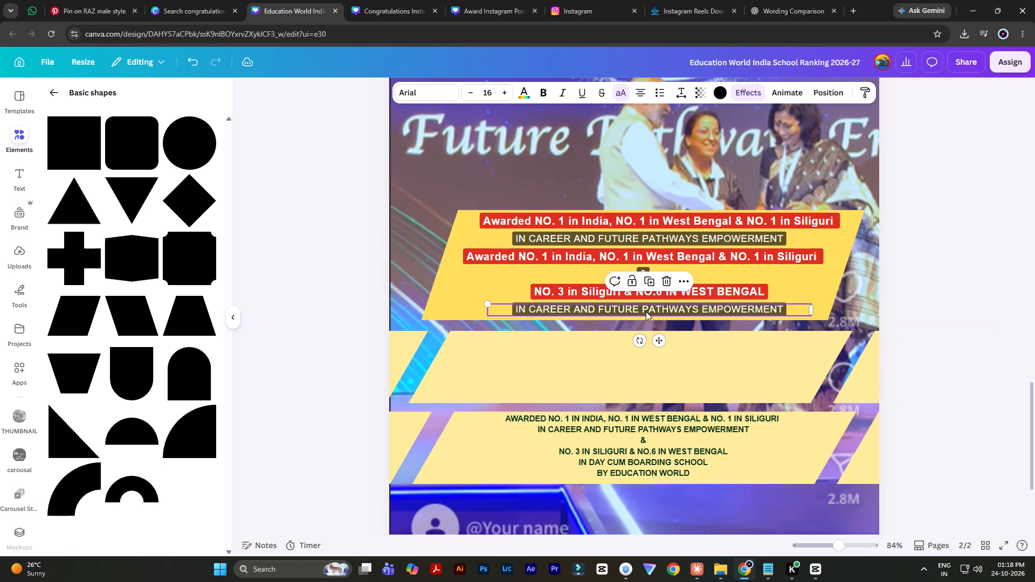
double_click(623, 468)
left_click_drag(575, 462, 697, 472)
key("ctrl+c")
double_click(635, 308)
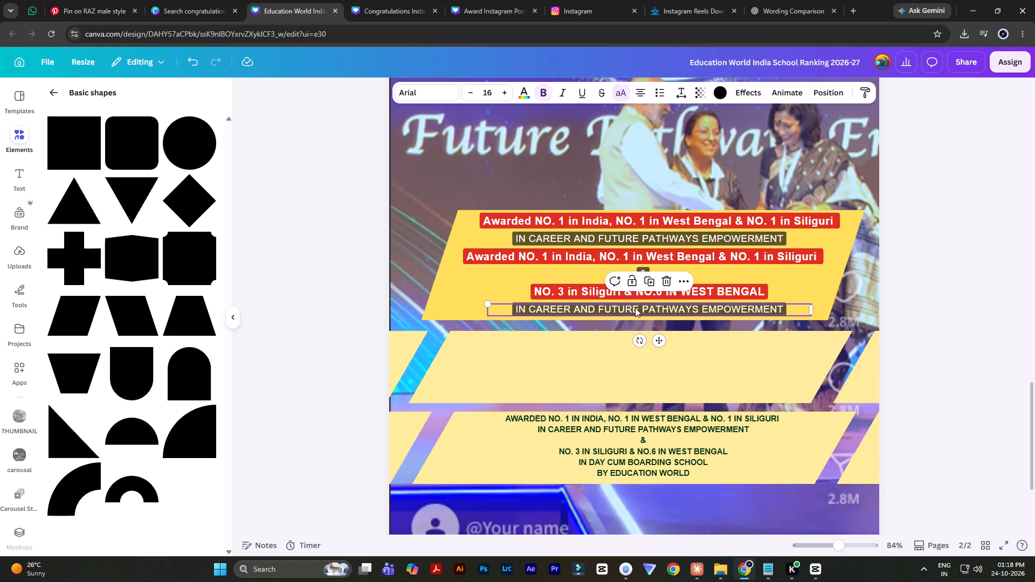
key("ctrl+v")
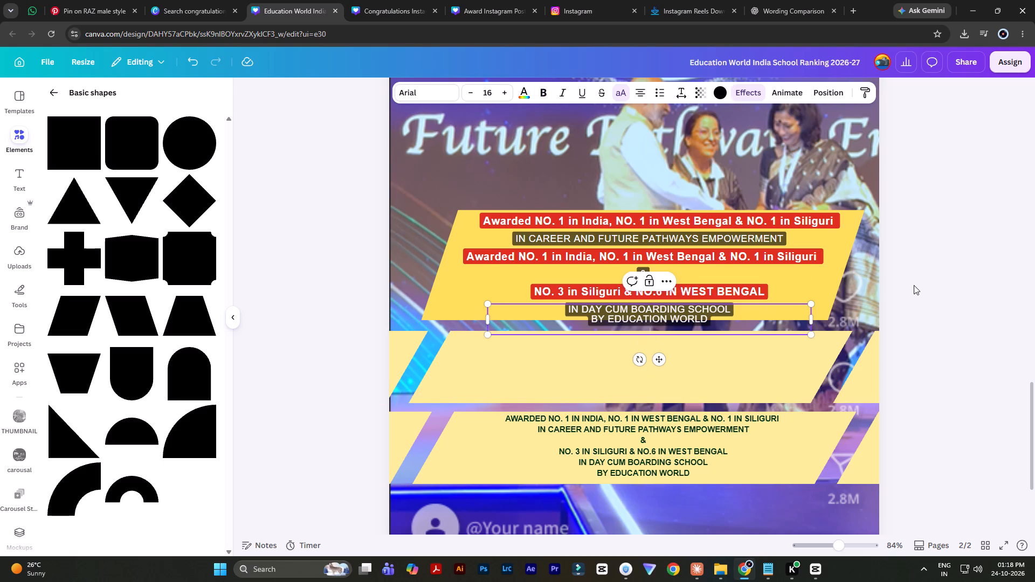
triple_click(929, 277)
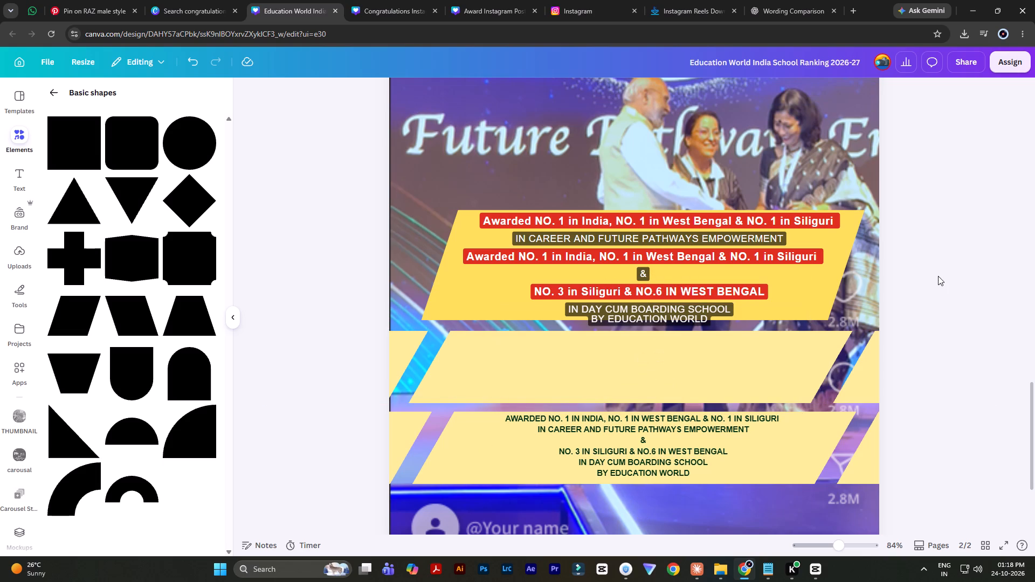
Extend the yellow parallelogram's lower edge to meet the pale band below, making it about 266 high.
left_click(452, 286)
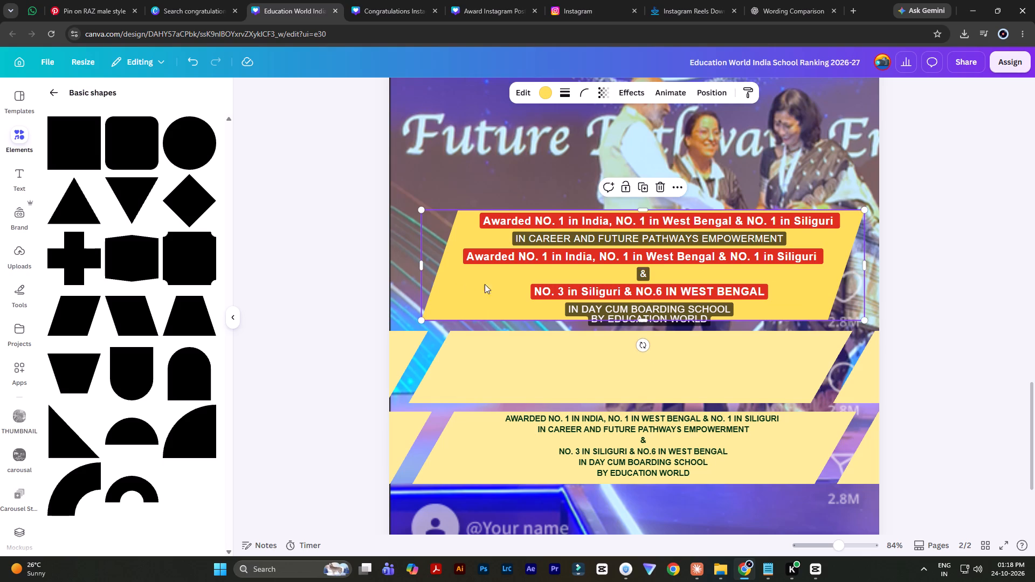
left_click_drag(645, 320, 645, 327)
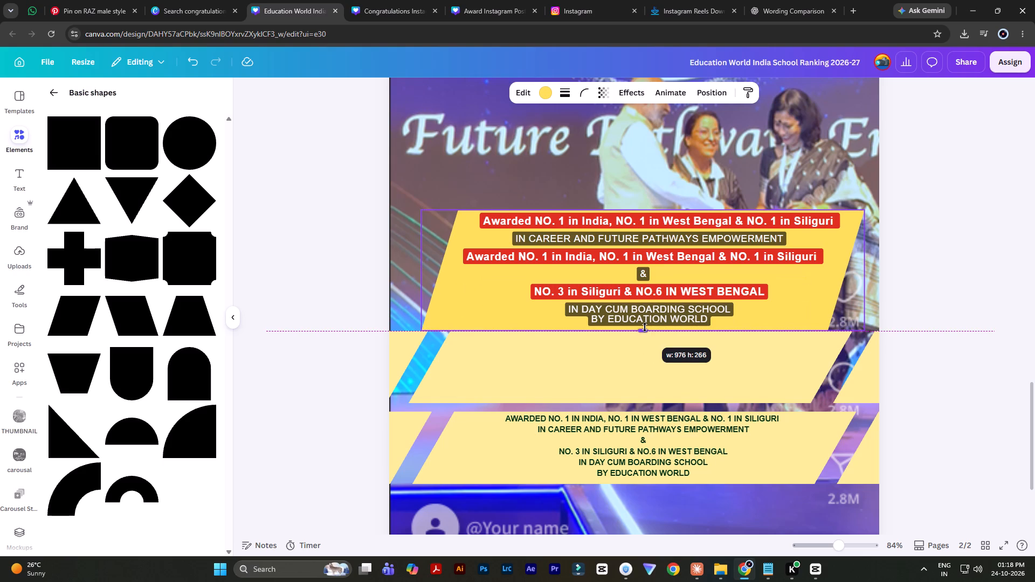
left_click_drag(645, 327, 645, 328)
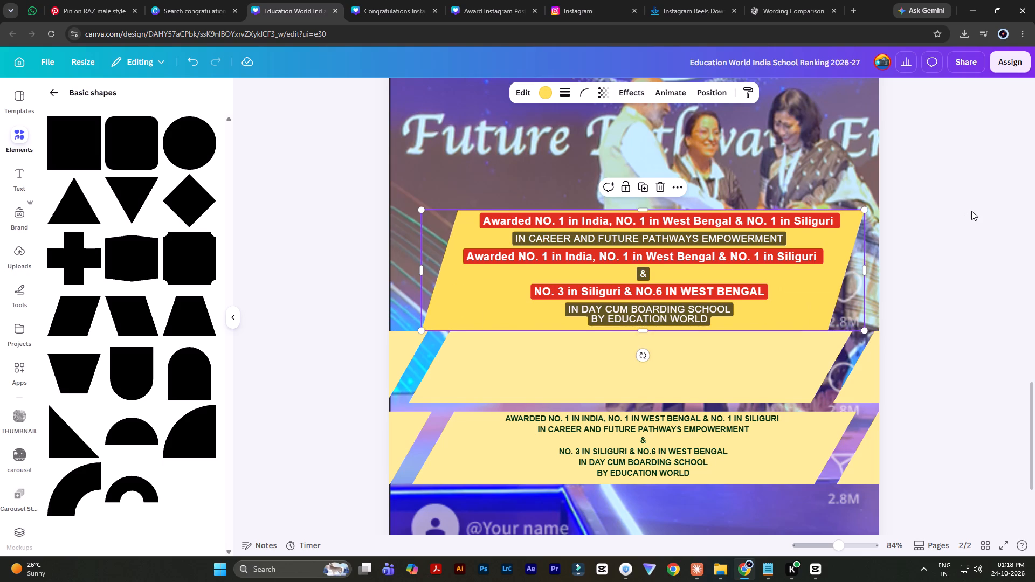
double_click(971, 211)
Tidy up the six highlighted captions on the yellow parallelogram so they are evenly spaced and centred, and group them.
left_click(658, 311)
left_click(584, 293, "shift")
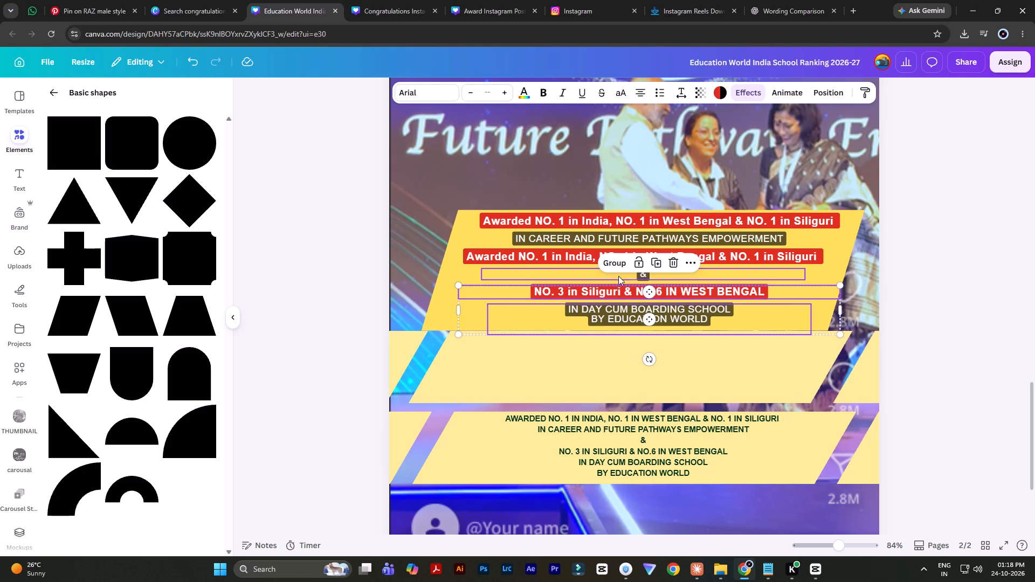
left_click(639, 274, "shift")
left_click(573, 257, "shift")
left_click(568, 244, "shift")
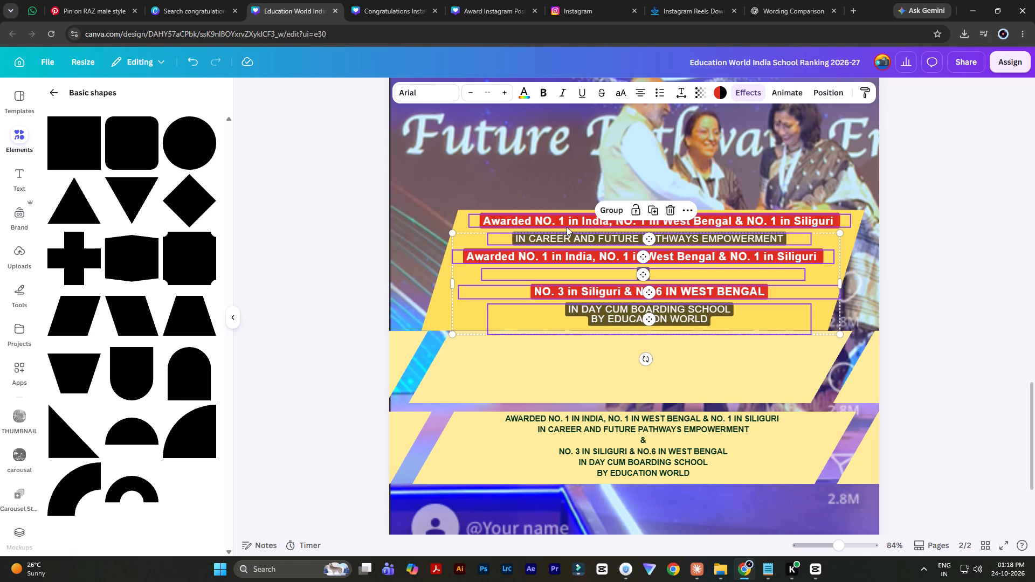
left_click(567, 227, "shift")
left_click(818, 95)
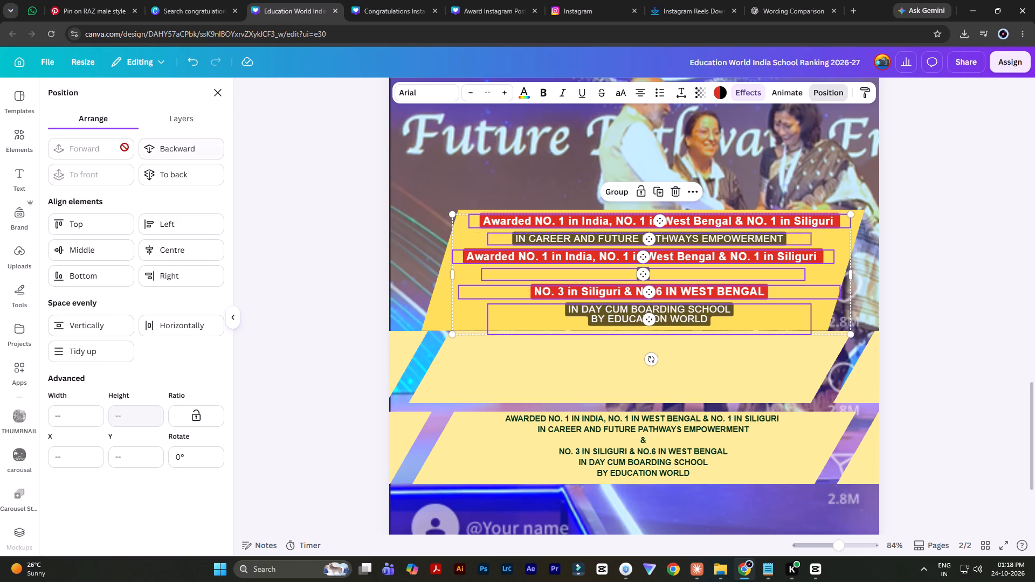
left_click(94, 356)
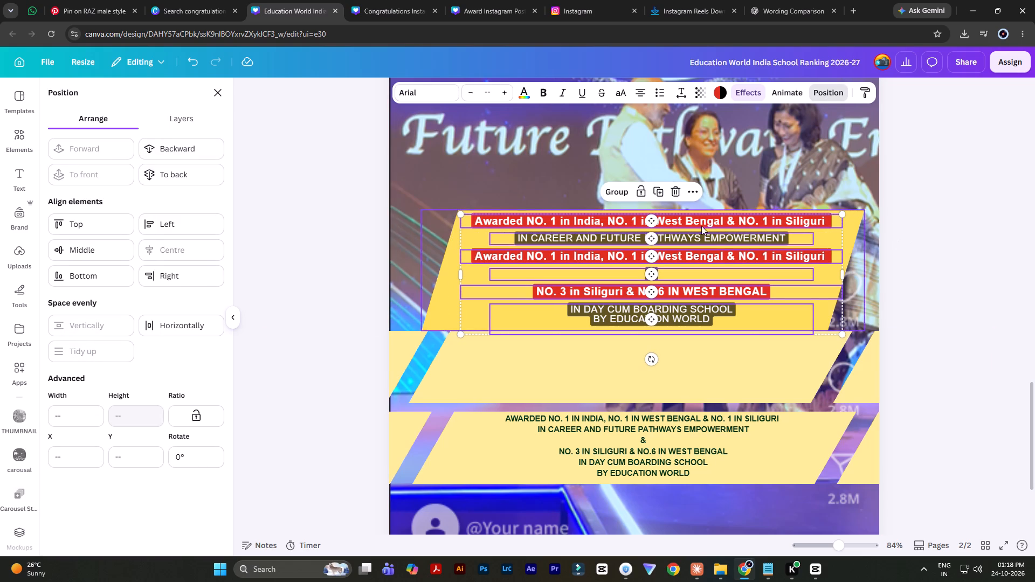
left_click(609, 195)
double_click(933, 248)
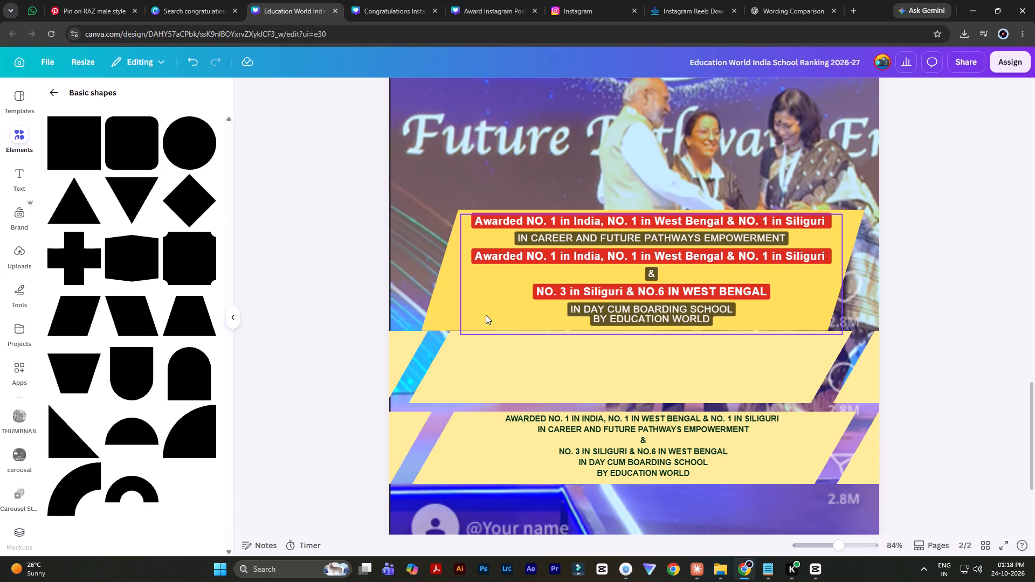
Extend the yellow parallelogram's upper edge slightly, making the shape about 271 high.
left_click(444, 312)
left_click(646, 210)
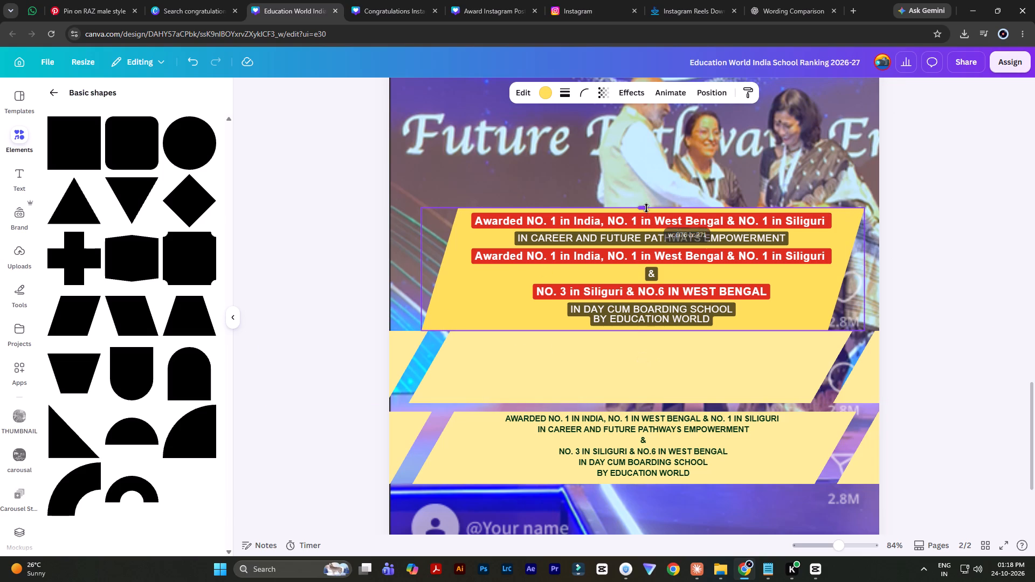
triple_click(942, 239)
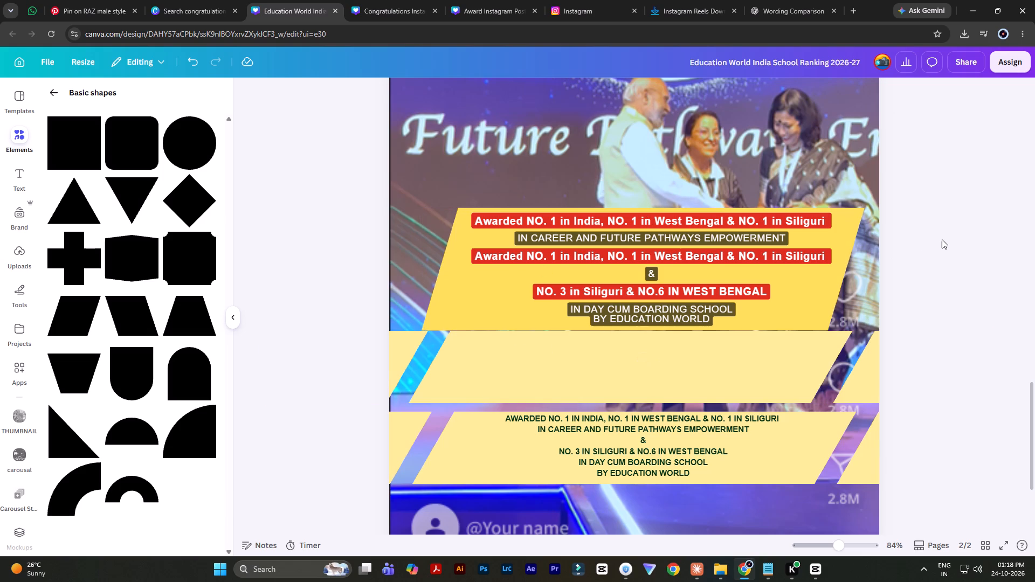
Duplicate the yellow parallelogram, narrow the copy to about 162 wide, and place it as a slanted stripe beyond the band's left end.
left_click(446, 293)
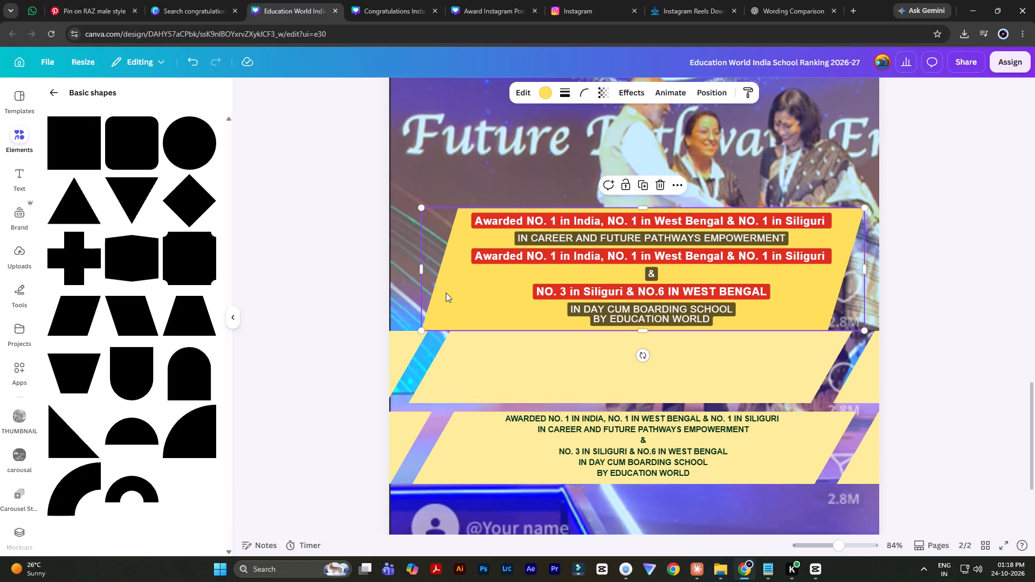
left_click_drag(446, 285, 455, 390, "alt")
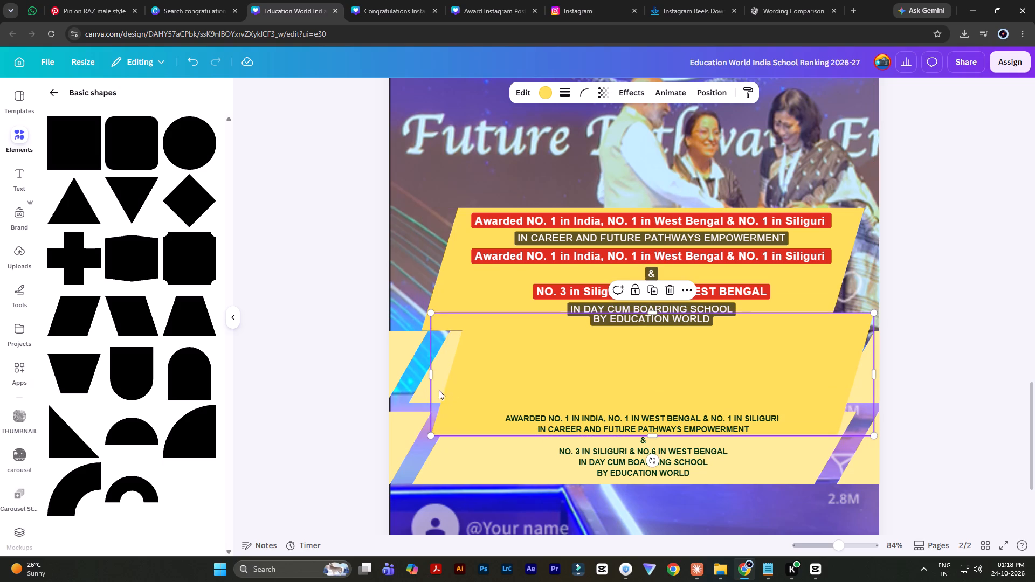
left_click_drag(432, 375, 639, 367)
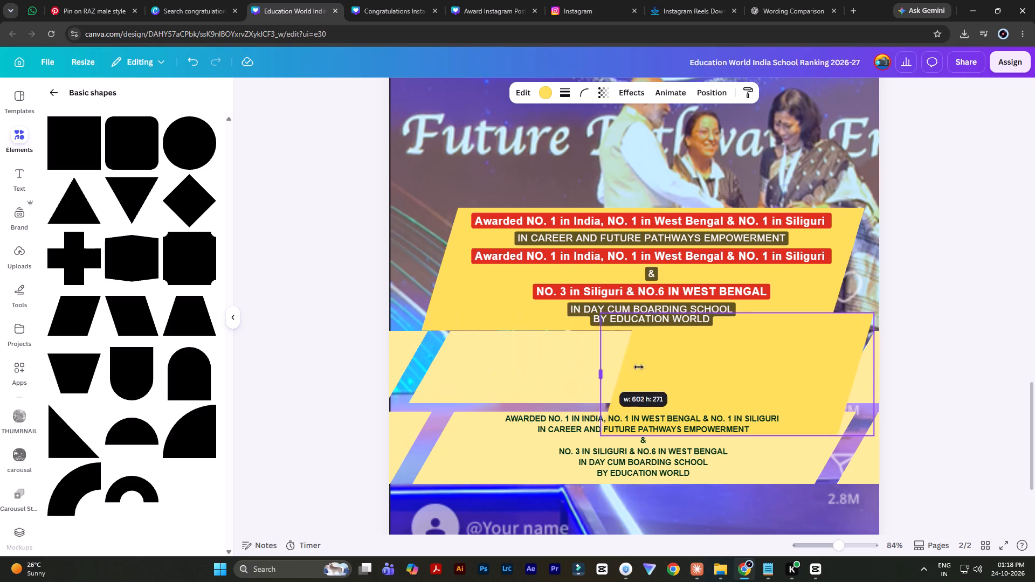
left_click_drag(639, 367, 848, 368)
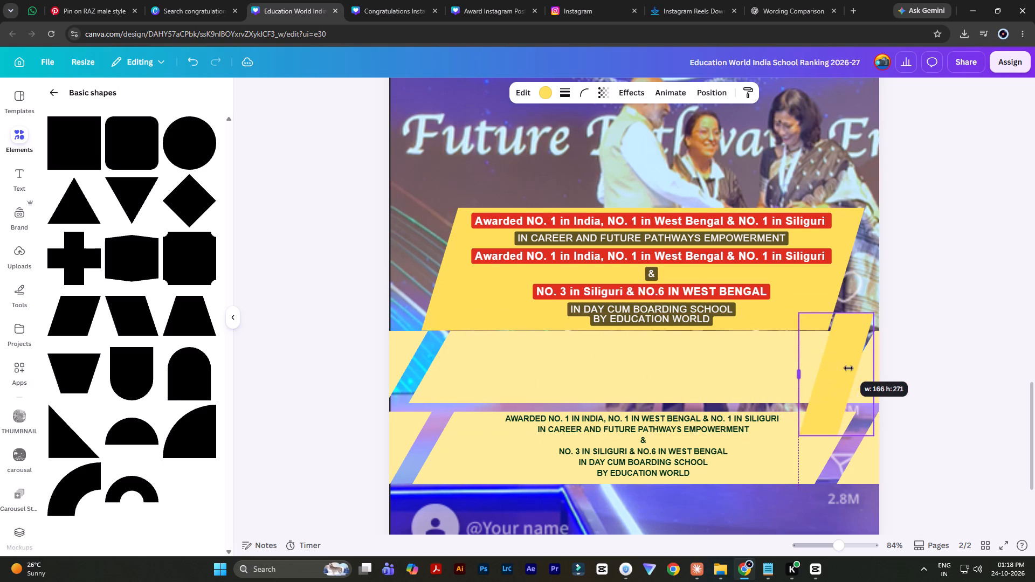
left_click_drag(848, 368, 868, 375)
left_click_drag(845, 380, 413, 271)
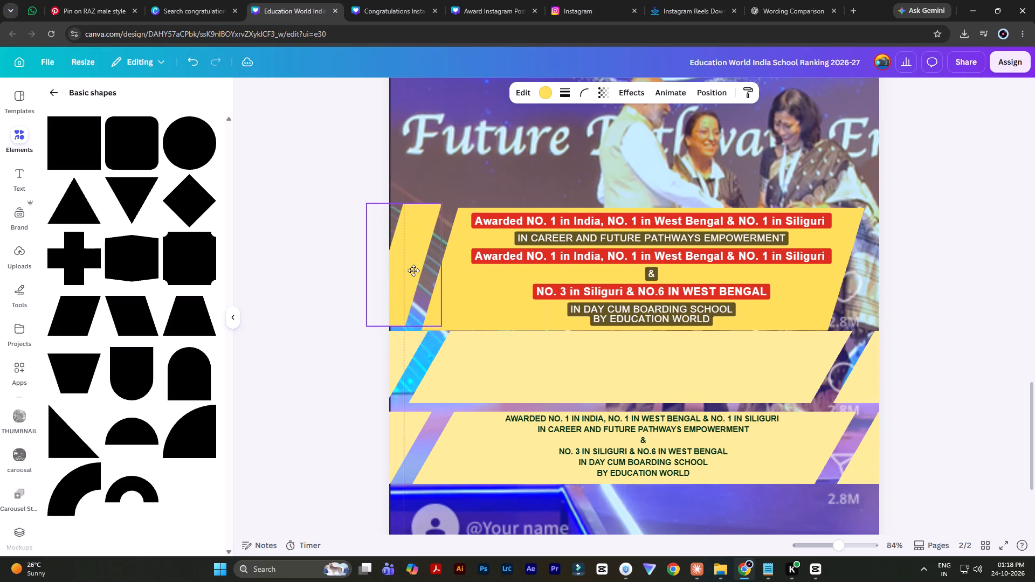
left_click_drag(413, 271, 413, 274)
left_click_drag(367, 271, 391, 272)
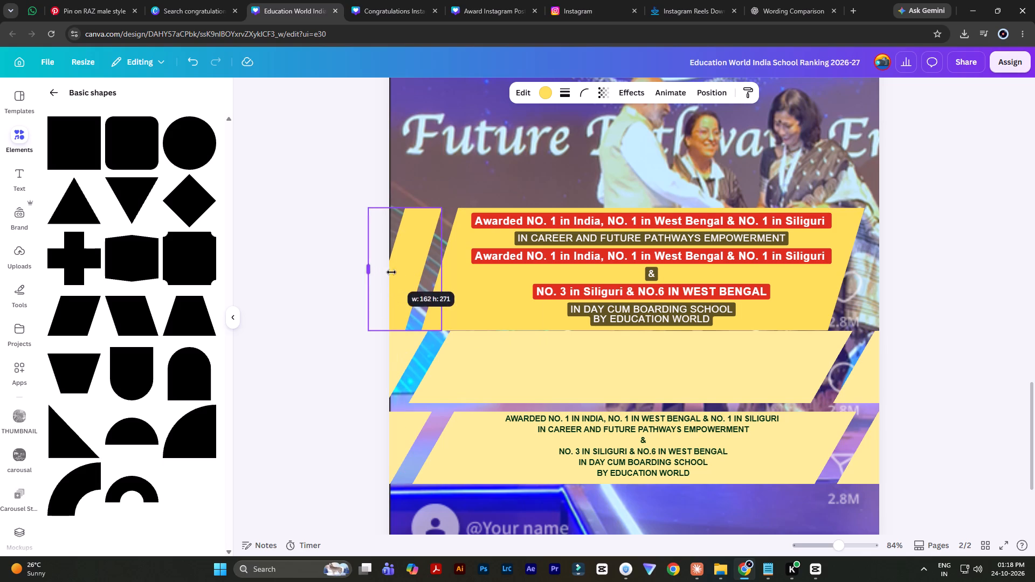
left_click_drag(391, 272, 395, 272)
left_click_drag(444, 267, 410, 268)
Duplicate the narrow yellow stripe and place the copy beyond the band's right end.
left_click(403, 266)
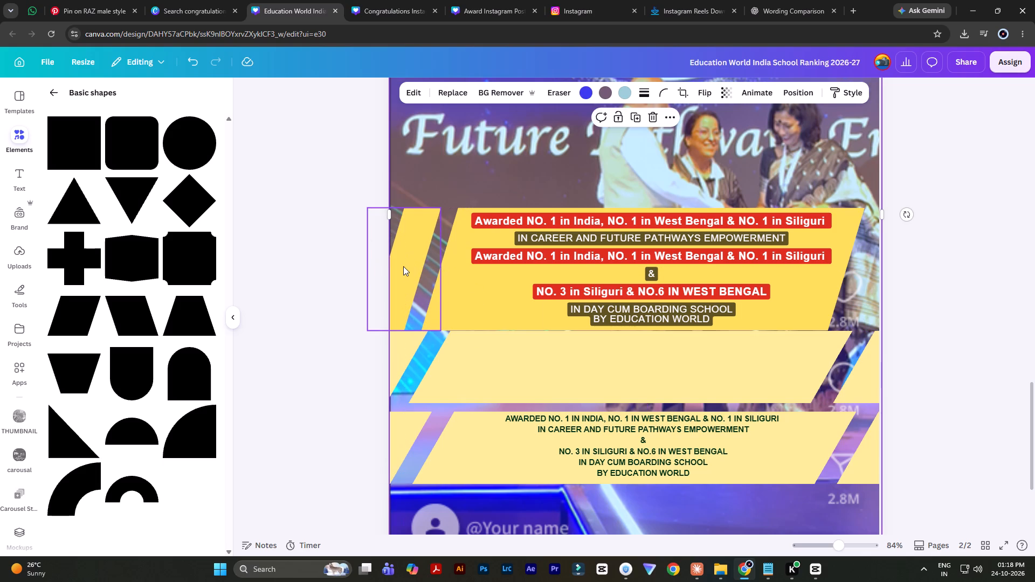
left_click(309, 309)
left_click(405, 274)
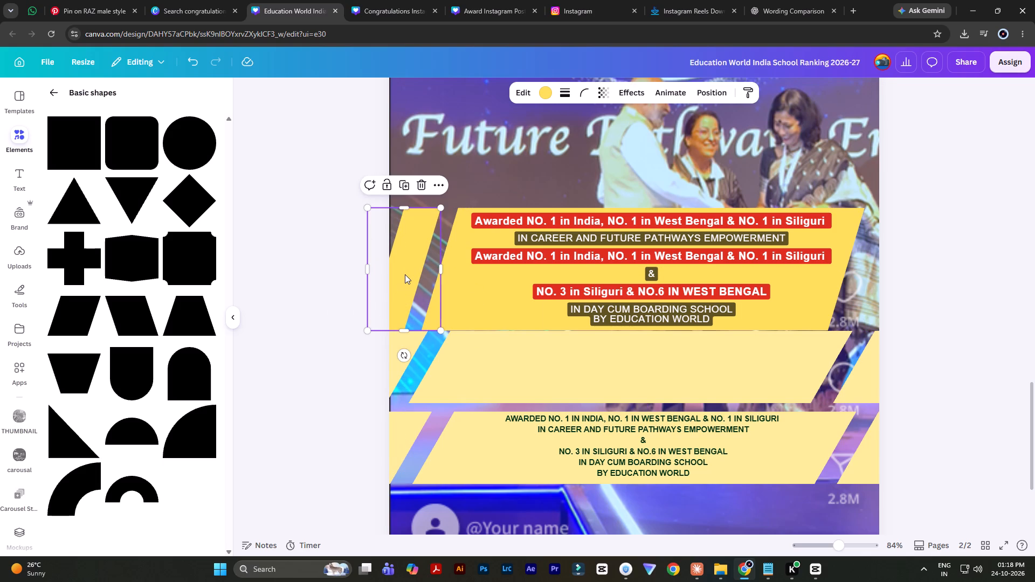
left_click_drag(398, 266, 872, 273, "alt")
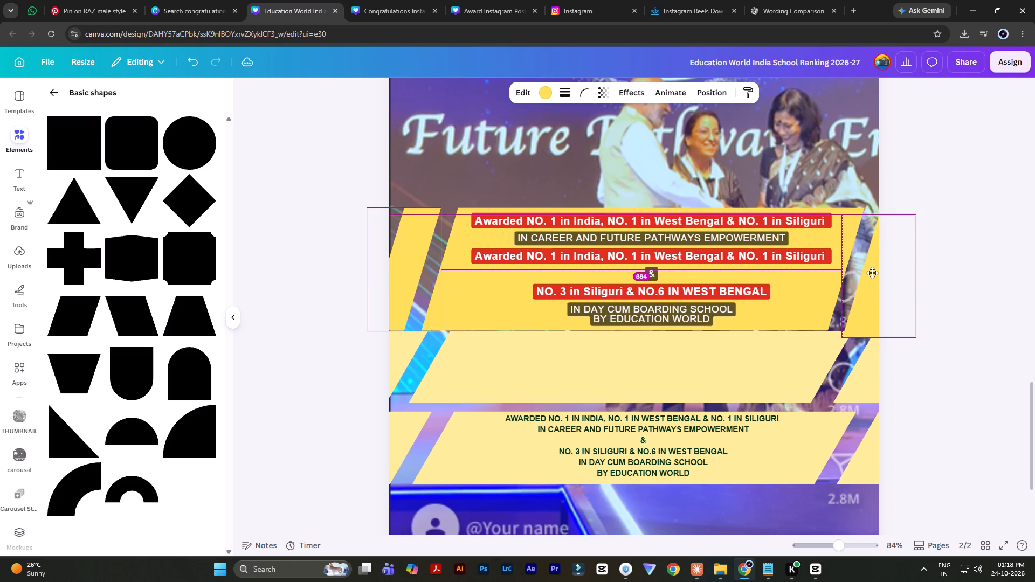
Align the slanted yellow stripe at the band's right end level with the yellow band.
left_click_drag(872, 273, 872, 267, "alt")
double_click(954, 177)
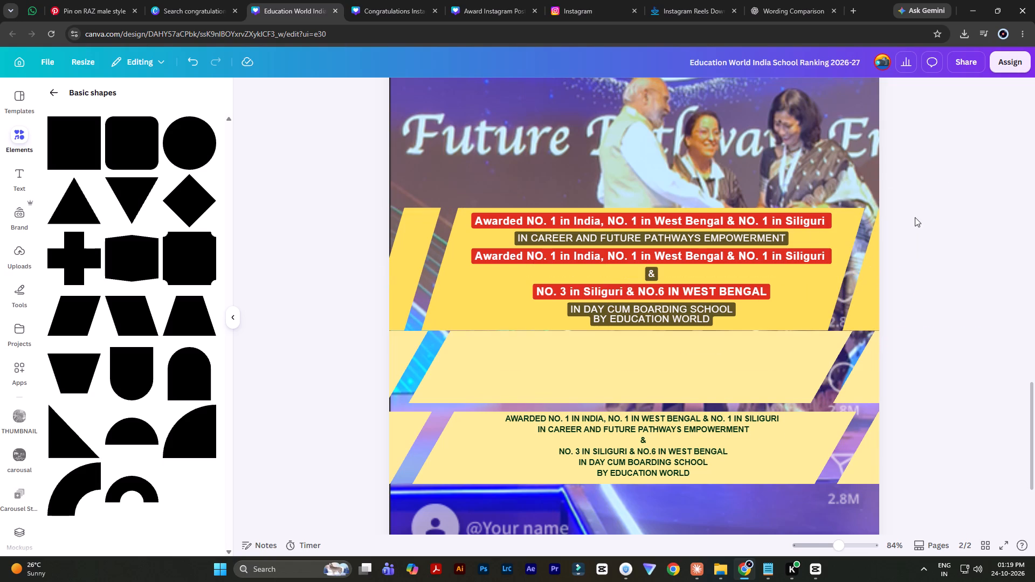
Duplicate page 2 of the design.
scroll(915, 219, "down", 3, "ctrl")
scroll(887, 223, "up", 4)
left_click(731, 181)
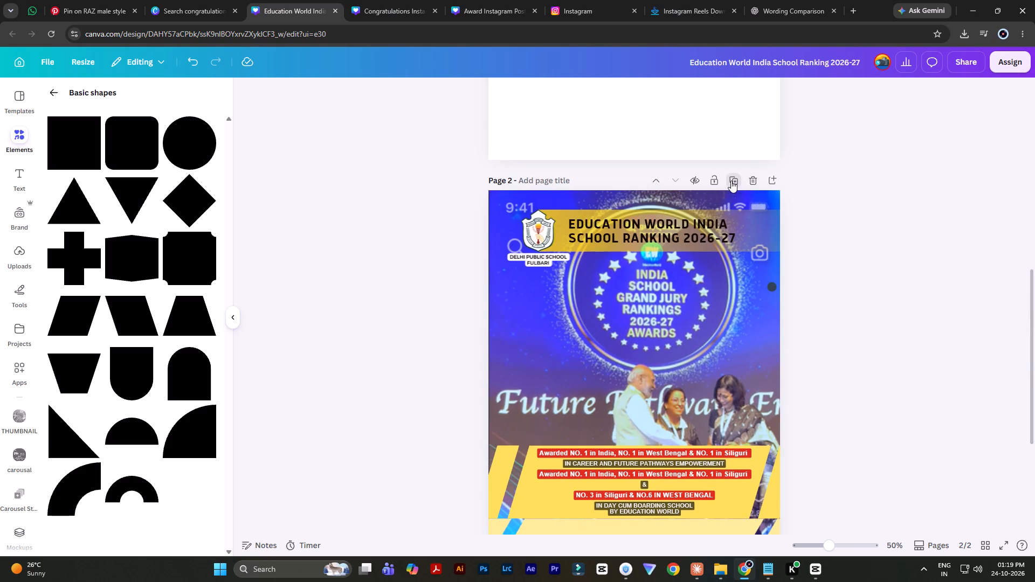
On the copied page, delete the plain dark caption text and both pale yellow bands beneath the highlighted captions.
scroll(638, 306, "down", 2)
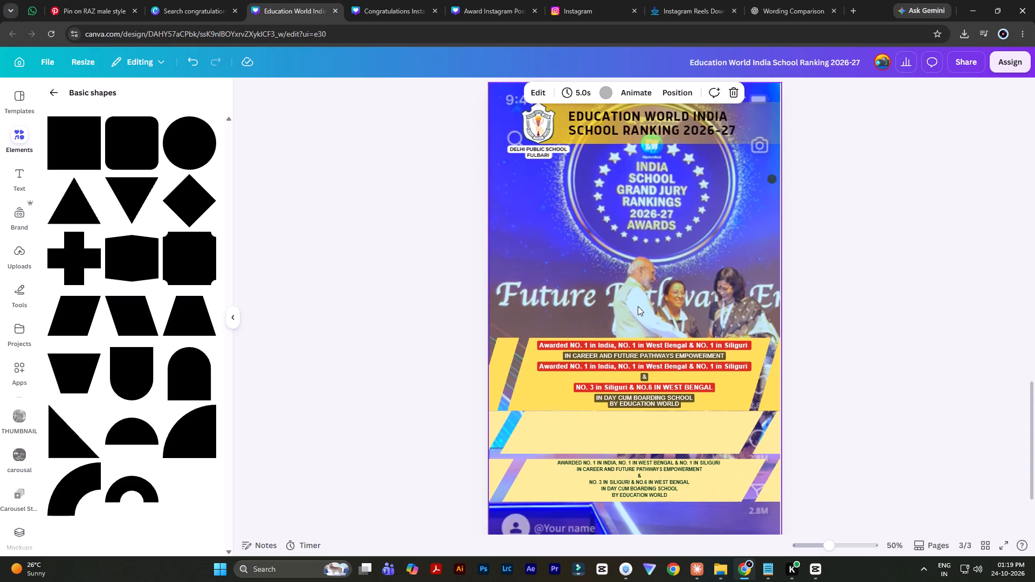
scroll(638, 306, "down", 3)
left_click(595, 370)
key("BackSpace")
left_click(595, 370)
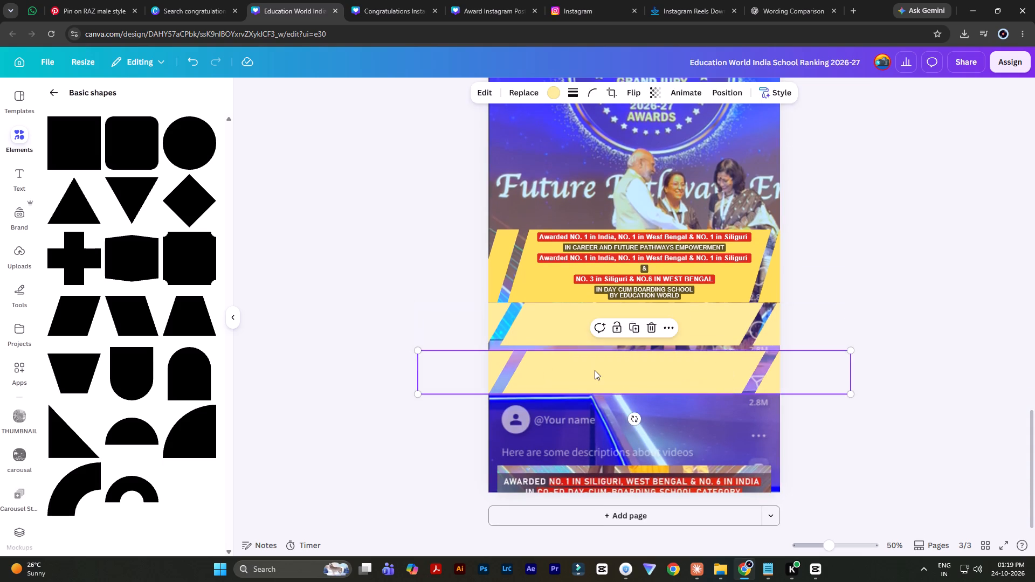
key("BackSpace")
left_click(593, 320)
key("BackSpace")
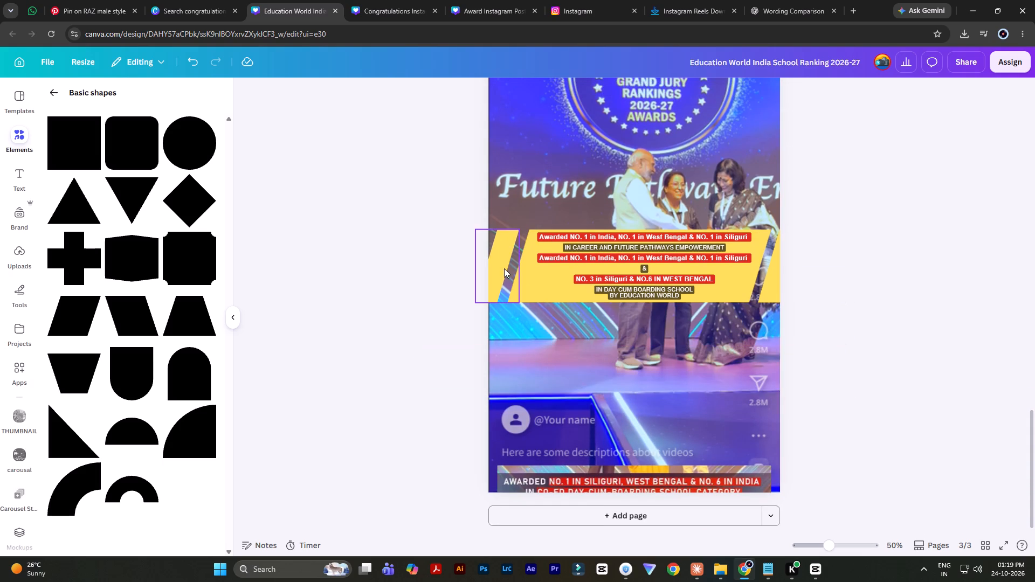
Group the yellow parallelogram with the two narrow slanted stripes at its ends.
left_click(504, 268)
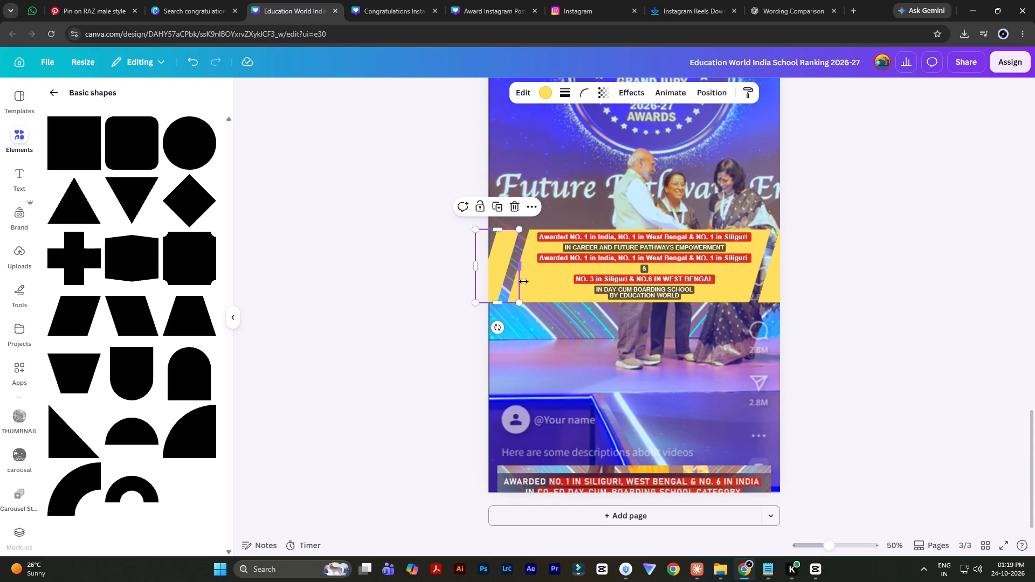
left_click(529, 280, "shift")
left_click(778, 283, "shift")
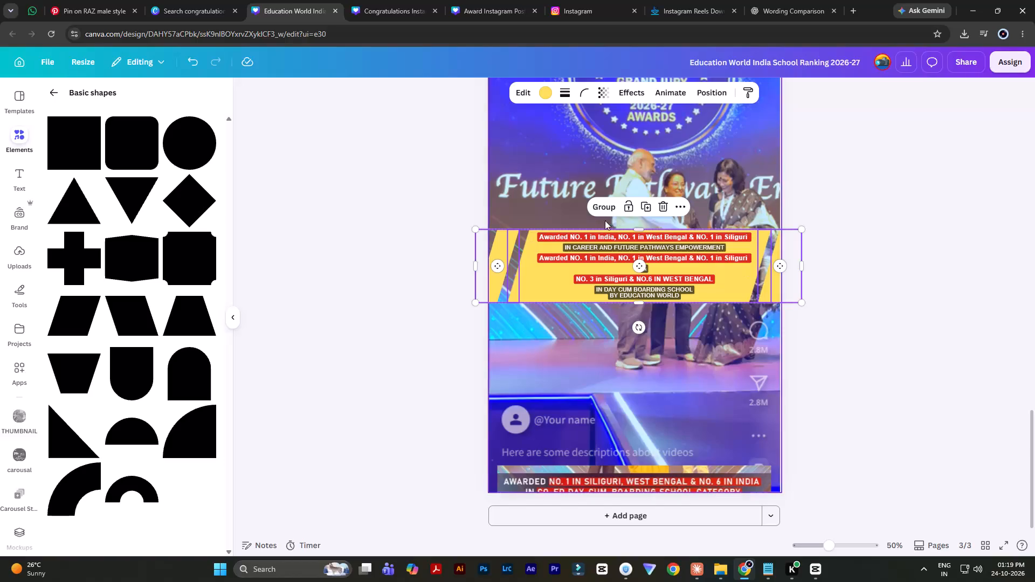
left_click(601, 211)
left_click(870, 252)
Lock the full-page background image on the copied page.
left_click(668, 188)
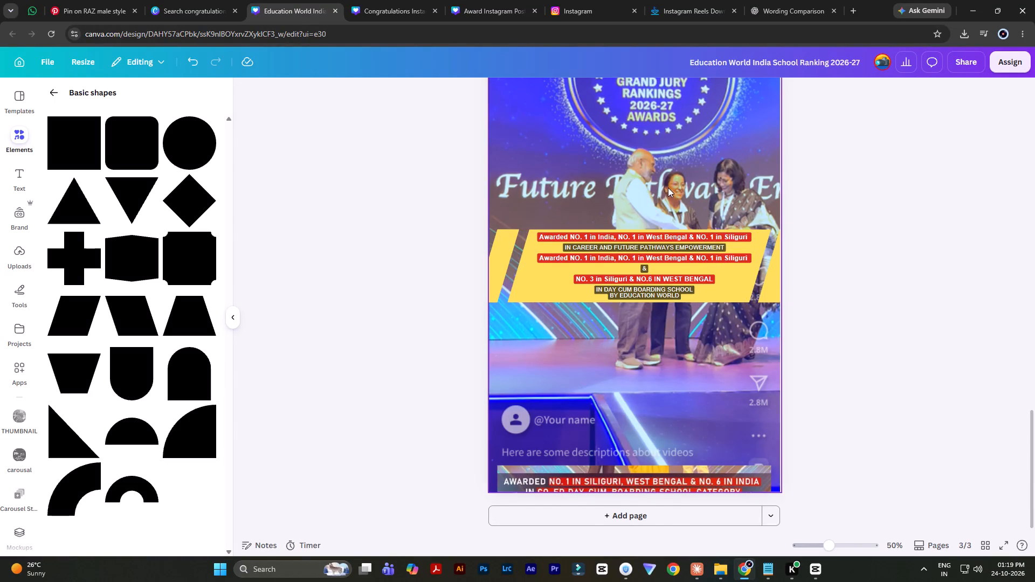
left_click(616, 517)
left_click(997, 310)
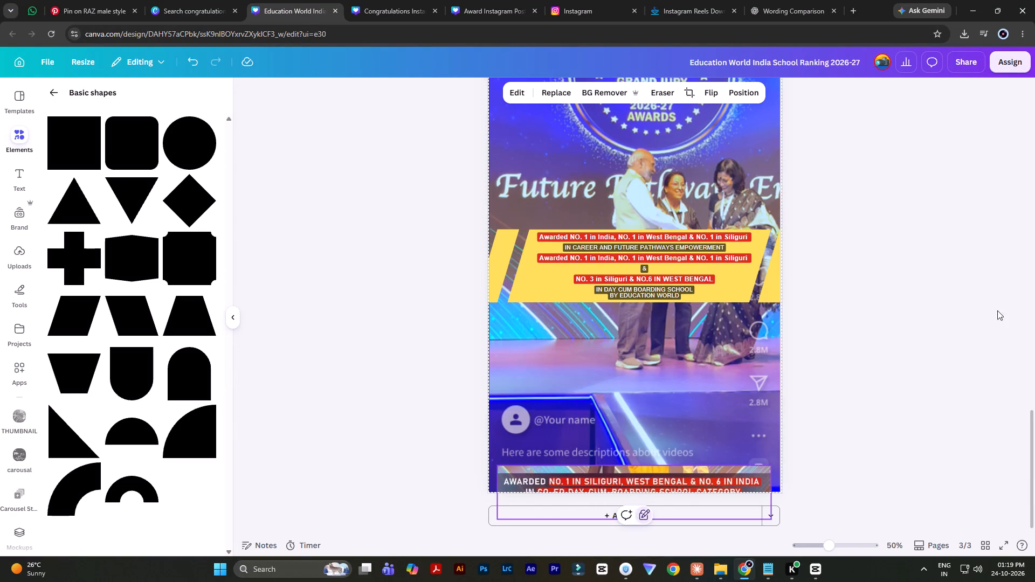
Move the yellow band group and its highlighted captions together down to just above the account name, centred horizontally on the page.
left_click_drag(875, 257, 597, 292)
left_click_drag(572, 273, 569, 394)
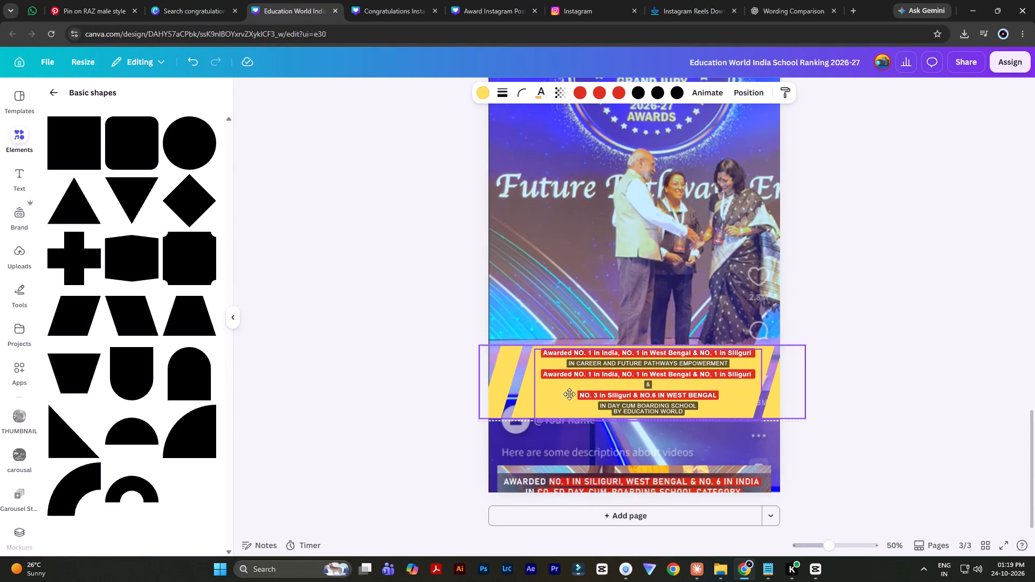
left_click_drag(569, 394, 565, 381)
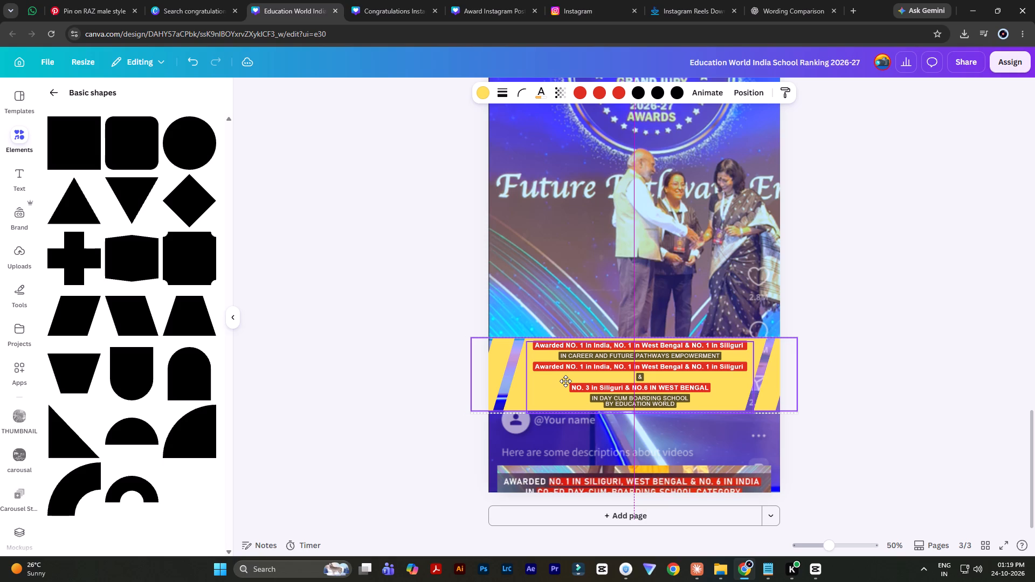
left_click_drag(565, 381, 566, 381)
triple_click(910, 285)
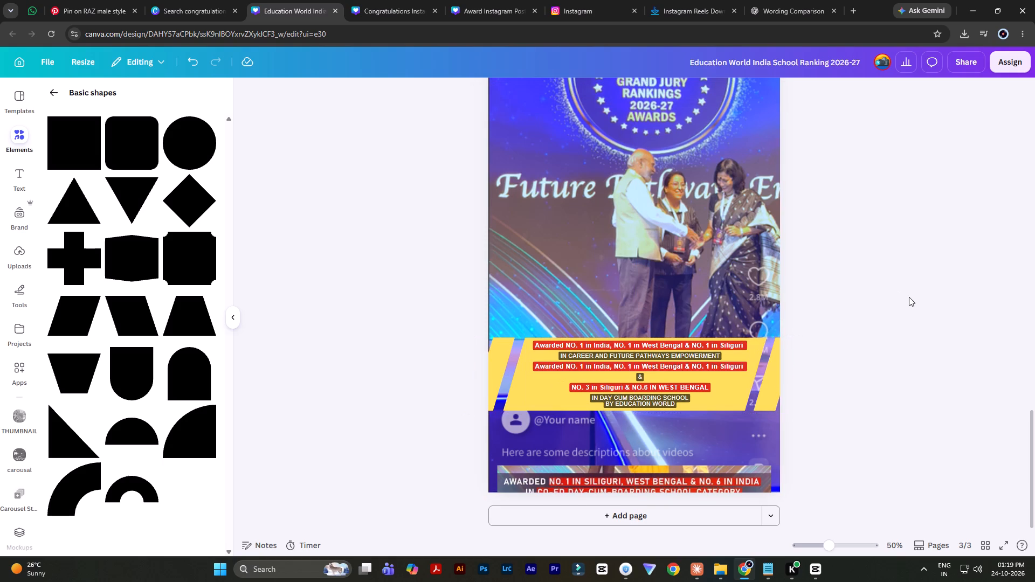
Try to bring the locked full-page background image one layer forward.
scroll(909, 297, "down", 1)
scroll(846, 355, "up", 3, "ctrl")
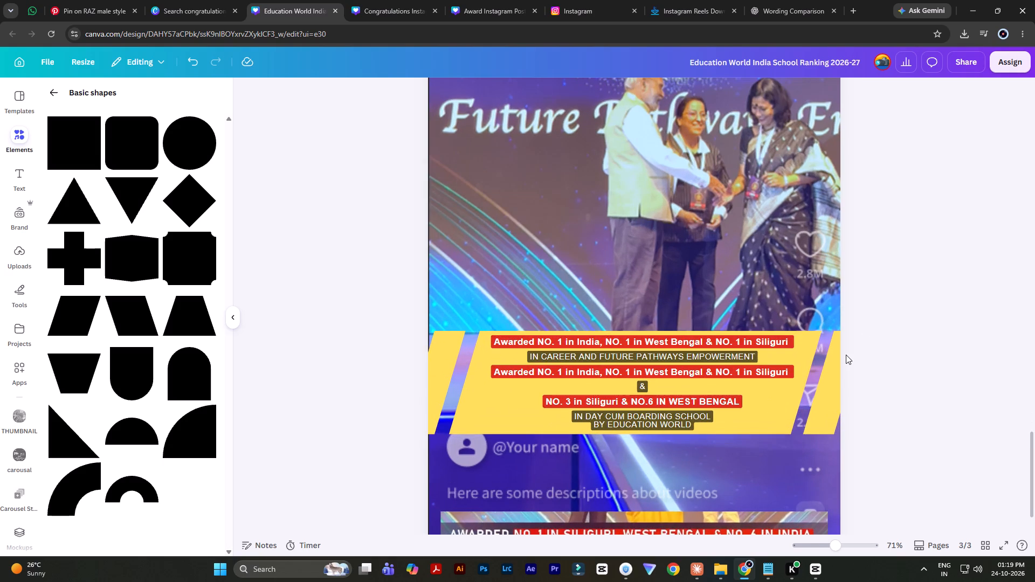
left_click(721, 252)
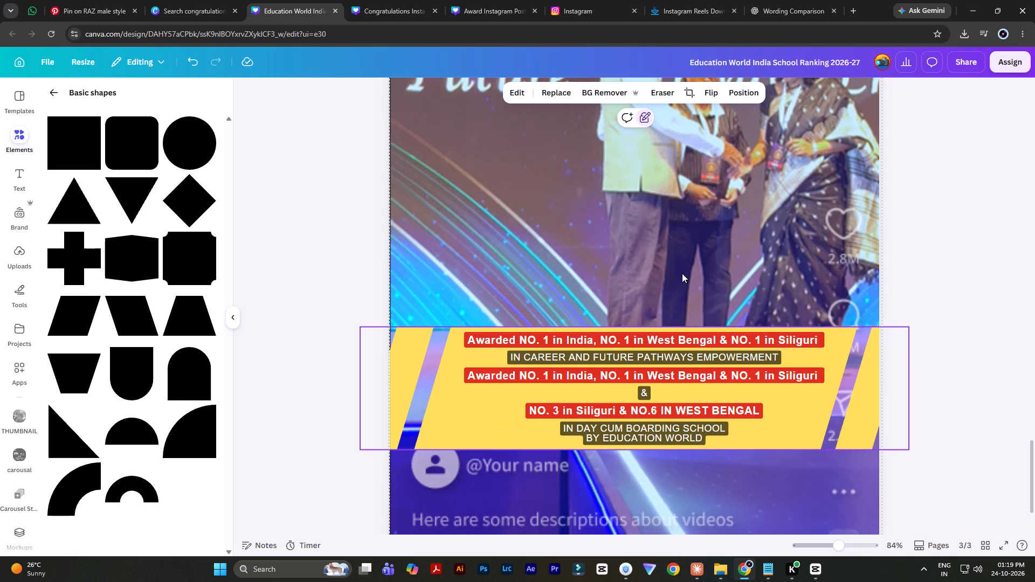
left_click(678, 254)
key("ctrl+bracketright")
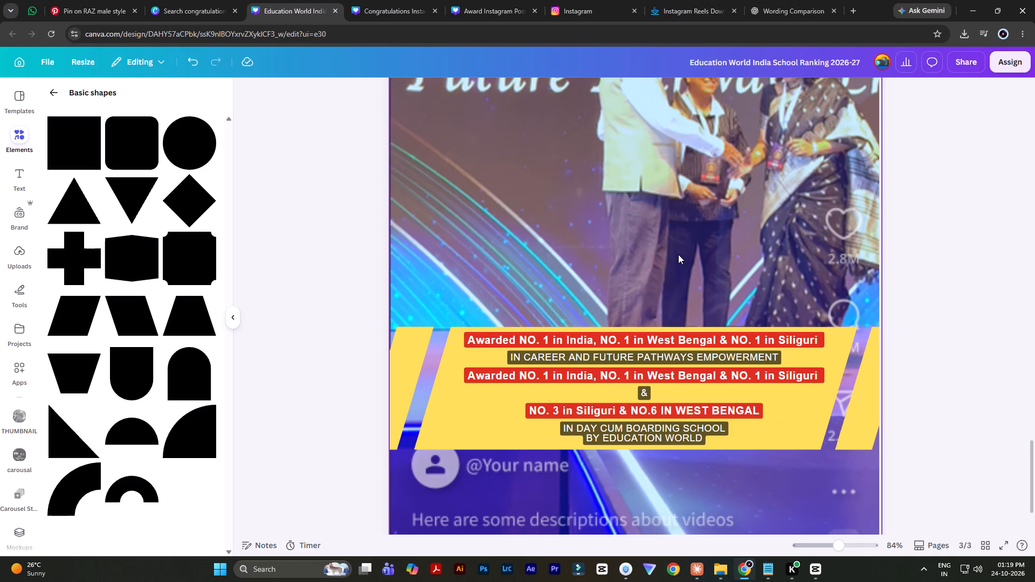
Unlock the award-ceremony background picture on page 3 and shift it slightly lower.
scroll(648, 392, "down", 3, "ctrl")
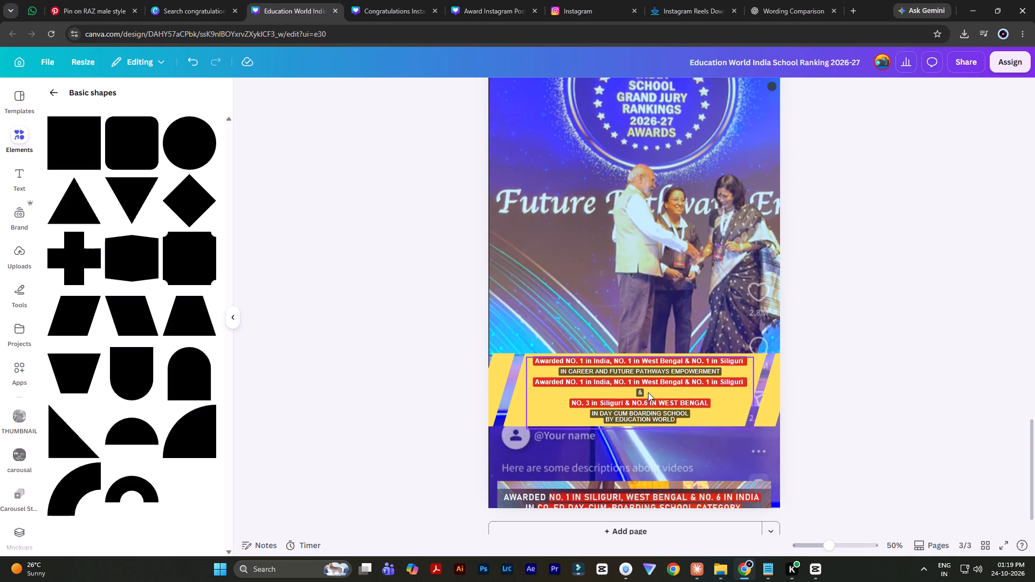
left_click(653, 287)
double_click(645, 486)
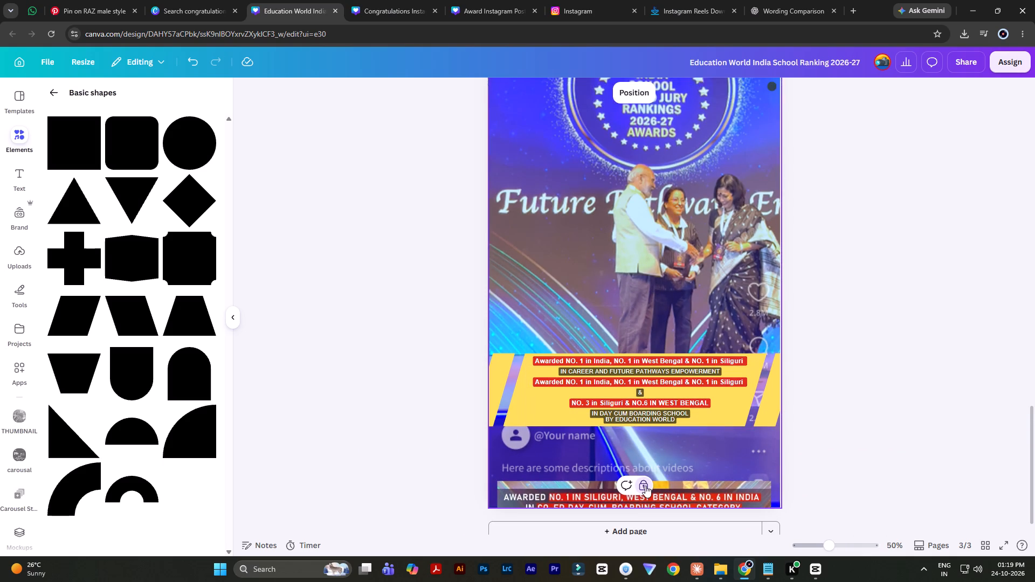
left_click(908, 307)
left_click(670, 268)
left_click_drag(660, 247, 650, 254, "alt")
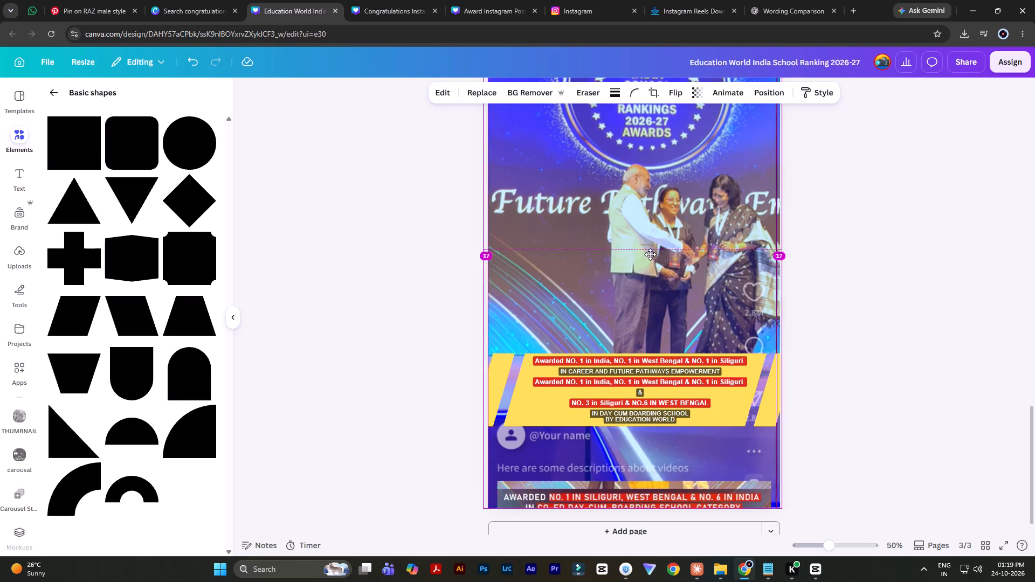
left_click_drag(650, 254, 658, 257, "alt")
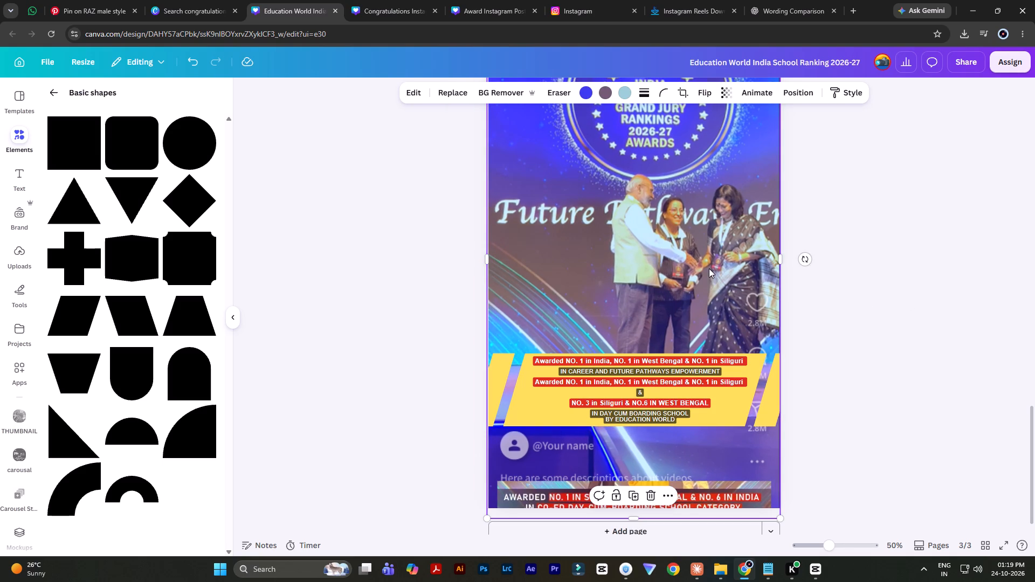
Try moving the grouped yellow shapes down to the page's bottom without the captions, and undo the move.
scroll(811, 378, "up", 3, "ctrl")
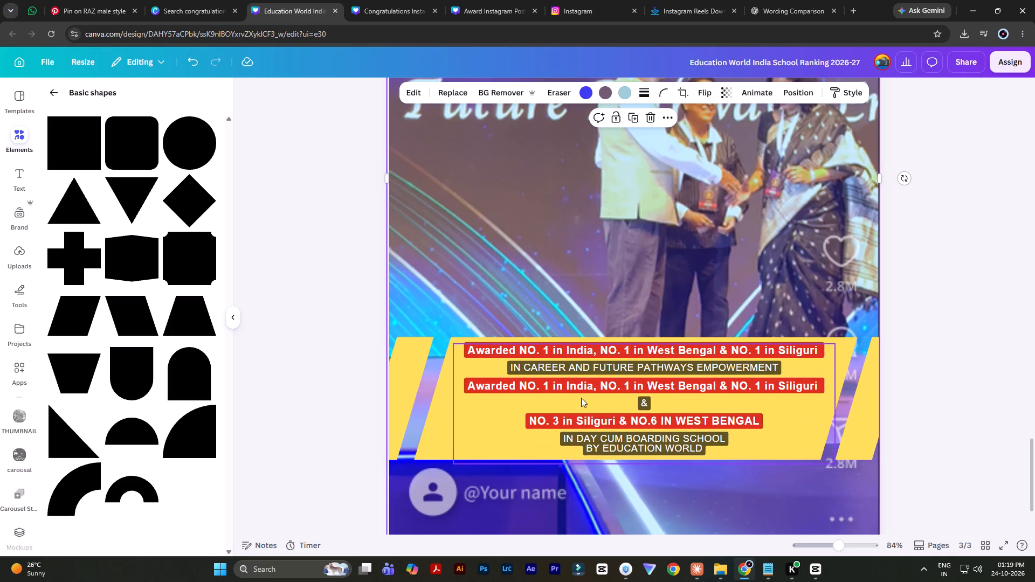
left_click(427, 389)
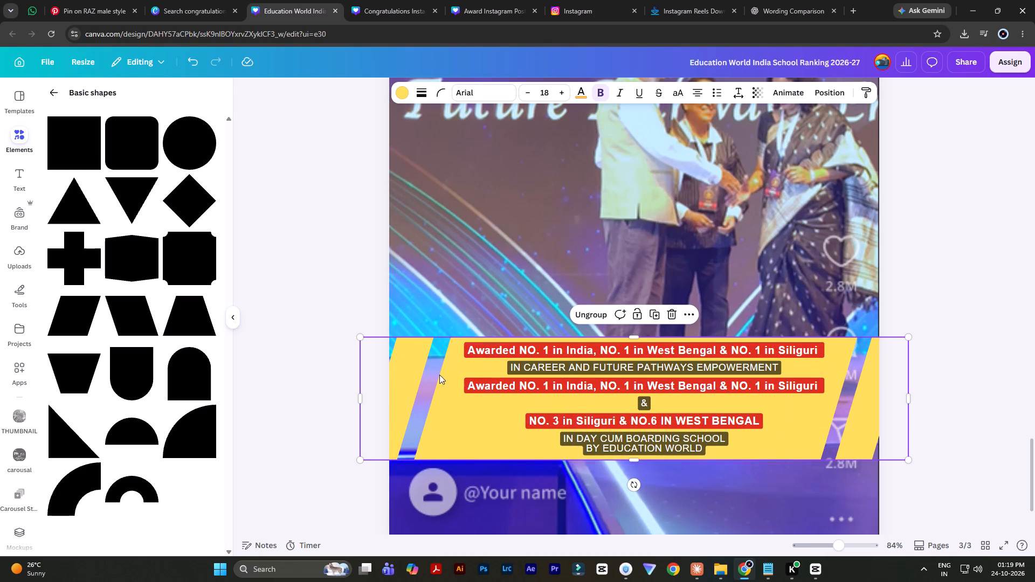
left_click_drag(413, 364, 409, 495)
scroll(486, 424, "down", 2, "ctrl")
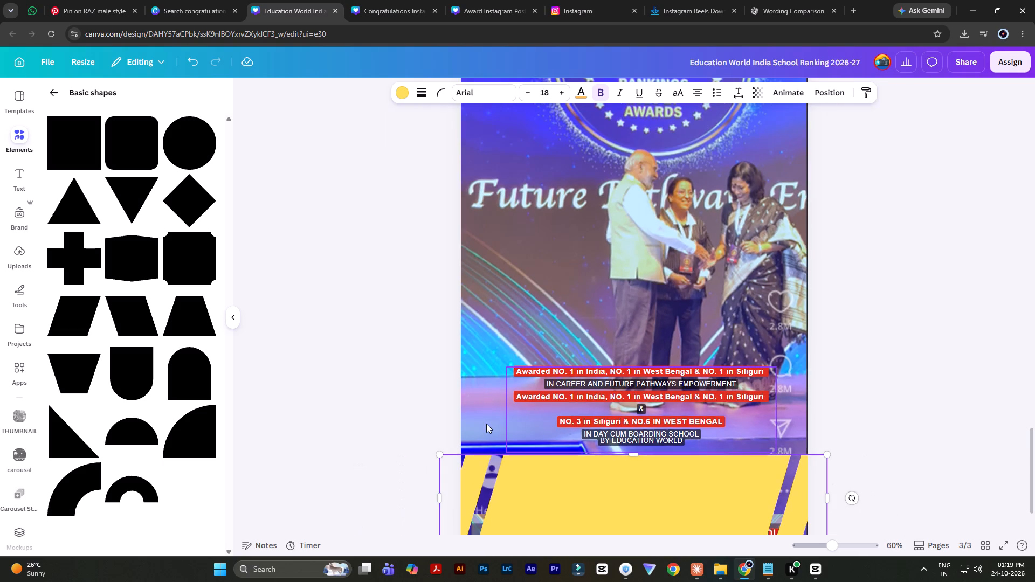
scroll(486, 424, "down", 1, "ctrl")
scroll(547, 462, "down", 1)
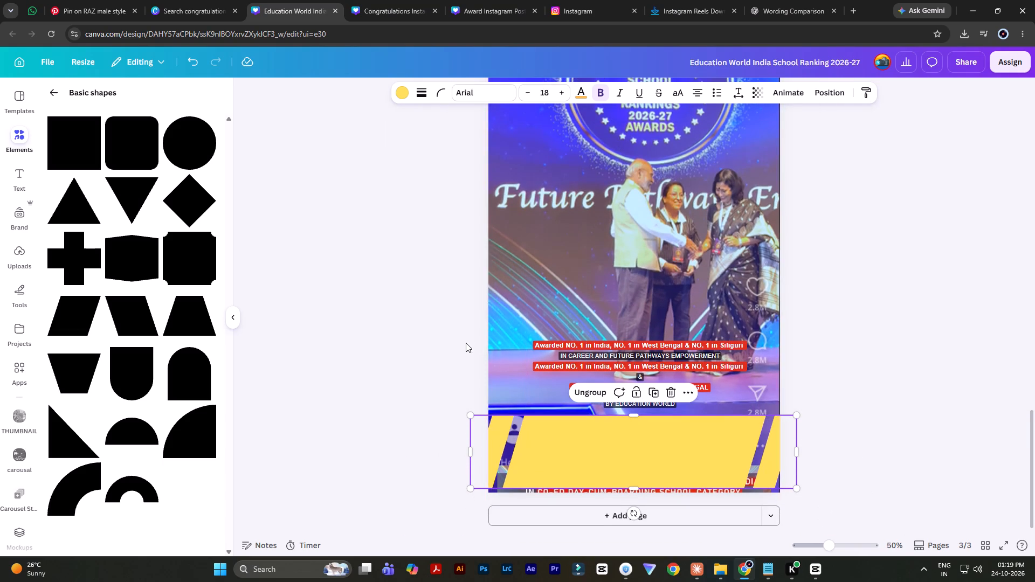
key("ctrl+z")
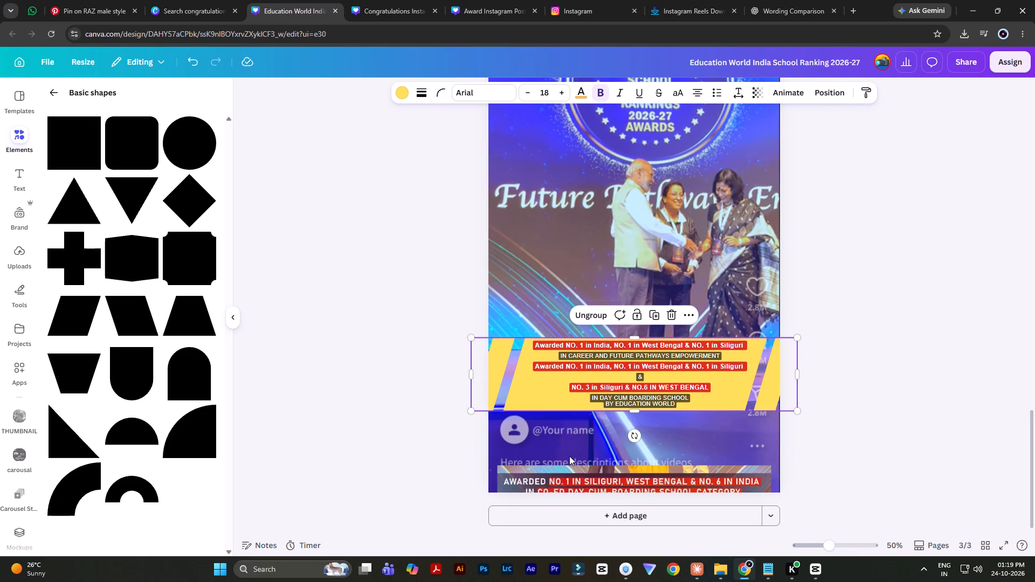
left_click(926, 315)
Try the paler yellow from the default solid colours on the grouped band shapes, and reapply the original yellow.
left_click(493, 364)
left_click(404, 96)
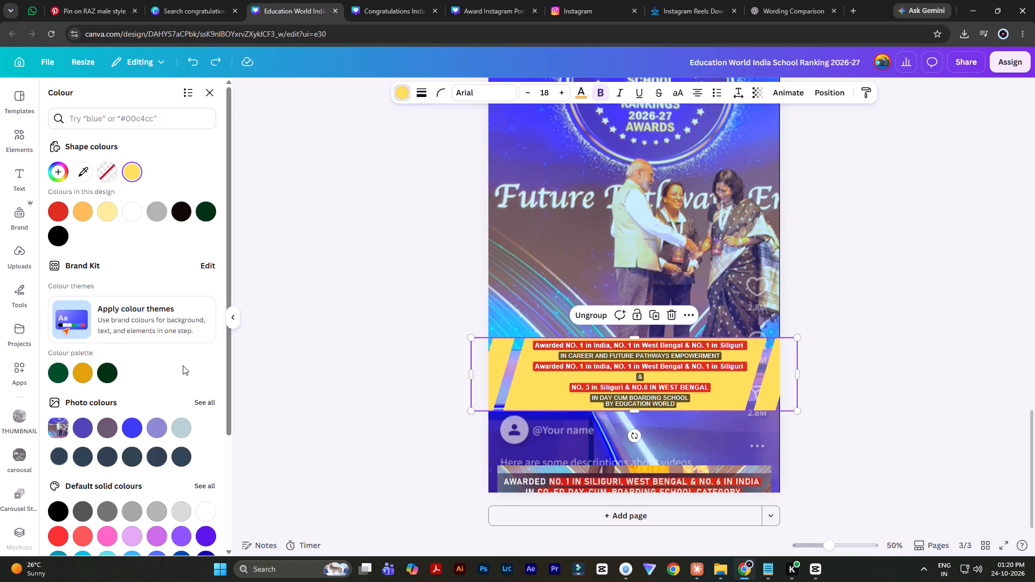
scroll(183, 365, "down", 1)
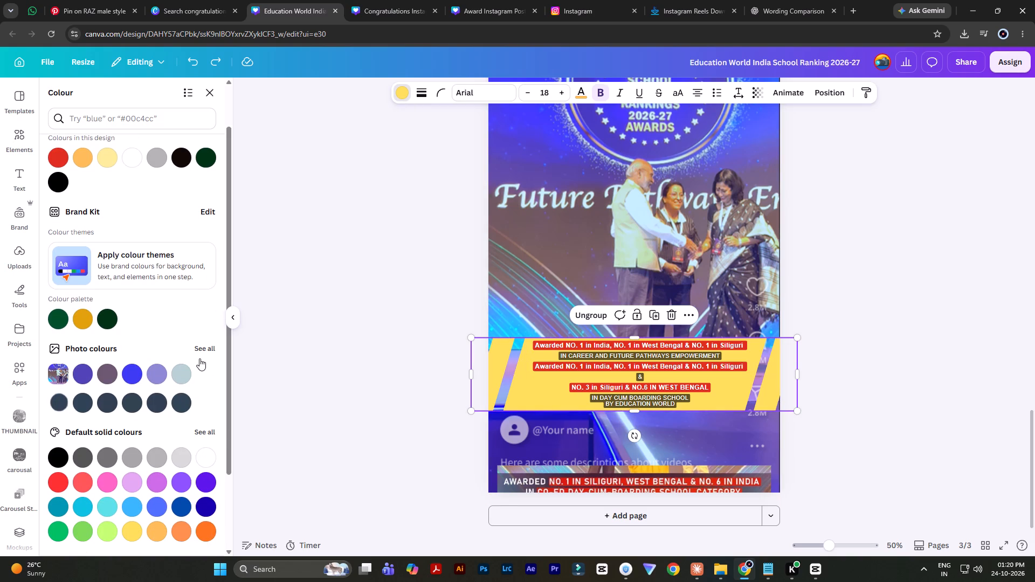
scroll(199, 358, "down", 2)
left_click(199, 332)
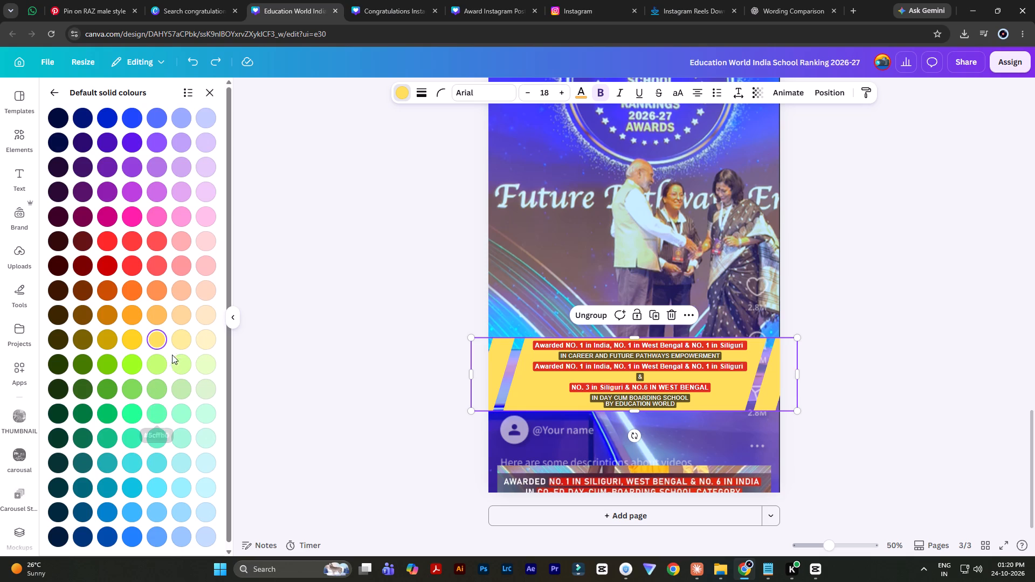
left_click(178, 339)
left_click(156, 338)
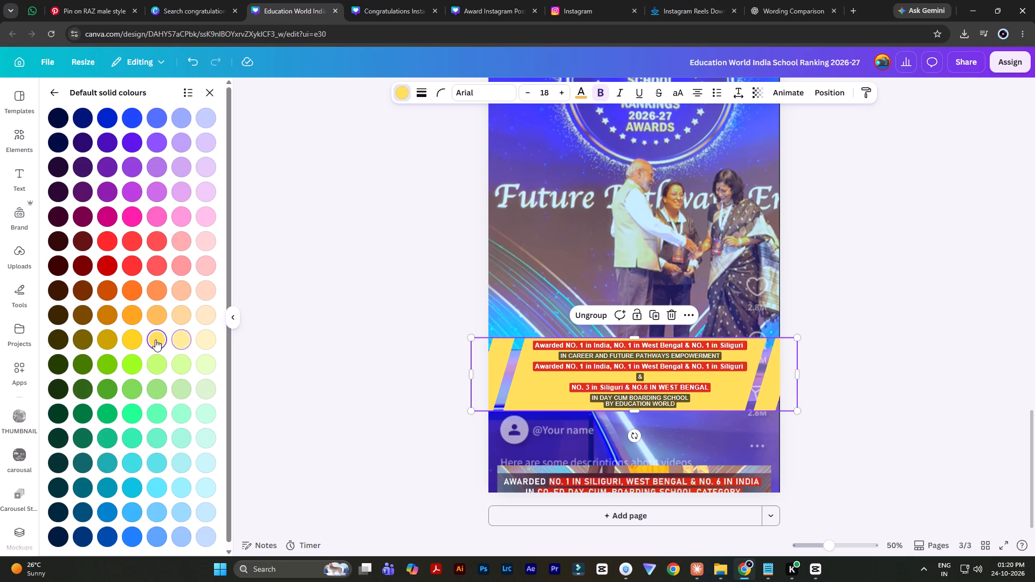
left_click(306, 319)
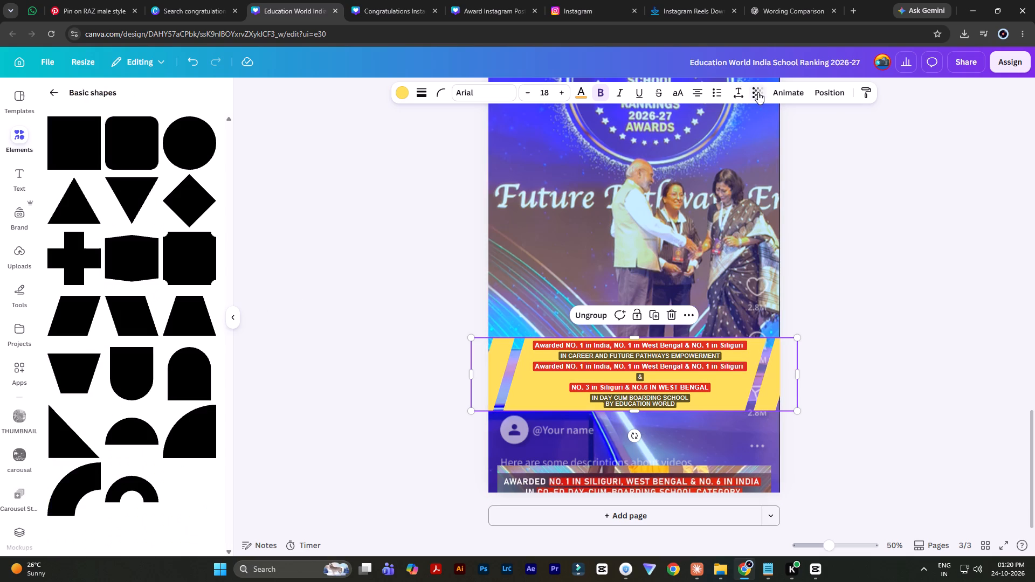
Set the transparency of the grouped yellow band shapes to 73.
left_click(758, 92)
left_click_drag(774, 134, 743, 135)
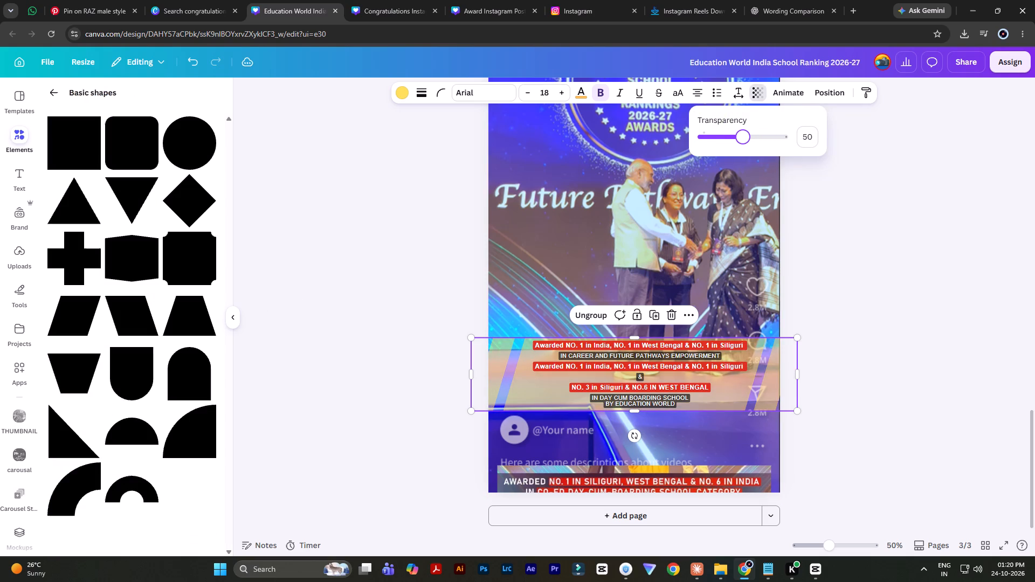
left_click_drag(743, 135, 755, 132)
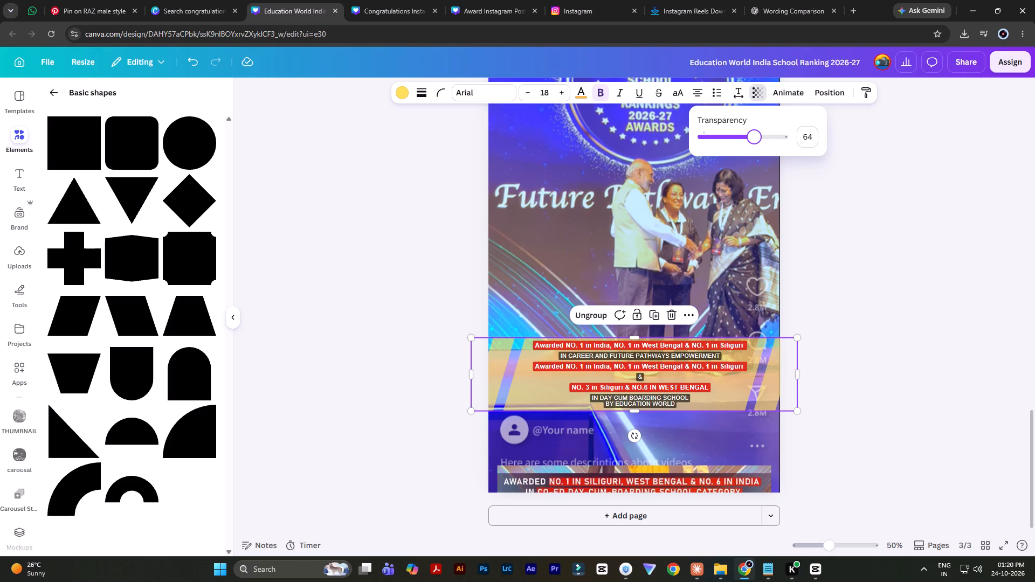
left_click_drag(755, 132, 762, 130)
triple_click(845, 312)
left_click(845, 312)
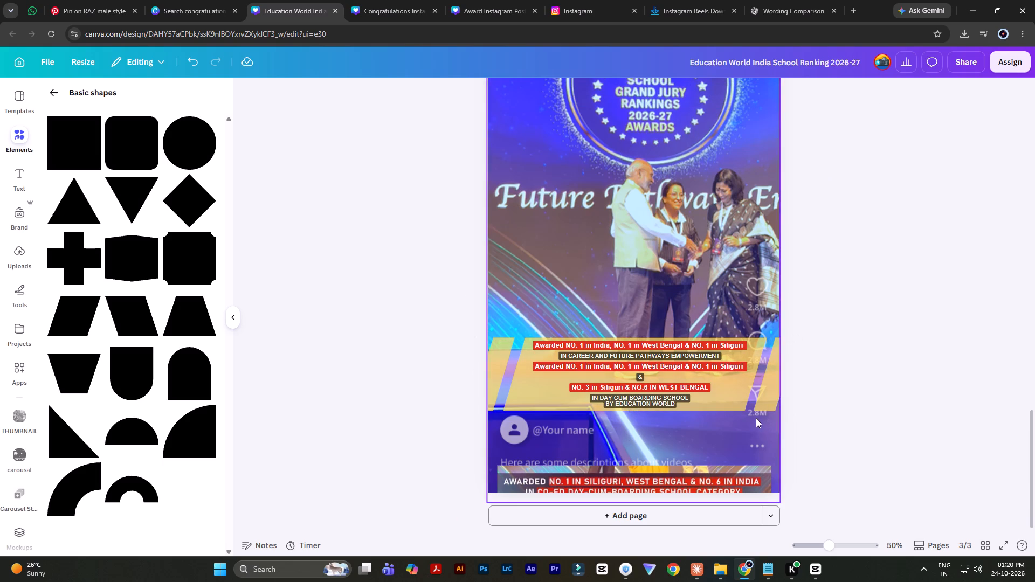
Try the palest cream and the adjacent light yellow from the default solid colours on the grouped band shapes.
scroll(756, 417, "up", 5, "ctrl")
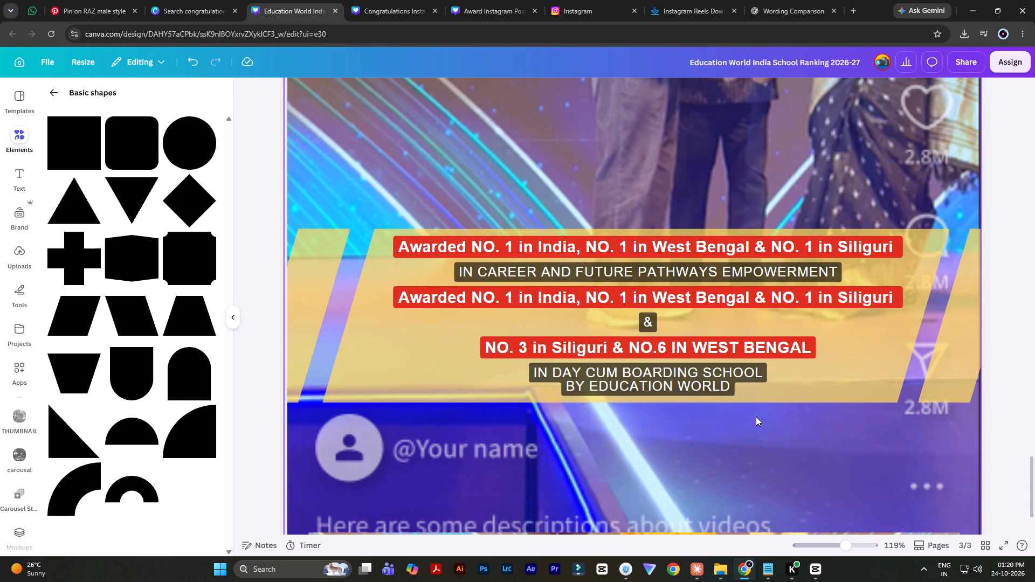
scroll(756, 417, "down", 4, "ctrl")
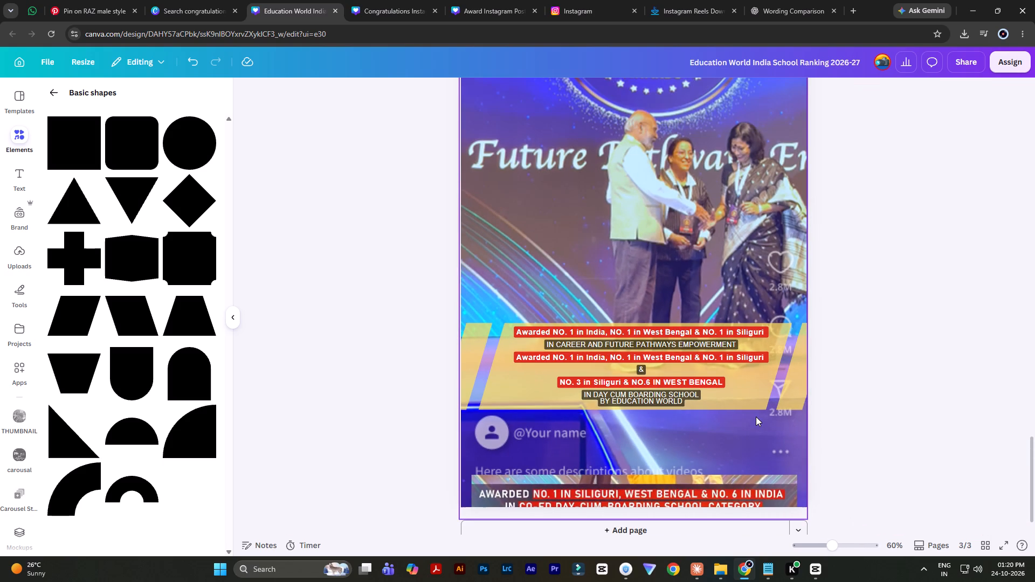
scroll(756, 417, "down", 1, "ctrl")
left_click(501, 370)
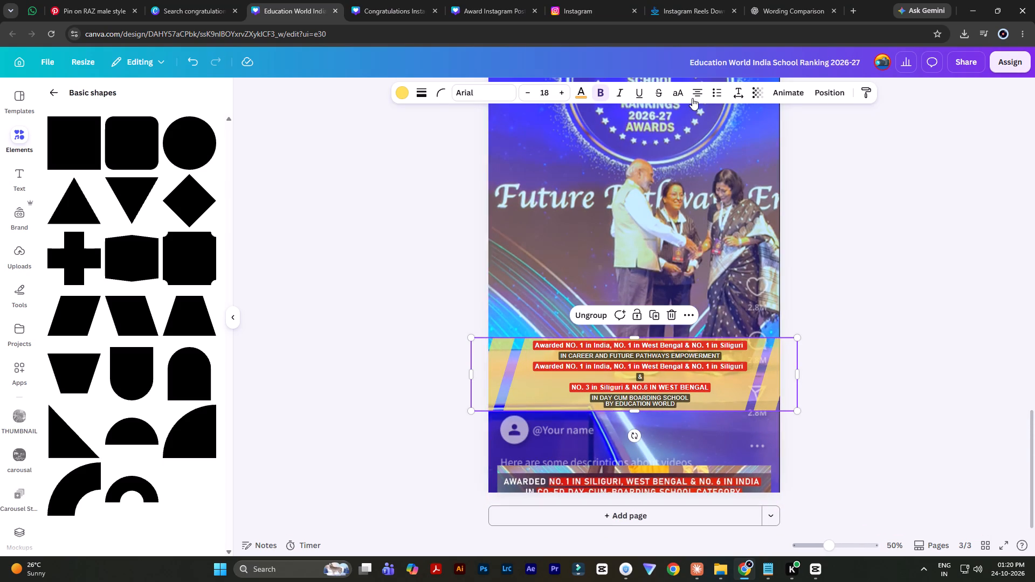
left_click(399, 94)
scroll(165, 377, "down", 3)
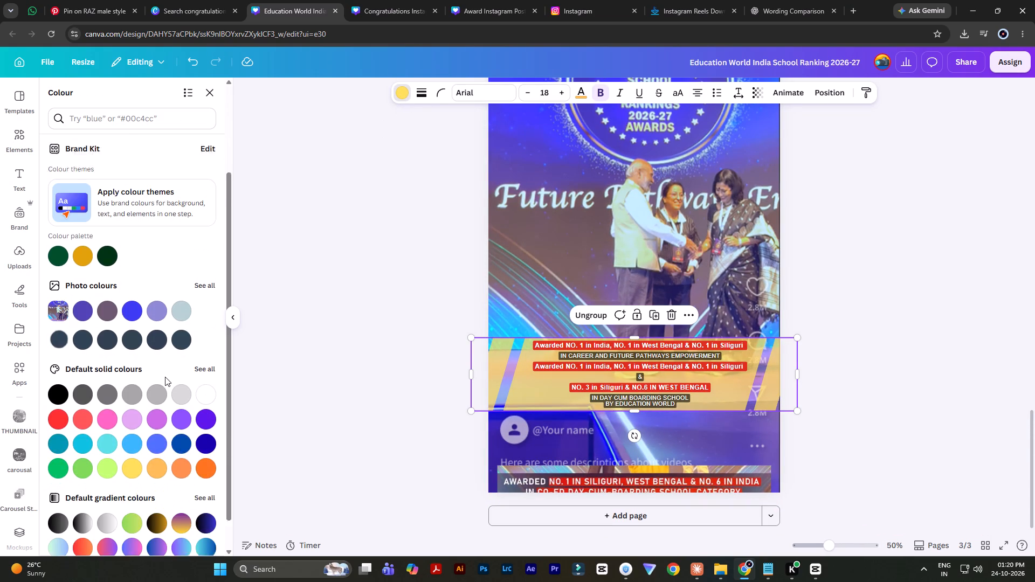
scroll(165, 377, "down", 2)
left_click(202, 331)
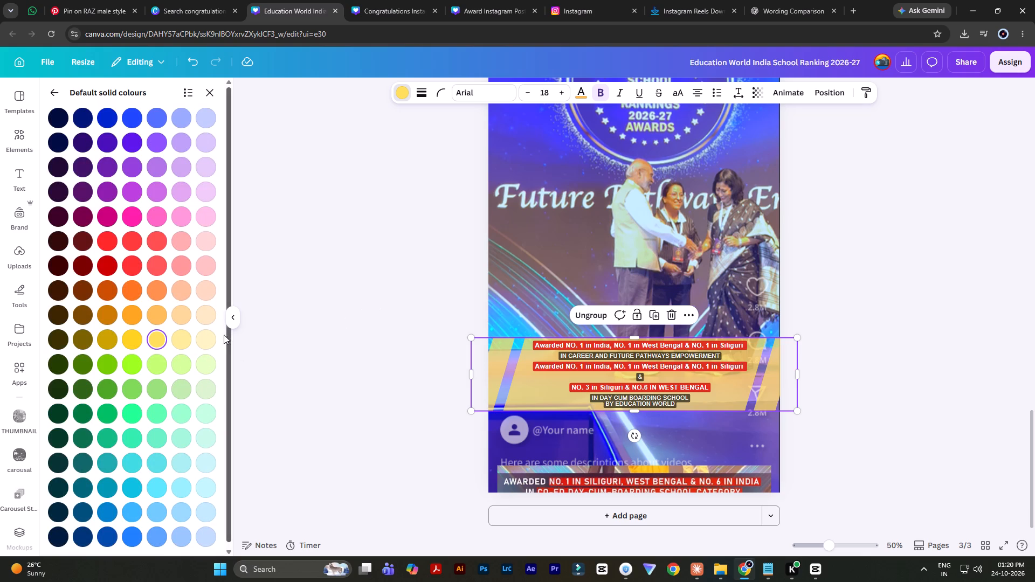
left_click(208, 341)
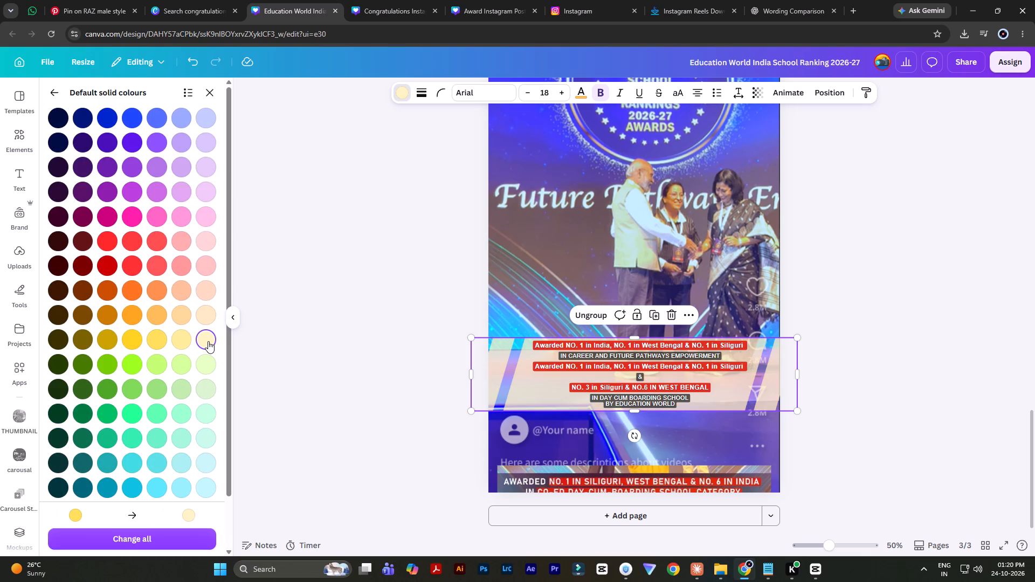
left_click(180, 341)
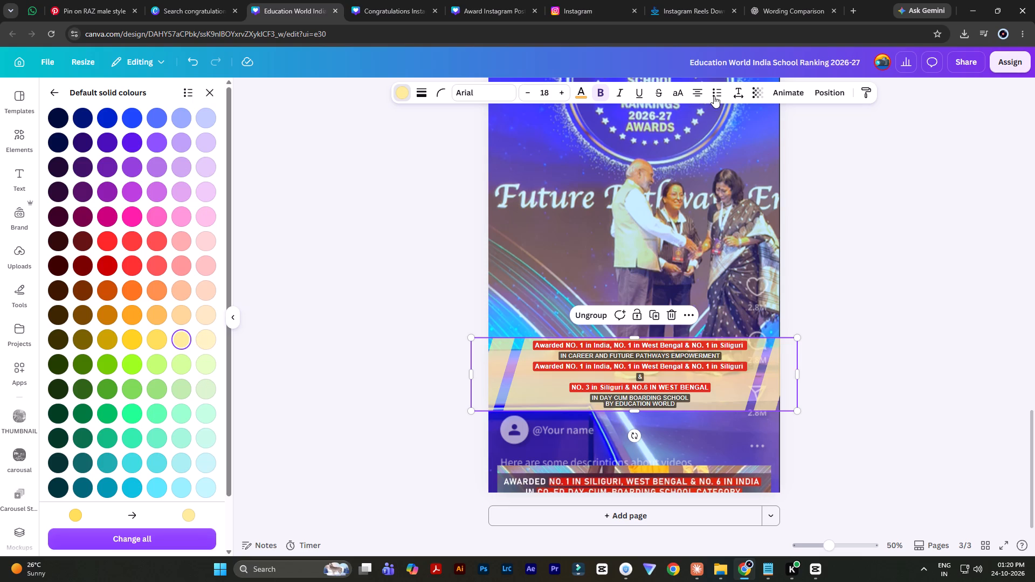
Set the transparency of the grouped band shapes to 100.
left_click(759, 95)
left_click_drag(733, 135, 849, 137)
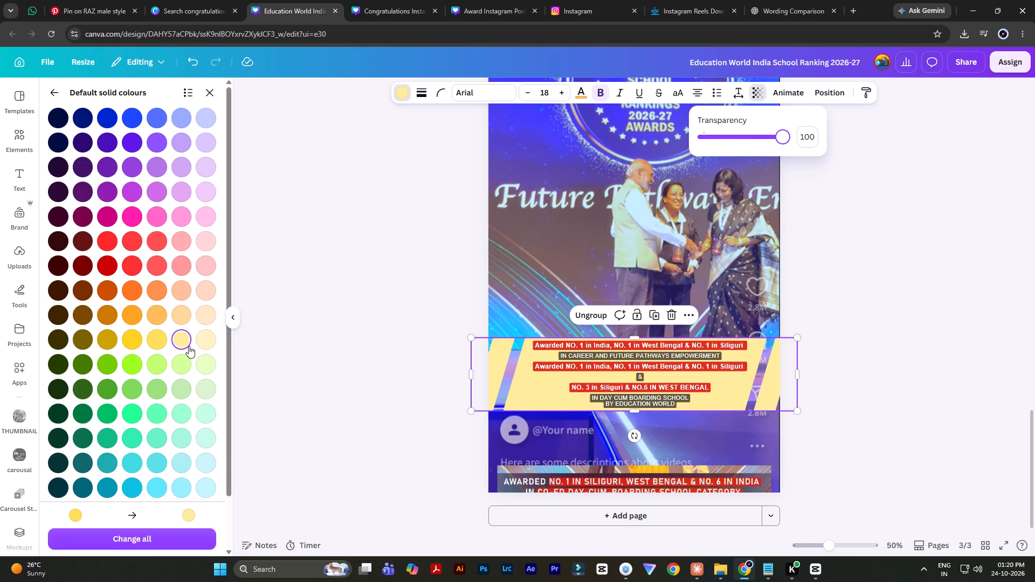
Recolour the grouped band shapes with the palest cream from the yellow row of the default solid colours.
left_click(199, 344)
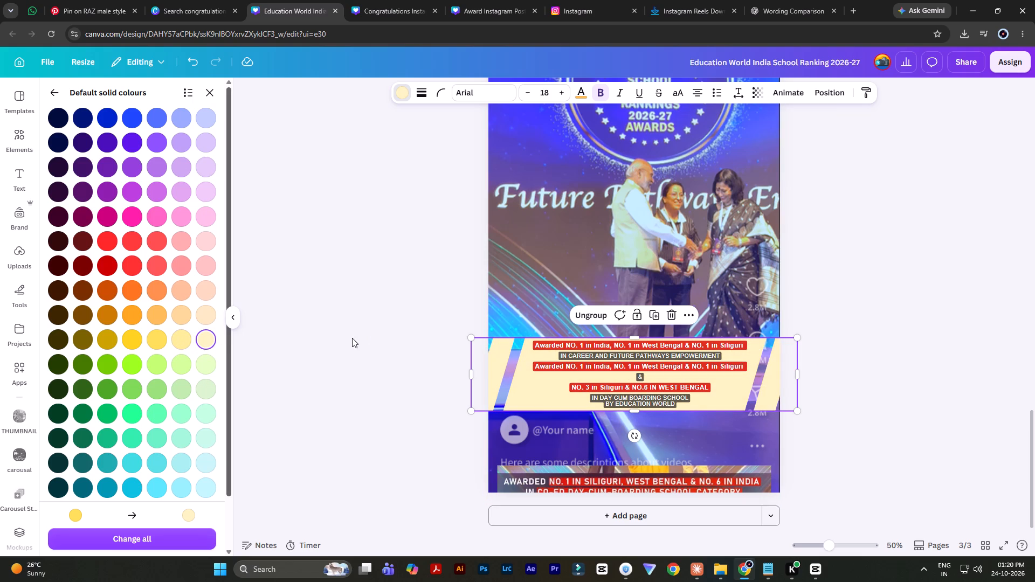
triple_click(368, 328)
double_click(368, 328)
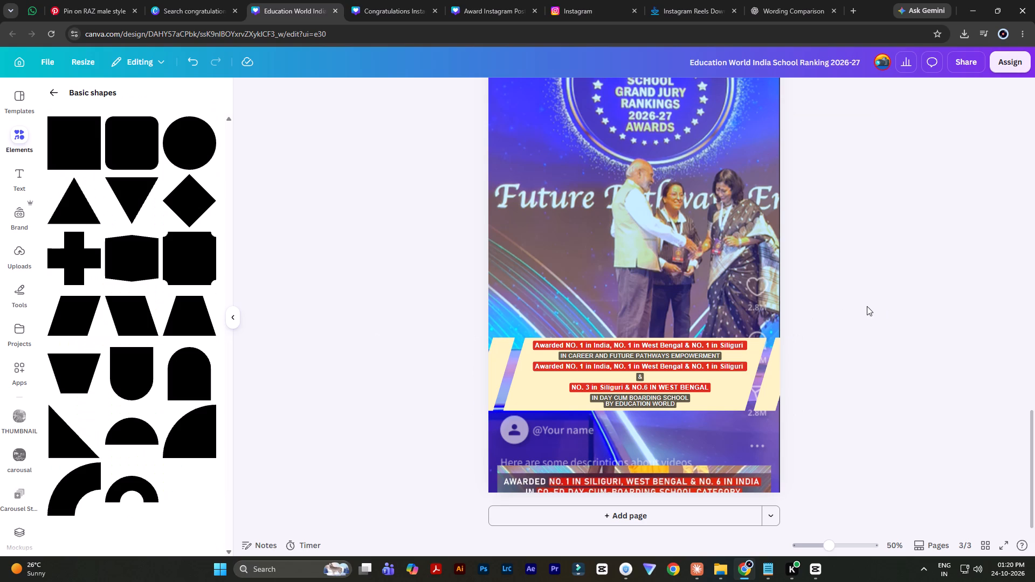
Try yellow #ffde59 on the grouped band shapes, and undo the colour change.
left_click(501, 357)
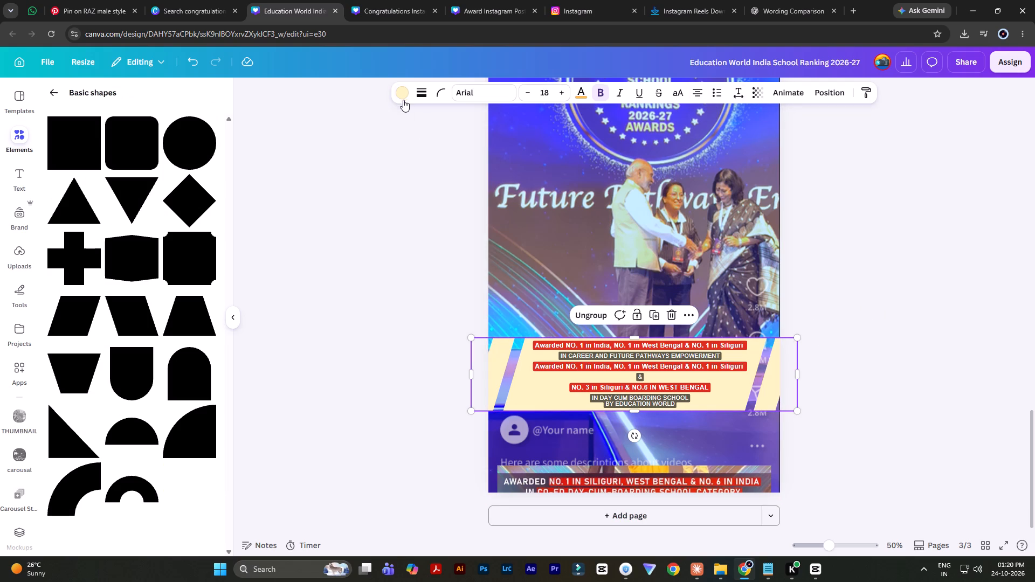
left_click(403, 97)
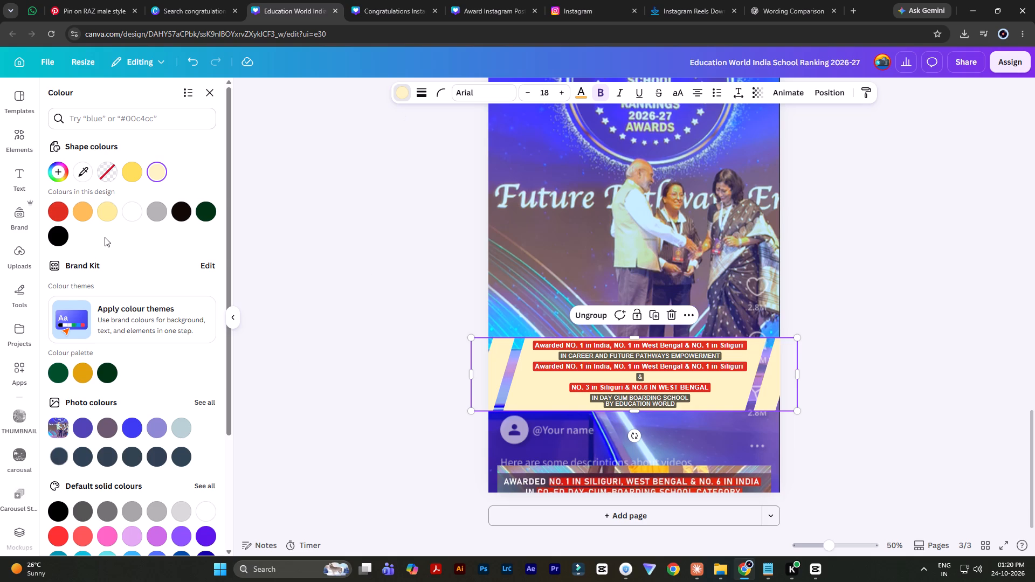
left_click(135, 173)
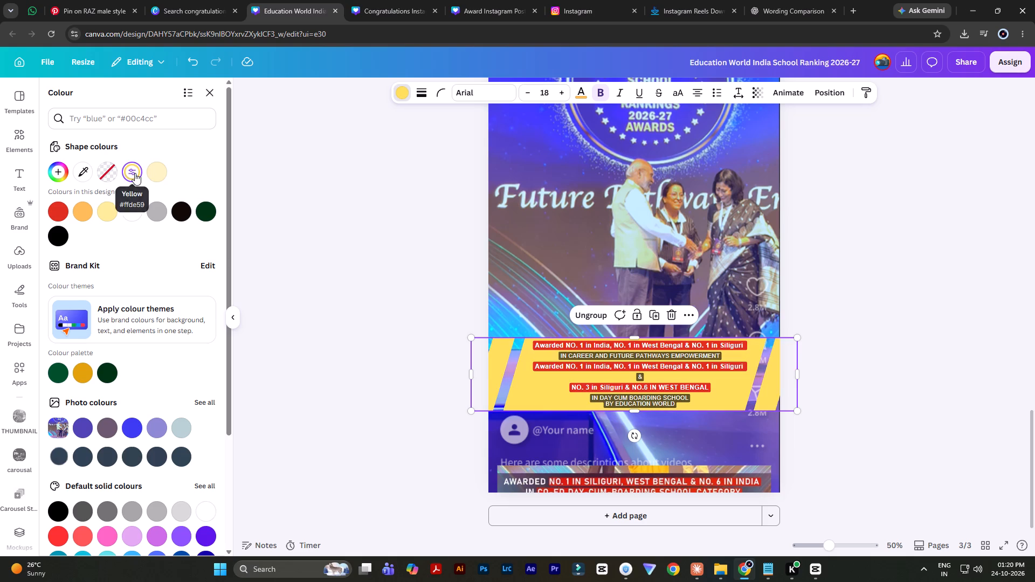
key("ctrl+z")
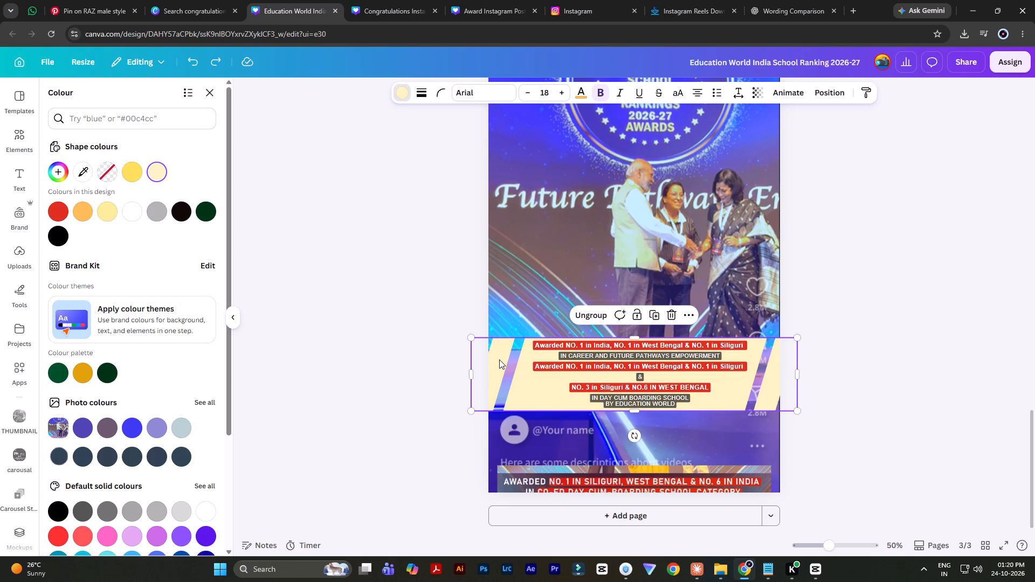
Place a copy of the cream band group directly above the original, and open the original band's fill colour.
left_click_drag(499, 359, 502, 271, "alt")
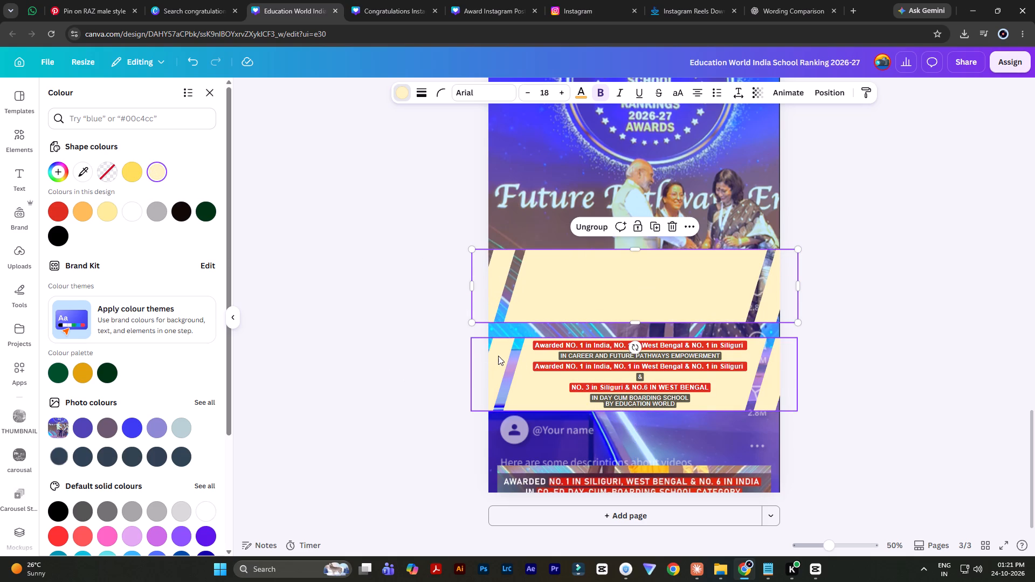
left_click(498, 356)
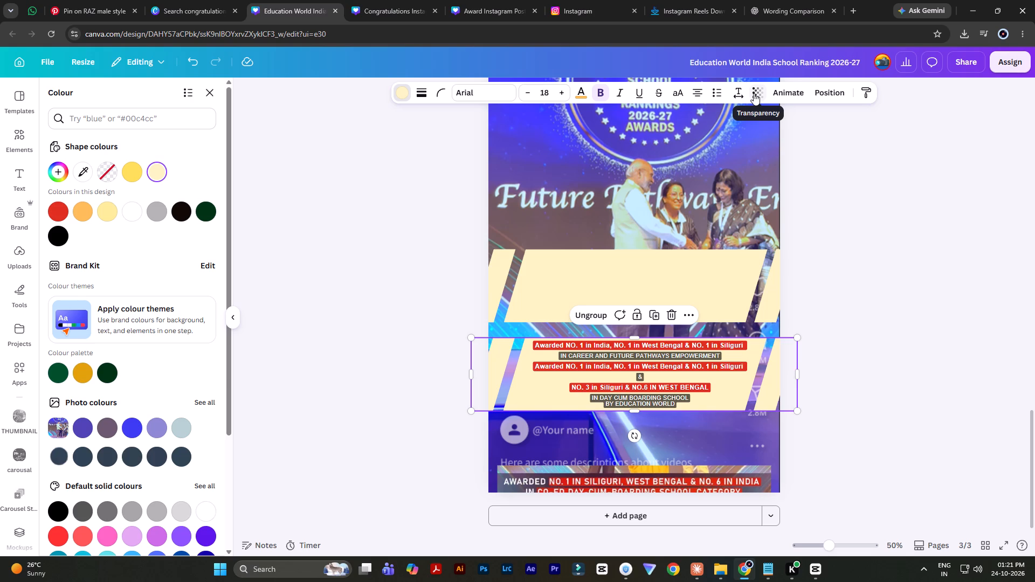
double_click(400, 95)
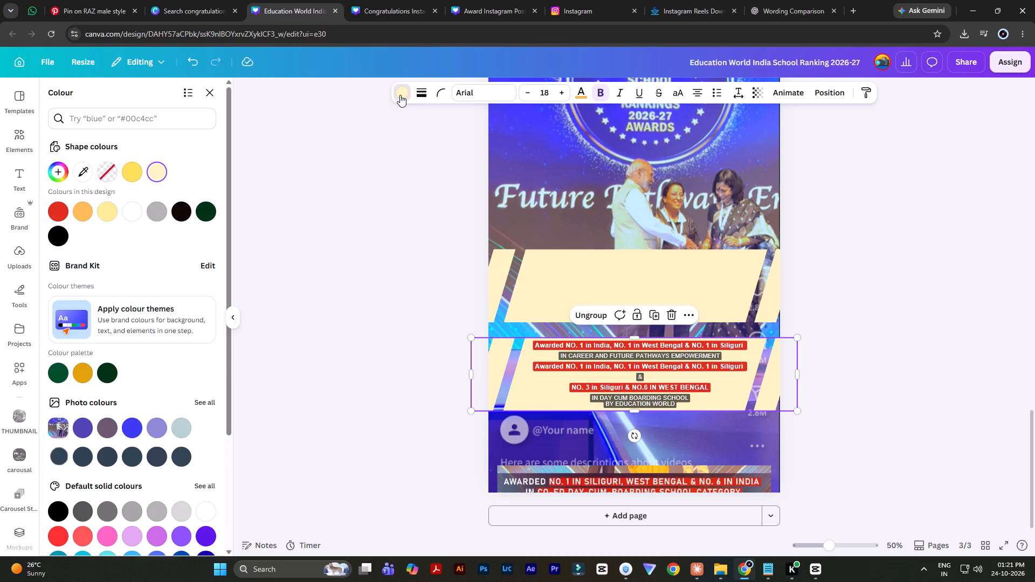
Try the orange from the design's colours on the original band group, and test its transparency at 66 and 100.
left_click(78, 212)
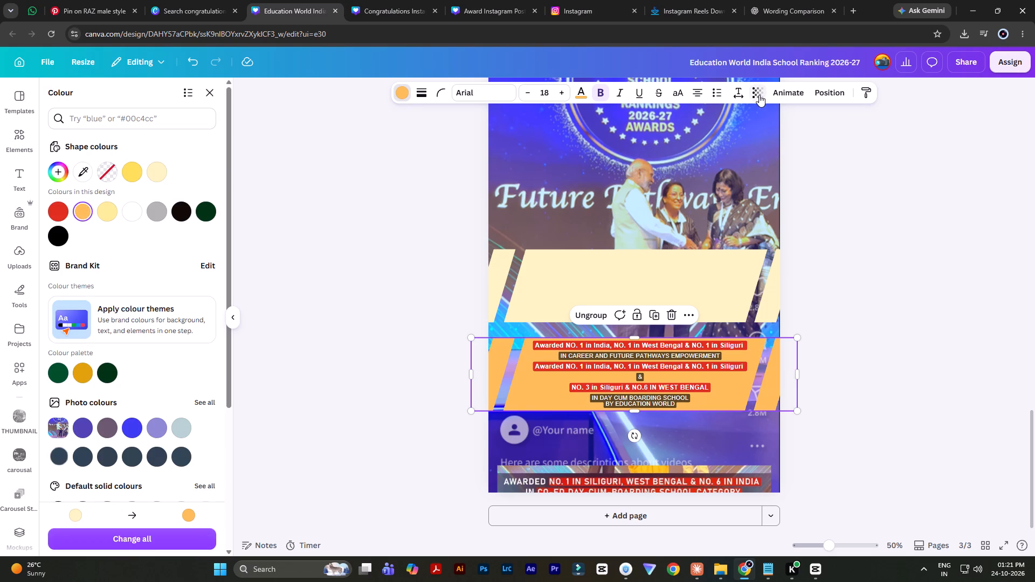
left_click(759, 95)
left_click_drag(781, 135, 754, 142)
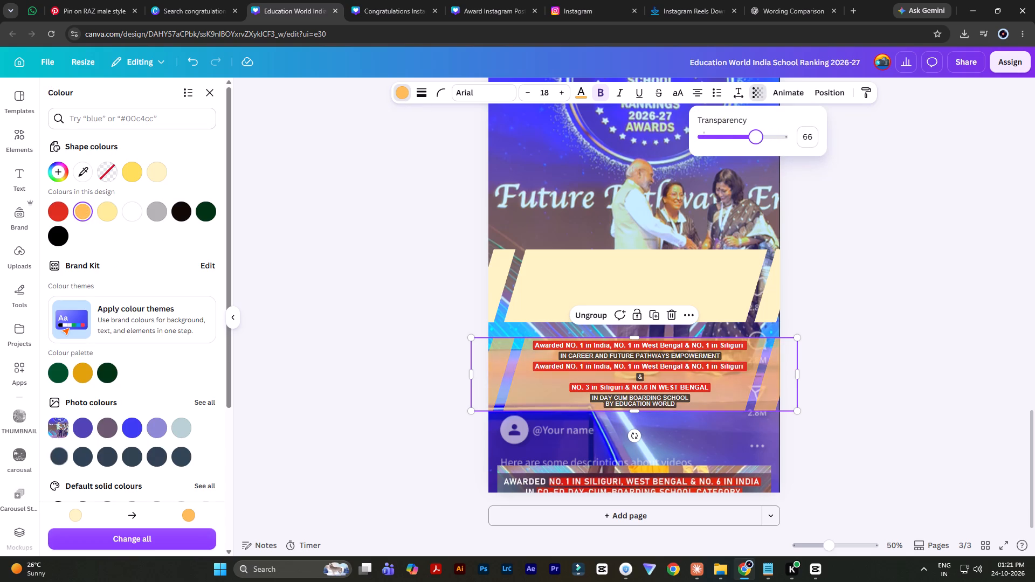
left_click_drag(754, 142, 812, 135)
Undo the band's transparency and orange colour changes and the duplicate band, leaving only the original cream band behind the captions.
key("ctrl+z")
key("ctrl+z")
key("ctrl+z")
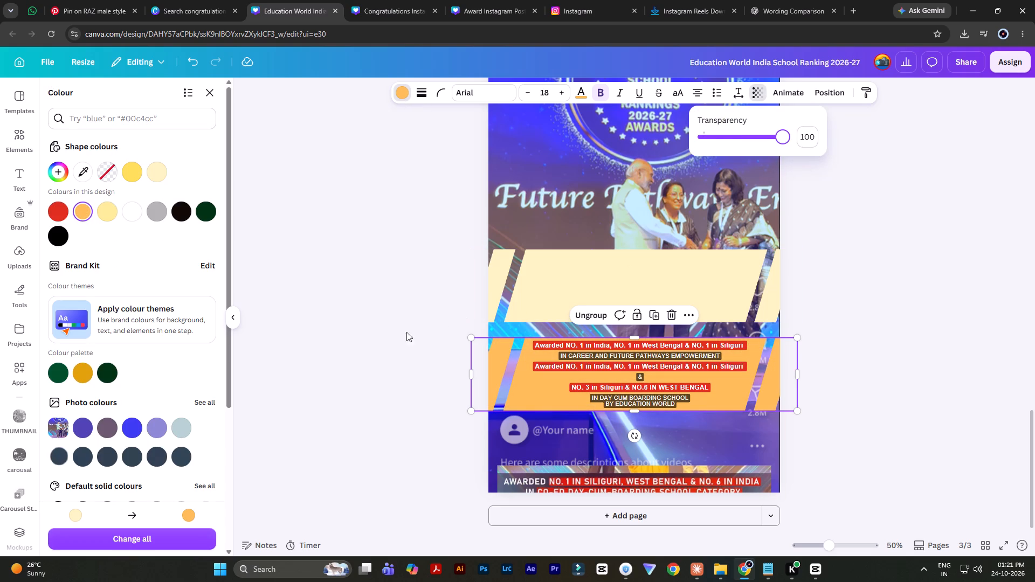
key("ctrl+z")
left_click(397, 335, "ctrl")
key("ctrl+z")
key("ctrl+z")
key("ctrl+z")
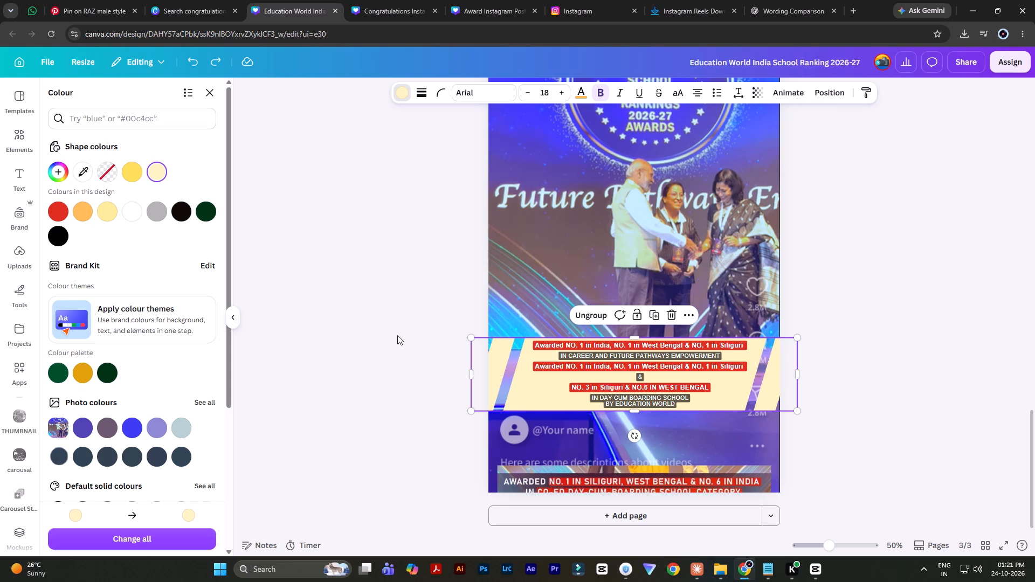
triple_click(397, 335)
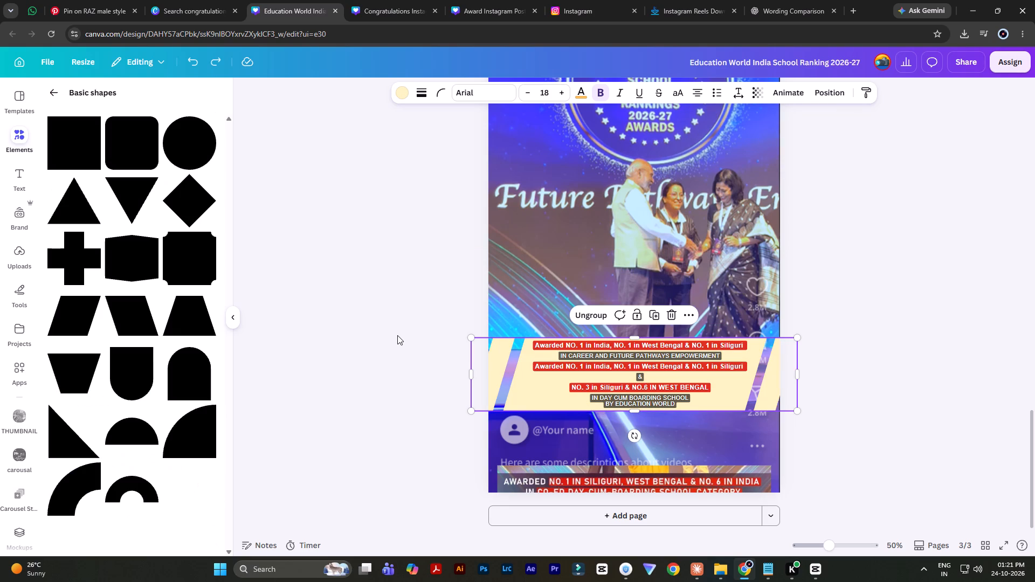
Move the upper award photo layer with the reel interface above the caption and band groups, directly beneath the "EDUCATION WORLD INDIA SCHOOL RANKING 2026-27" title layer.
left_click(668, 260)
key("alt+1")
scroll(162, 400, "down", 6)
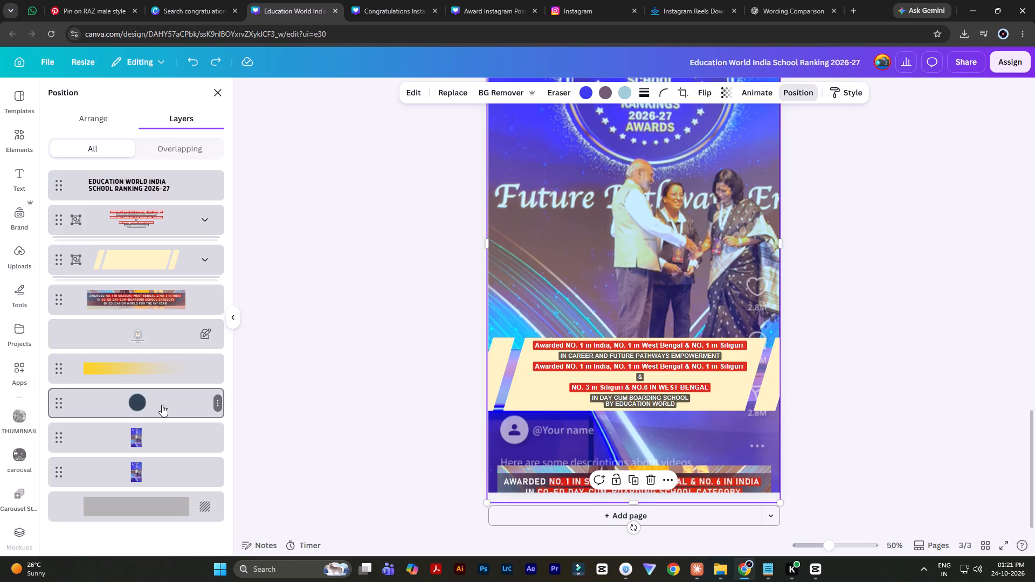
scroll(162, 405, "down", 2)
left_click(144, 435)
left_click_drag(140, 439, 135, 206)
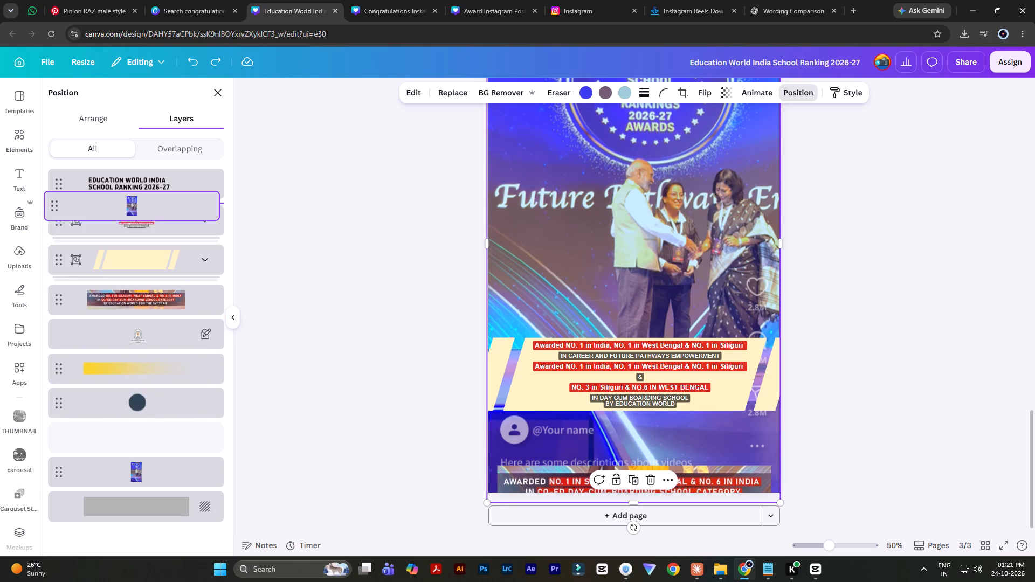
left_click_drag(135, 206, 135, 205)
Lower the raised photo layer's transparency to about 40 so the captions and band show through.
left_click(732, 98)
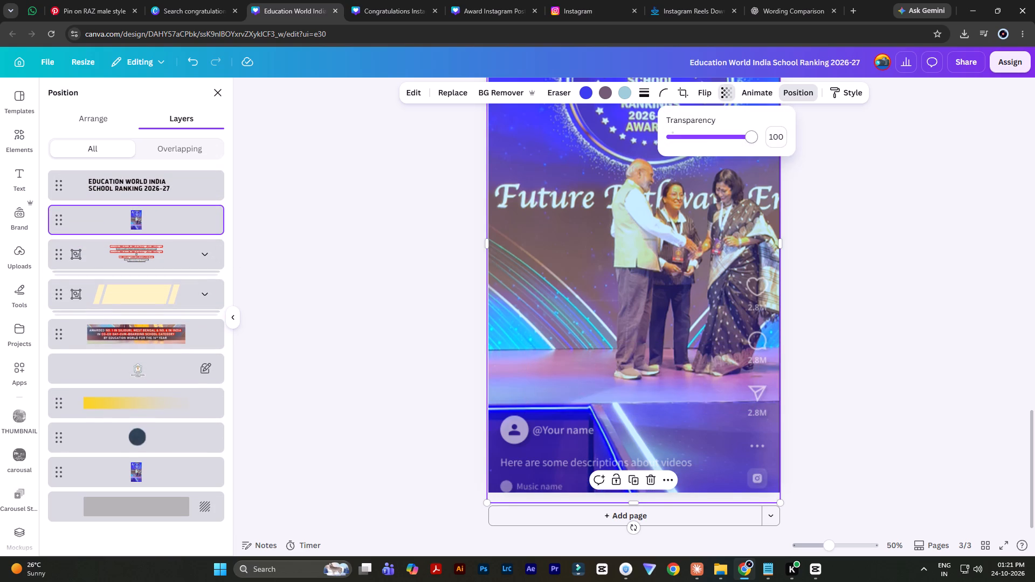
left_click_drag(748, 135, 706, 149)
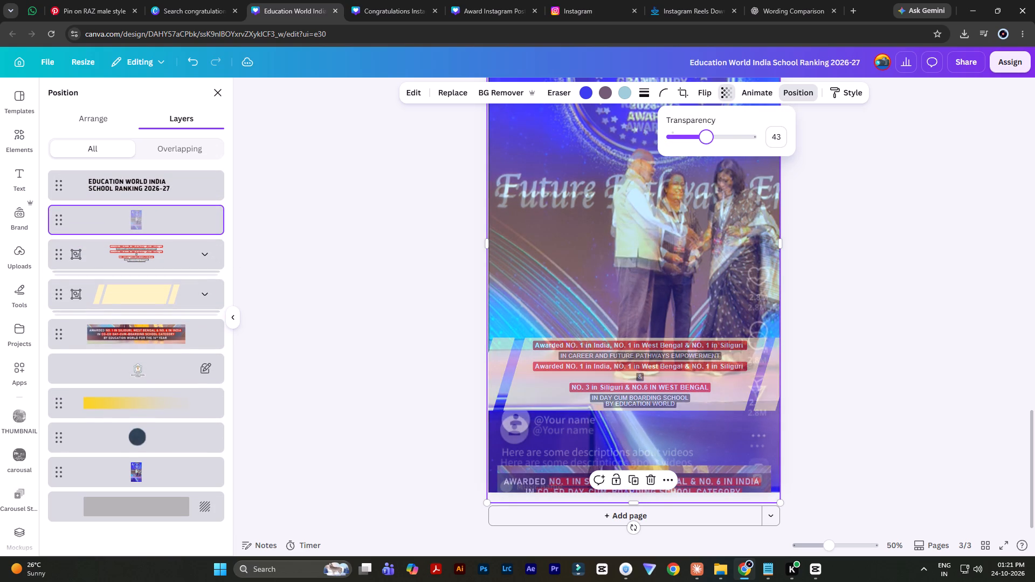
left_click_drag(706, 149, 699, 149)
left_click(919, 244)
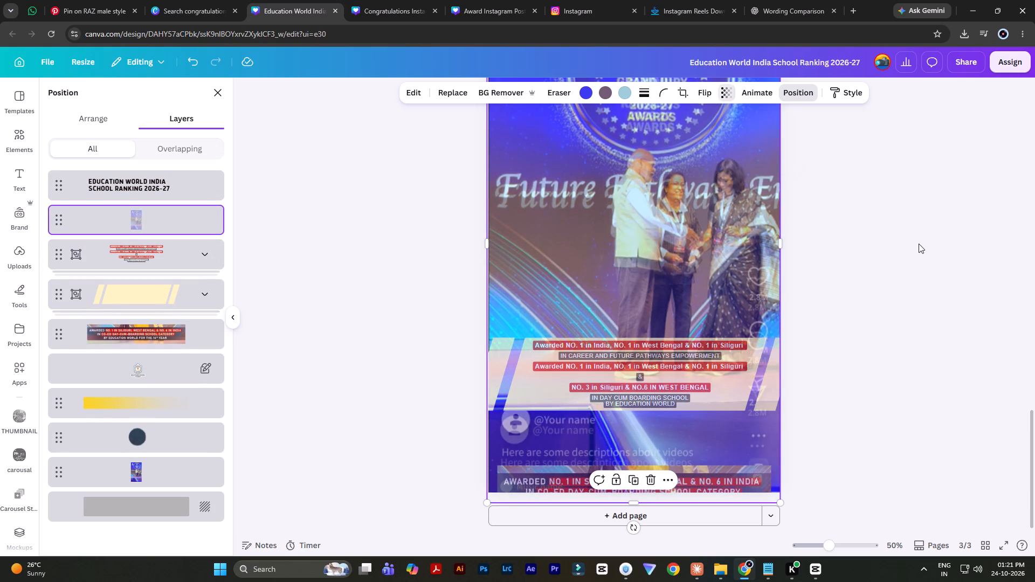
Shift the semi-transparent photo slightly upward so its account name and reel icons line up with the image beneath.
left_click_drag(674, 233, 675, 223)
double_click(892, 257)
scroll(802, 393, "up", 3, "ctrl")
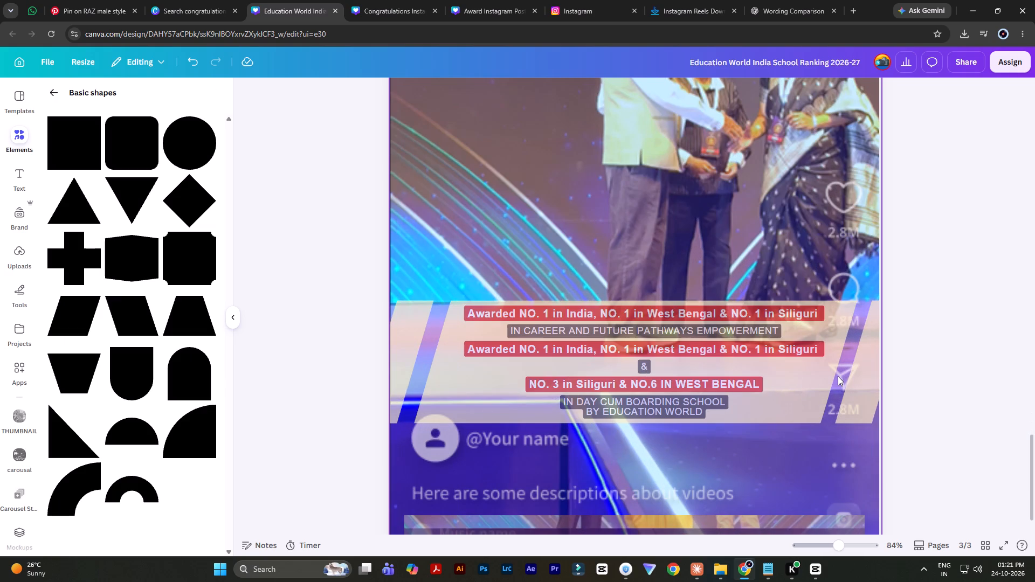
Move the semi-transparent Reels preview picture down the layer order, beneath the captions and cream band, near the background photo.
scroll(838, 376, "down", 3, "ctrl")
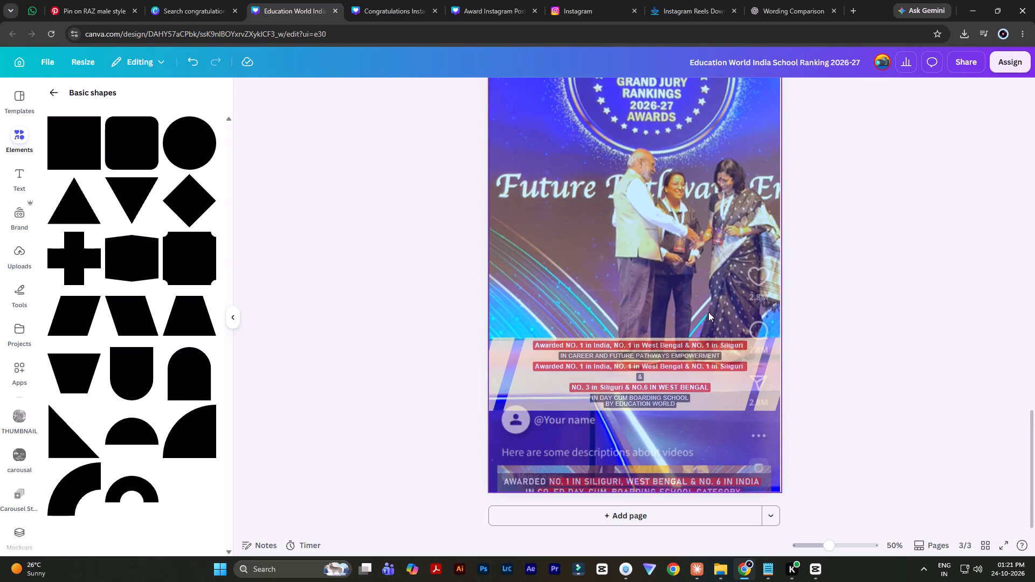
key("alt+1")
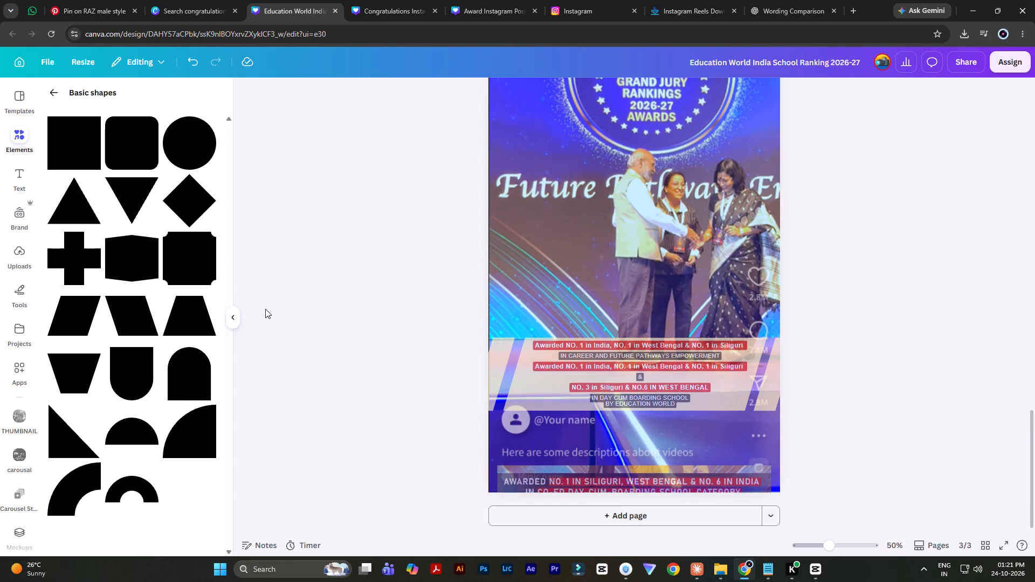
scroll(139, 251, "up", 2)
left_click_drag(140, 226, 140, 233)
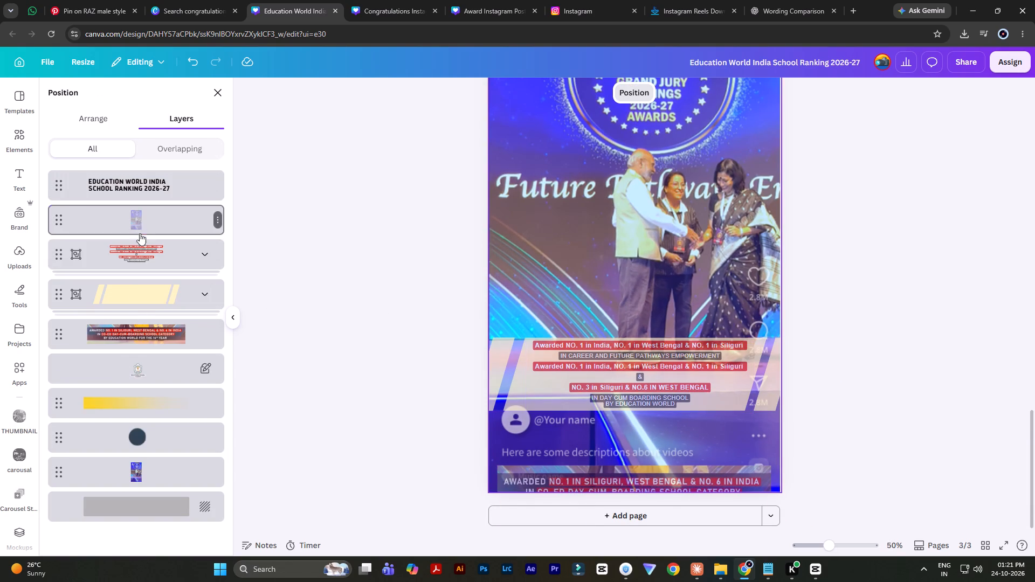
left_click_drag(140, 233, 143, 469)
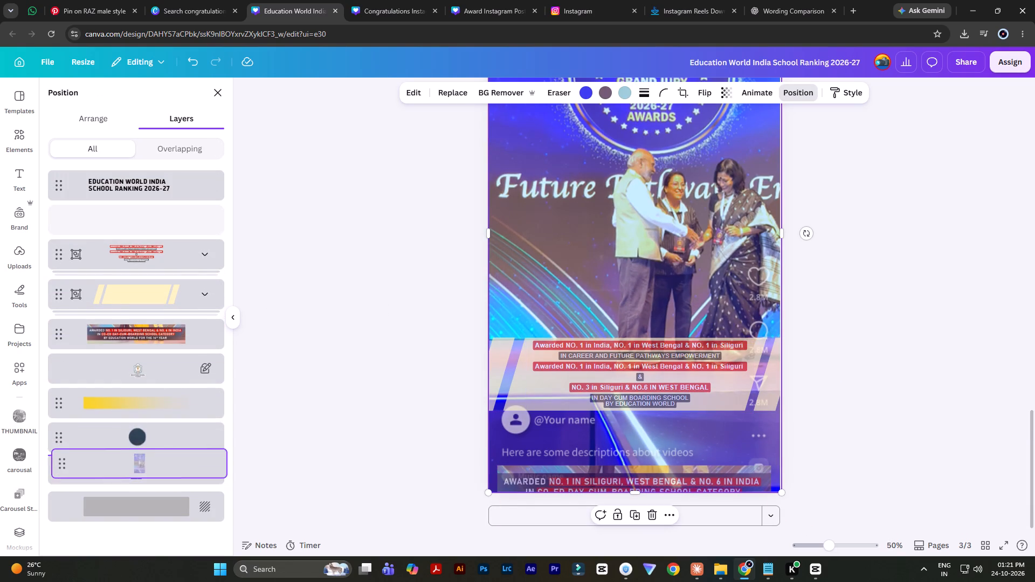
left_click_drag(143, 469, 143, 467)
left_click(425, 375)
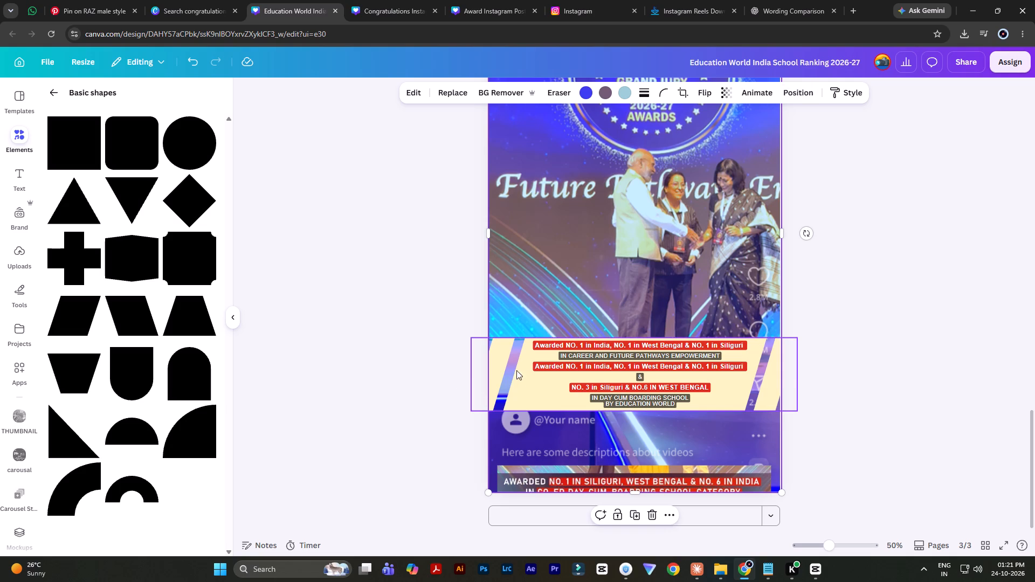
Scale the cream band and caption groups down together until the band is about 1149 px wide.
left_click(503, 367)
left_click(585, 364, "shift")
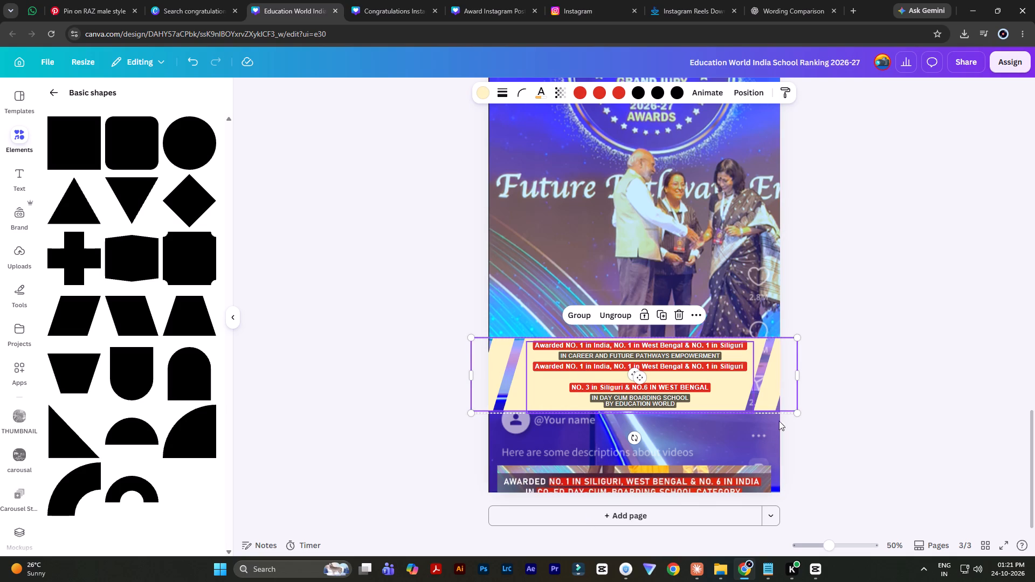
left_click_drag(798, 411, 789, 406)
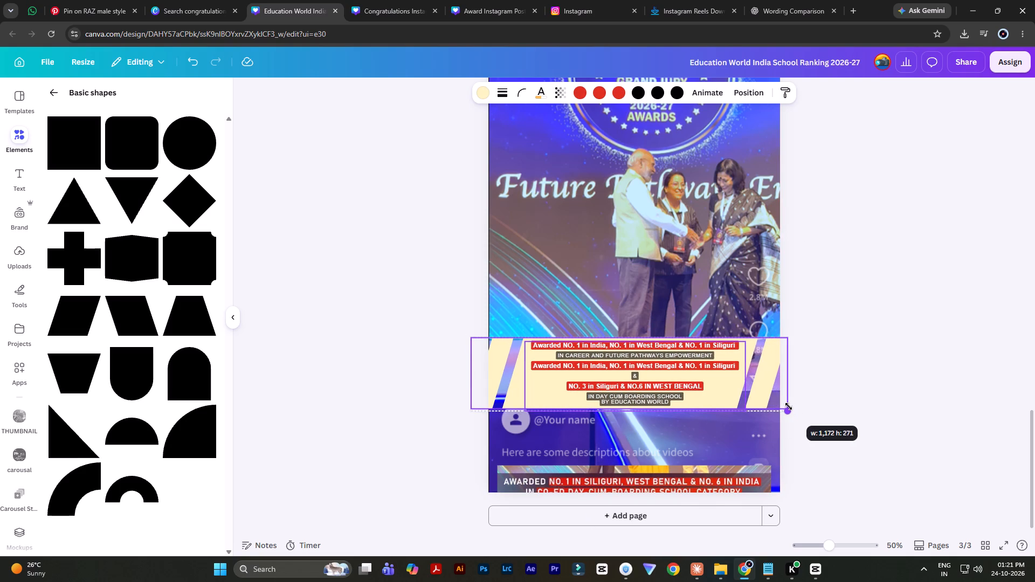
left_click_drag(789, 406, 785, 405)
left_click(845, 363)
Centre the cream band group horizontally on the page.
left_click(515, 357)
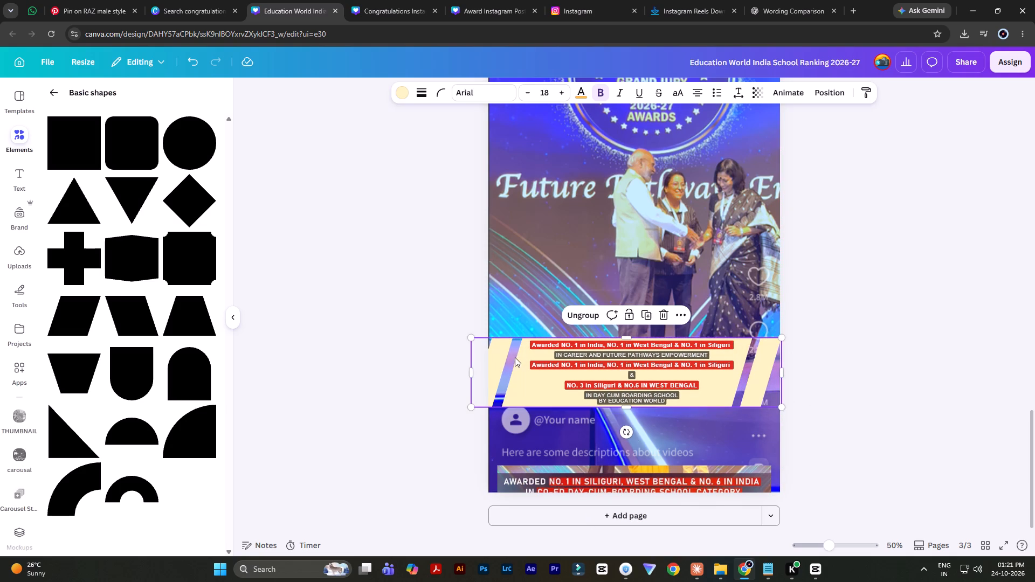
left_click(833, 96)
left_click(102, 121)
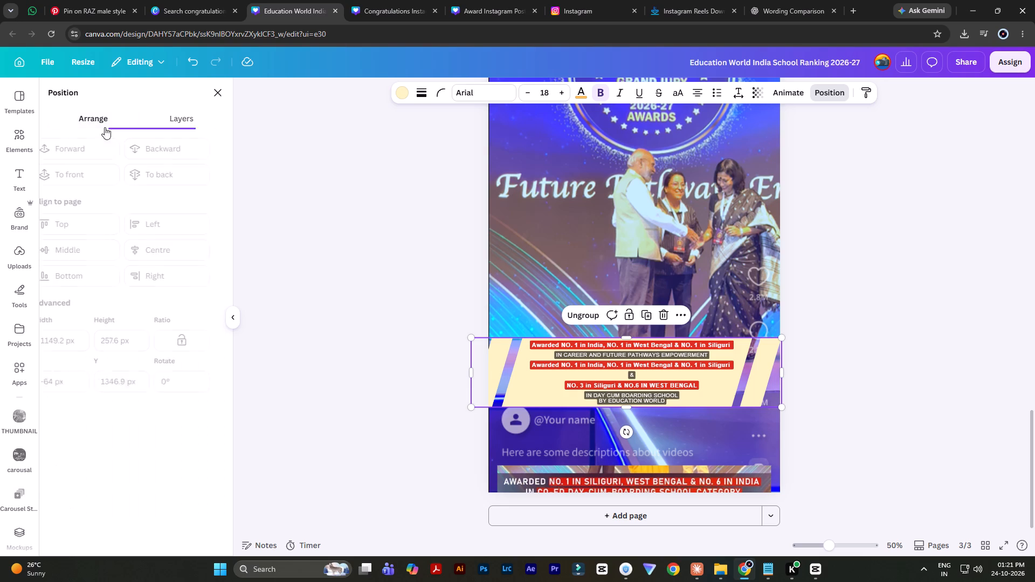
left_click(168, 247)
left_click(293, 362)
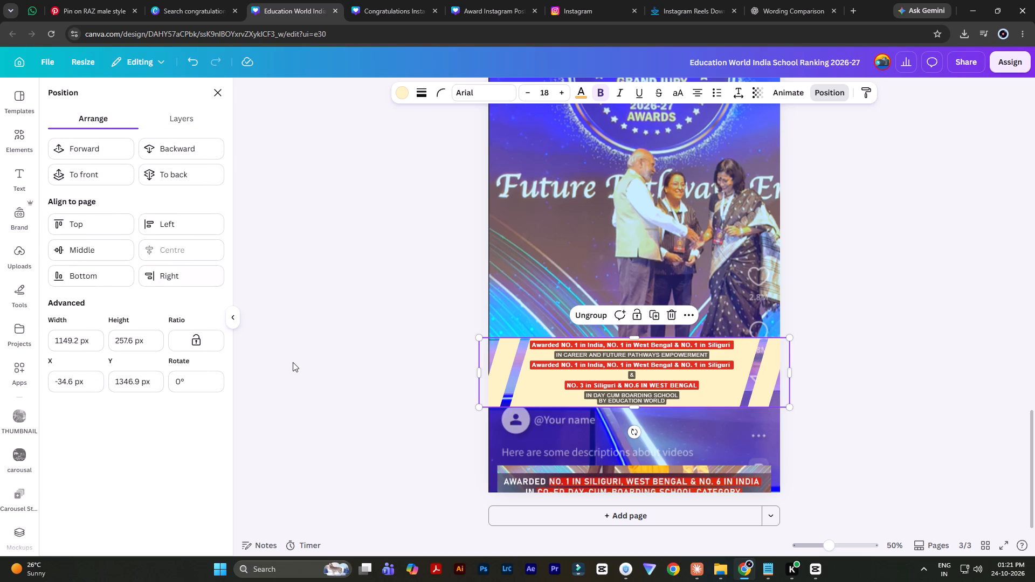
Centre the award caption group horizontally on the page.
left_click(574, 369)
left_click(843, 97)
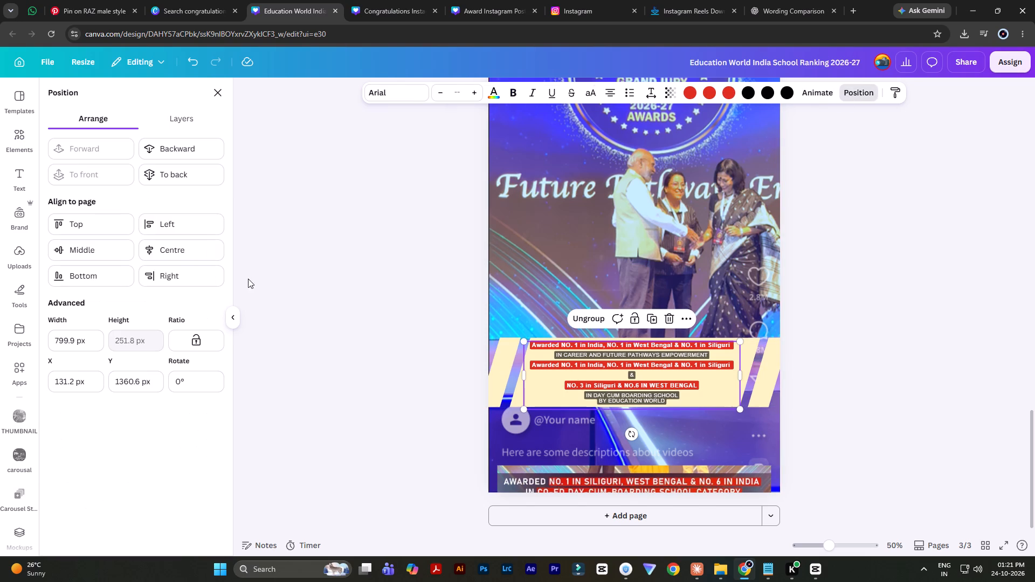
left_click(194, 256)
triple_click(859, 335)
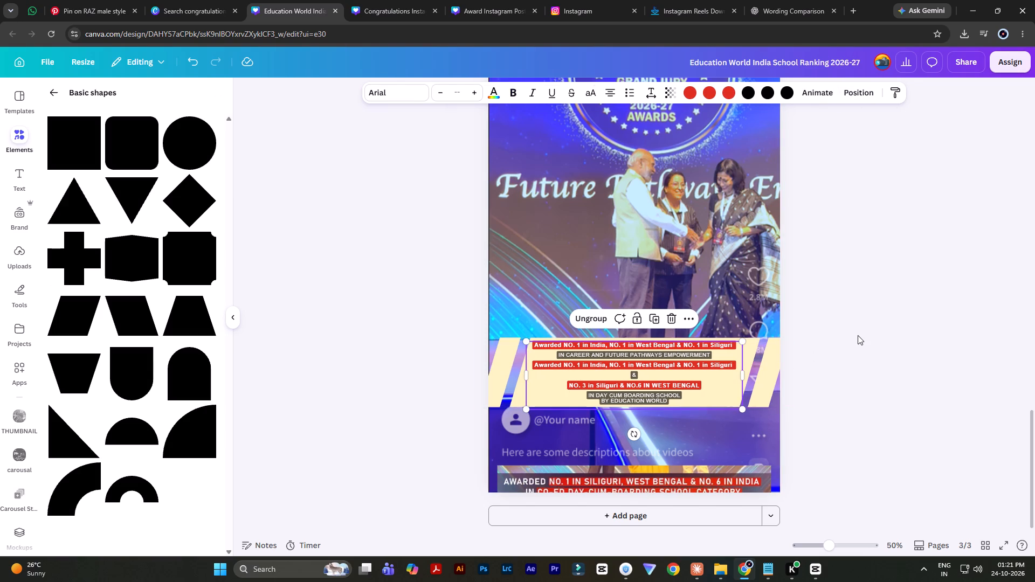
View the design in full screen.
left_click(1005, 544)
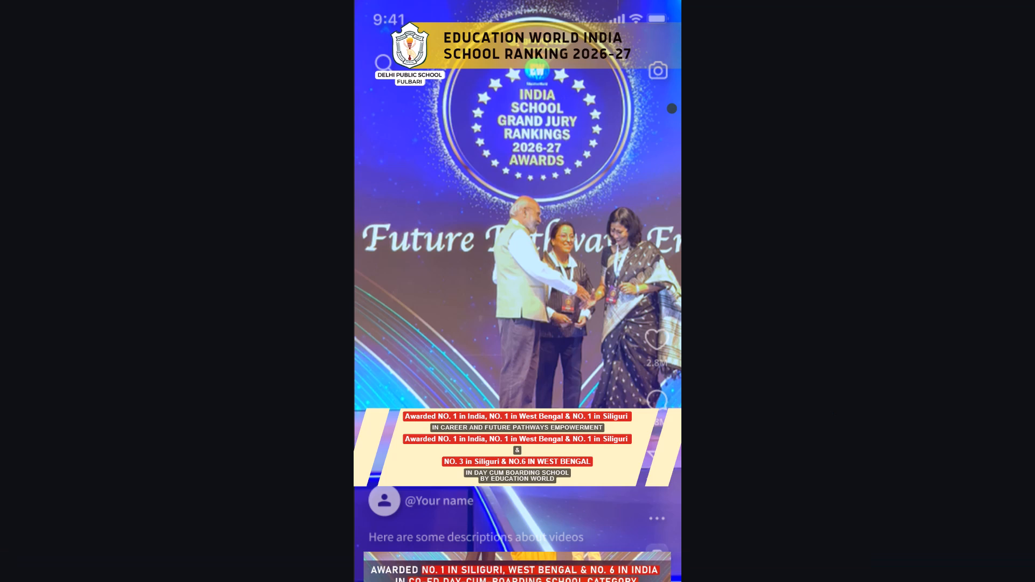
Leave full screen and delete the old caption image reading "AWARDED NO. 1 IN SILIGURI, WEST BENGAL & NO. 6 IN INDIA" below the cream band.
key("Escape")
scroll(827, 463, "down", 13)
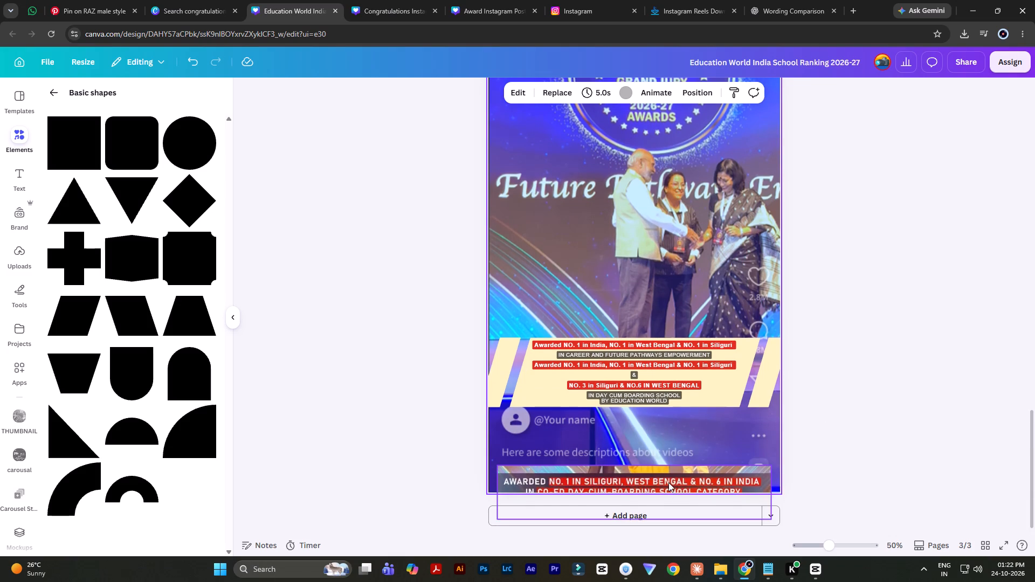
left_click(668, 482)
left_click_drag(664, 474, 667, 421)
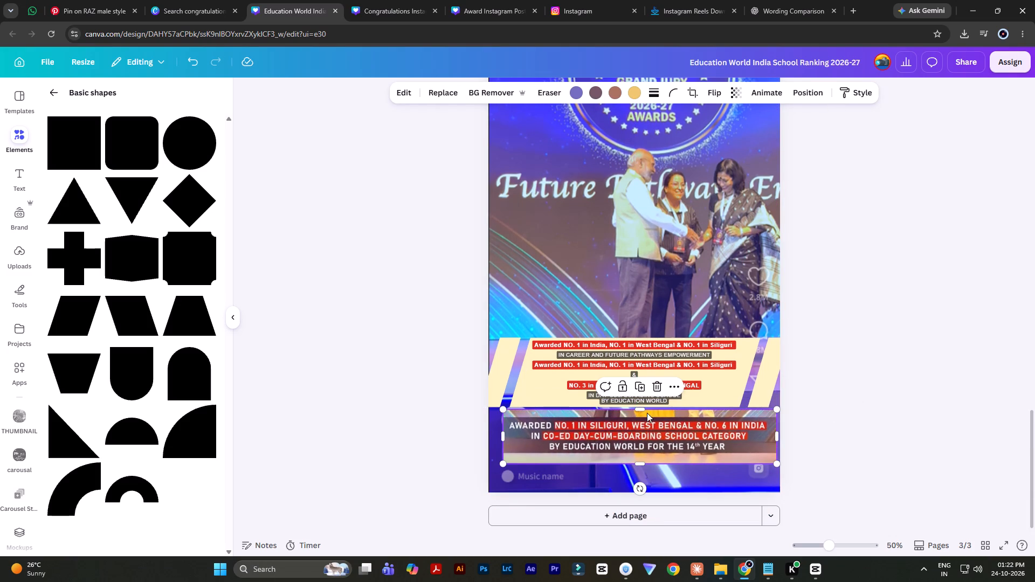
left_click(658, 386)
Ungroup the award captions and delete the second, repeated "Awarded NO. 1 in India, NO. 1 in West Bengal & NO. 1 in Siliguri" line.
scroll(661, 393, "up", 4, "ctrl")
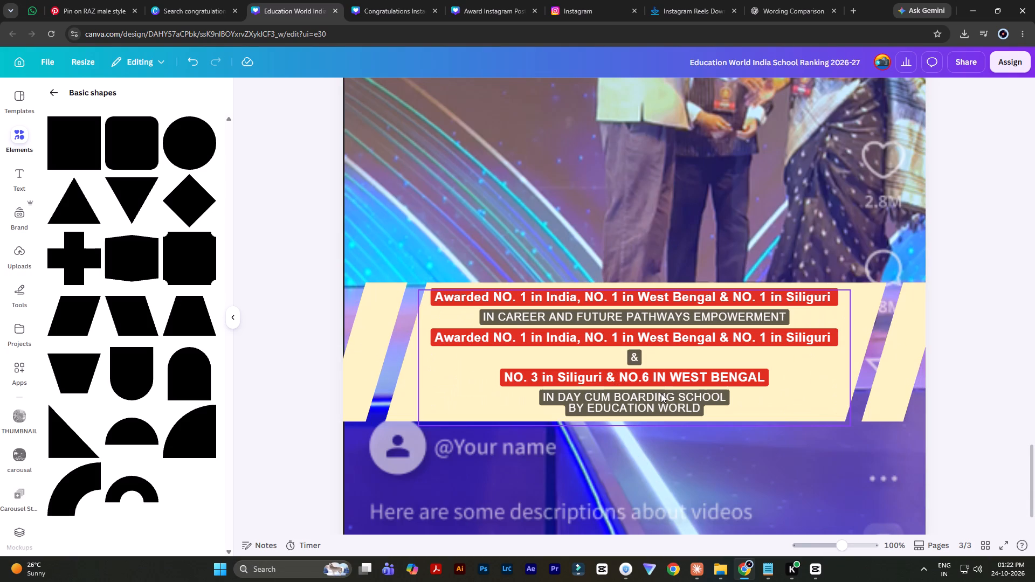
left_click(646, 335)
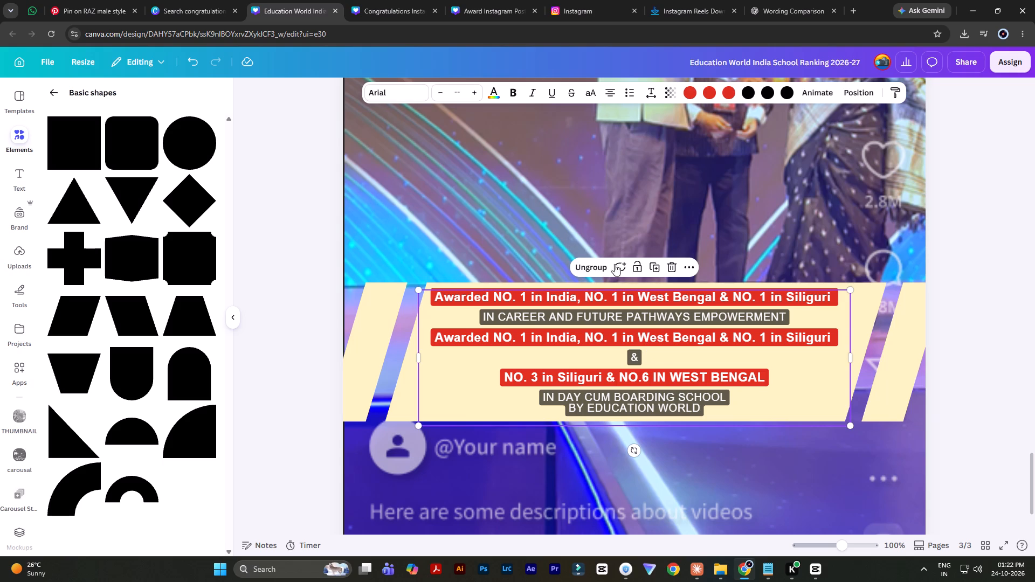
left_click(594, 263)
left_click(1034, 316)
double_click(1005, 331)
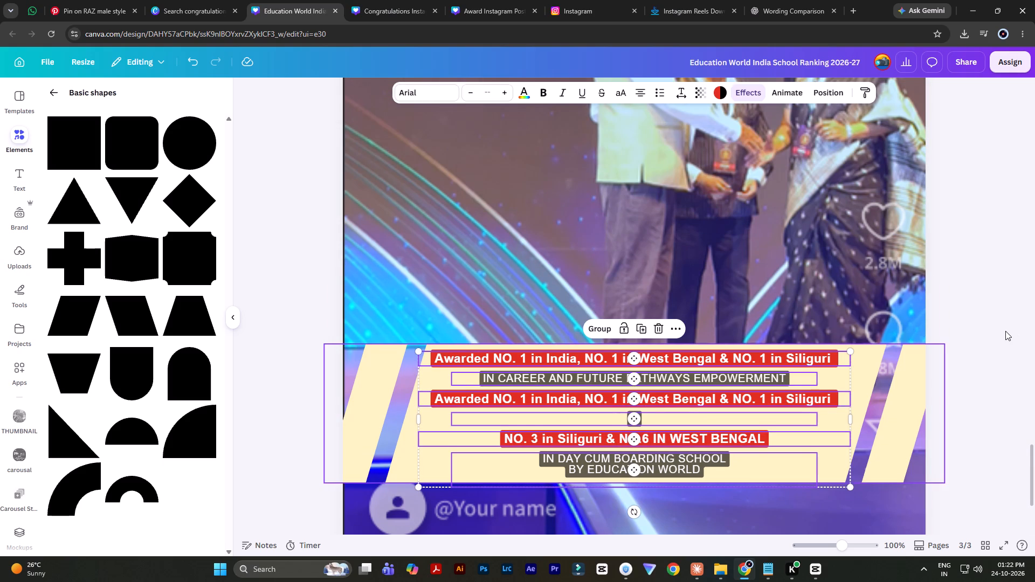
left_click(753, 400)
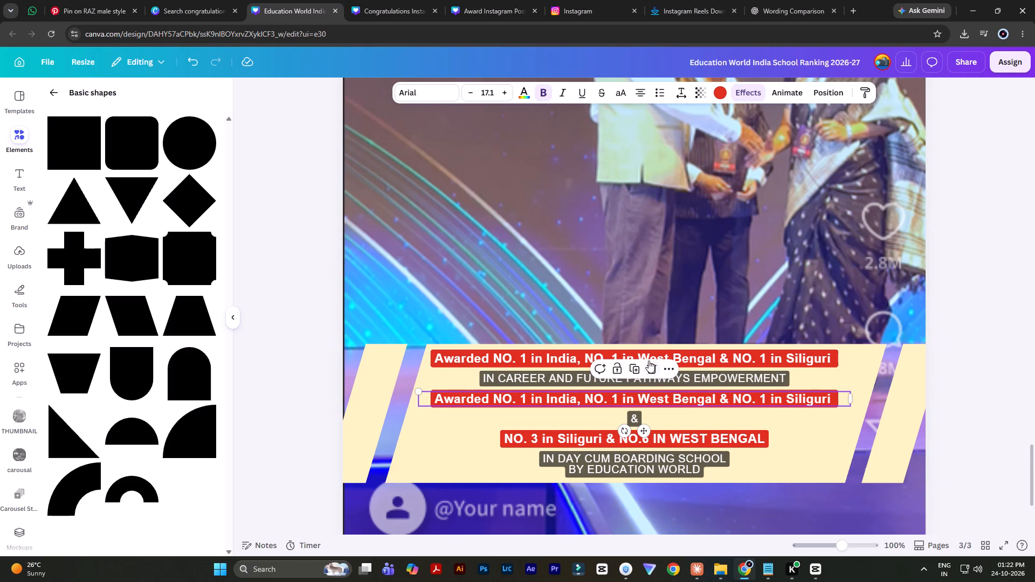
left_click(648, 365)
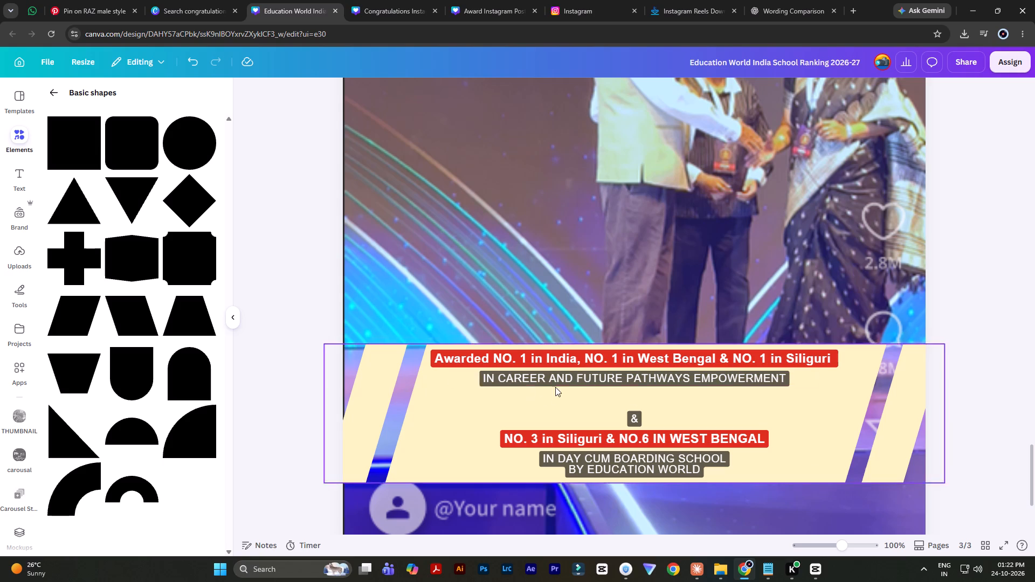
Move the "&" text up to sit centred directly beneath the "IN CAREER AND FUTURE PATHWAYS EMPOWERMENT" line.
left_click(632, 418)
left_click_drag(636, 419, 634, 404)
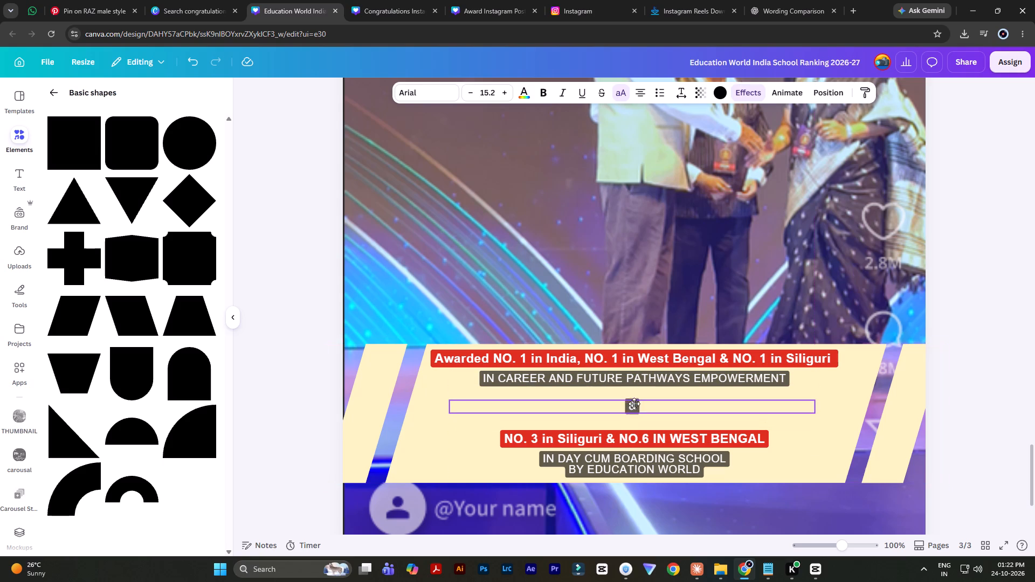
left_click_drag(634, 404, 636, 397)
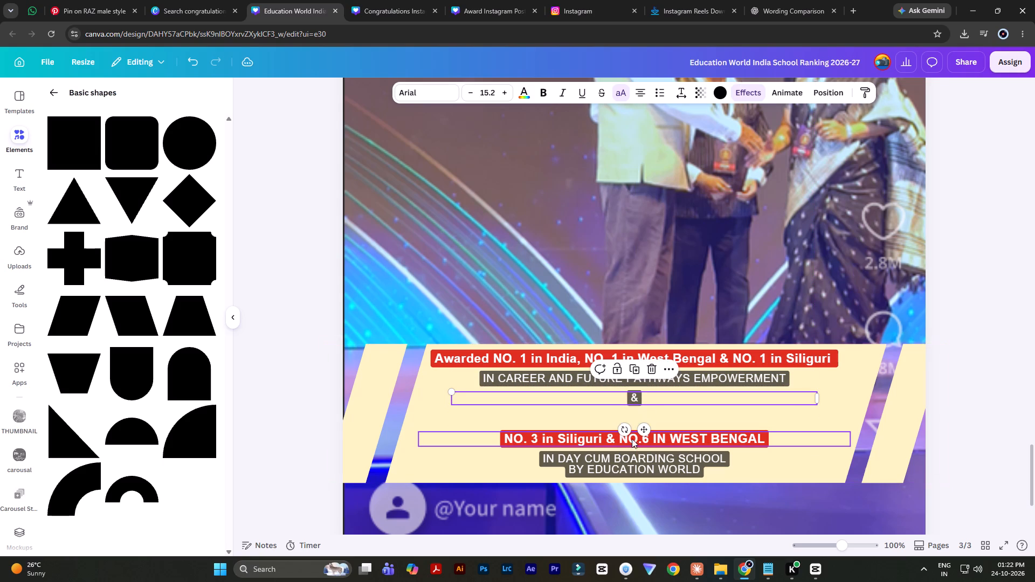
Move the "NO. 3 in Siliguri" and "IN DAY CUM BOARDING SCHOOL" captions up to close the gap below the "&".
left_click_drag(569, 435, 565, 415)
left_click_drag(579, 461, 579, 440)
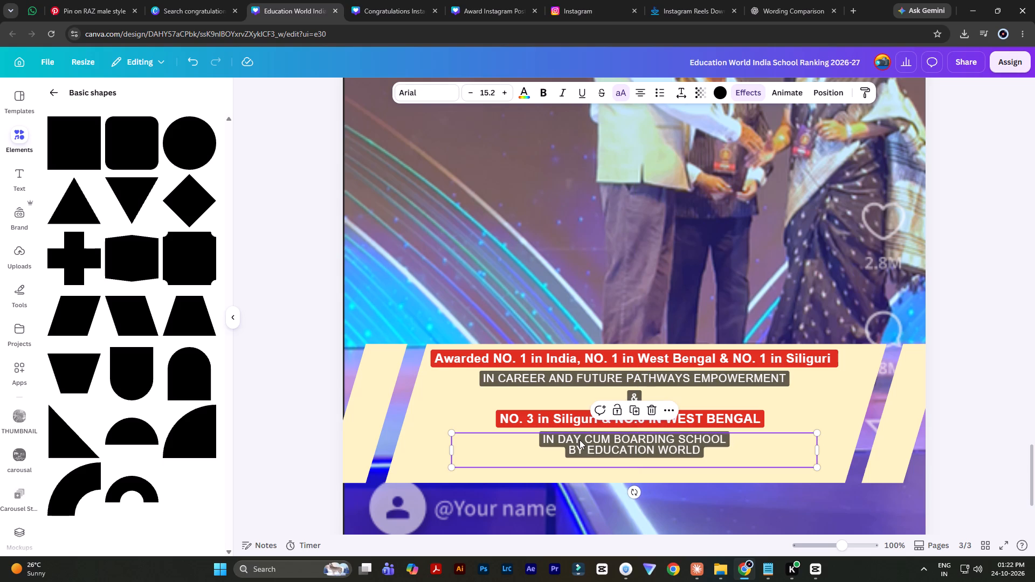
Tidy up the five caption lines on the cream band so they are evenly spaced and centred with each other.
left_click(579, 422, "shift")
left_click(629, 402, "shift")
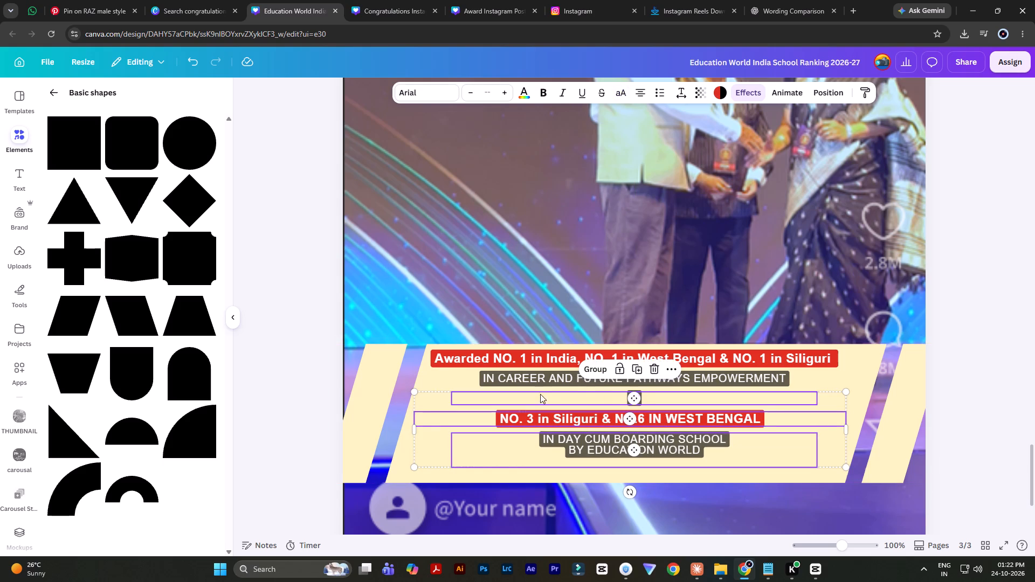
left_click(535, 380, "shift")
left_click(532, 362, "shift")
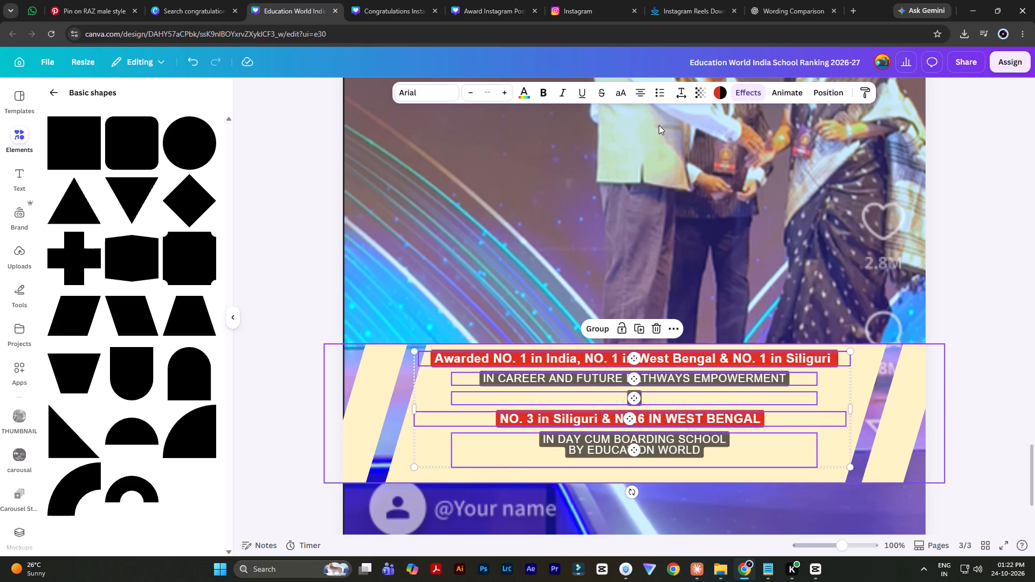
left_click(833, 94)
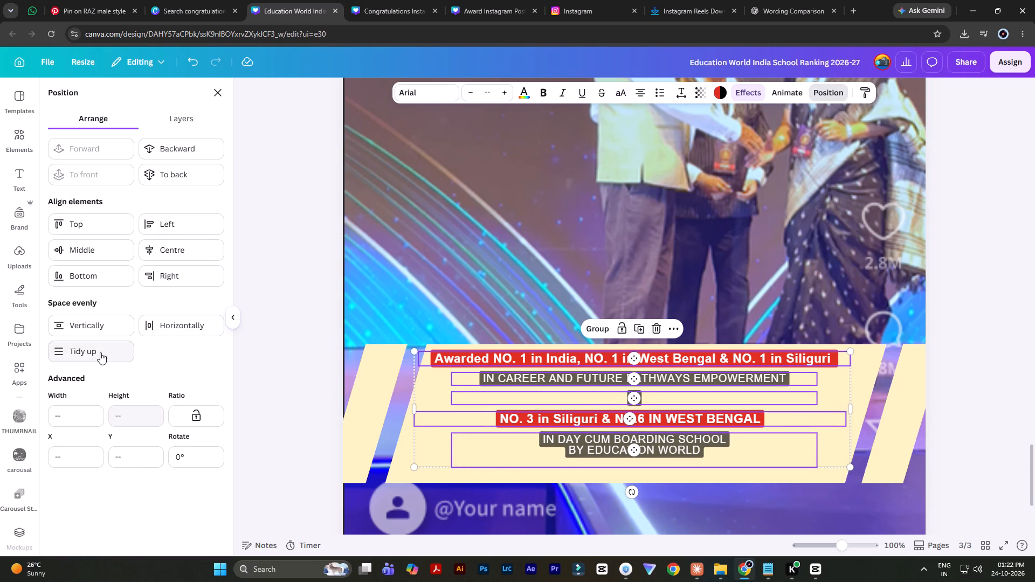
left_click(100, 352)
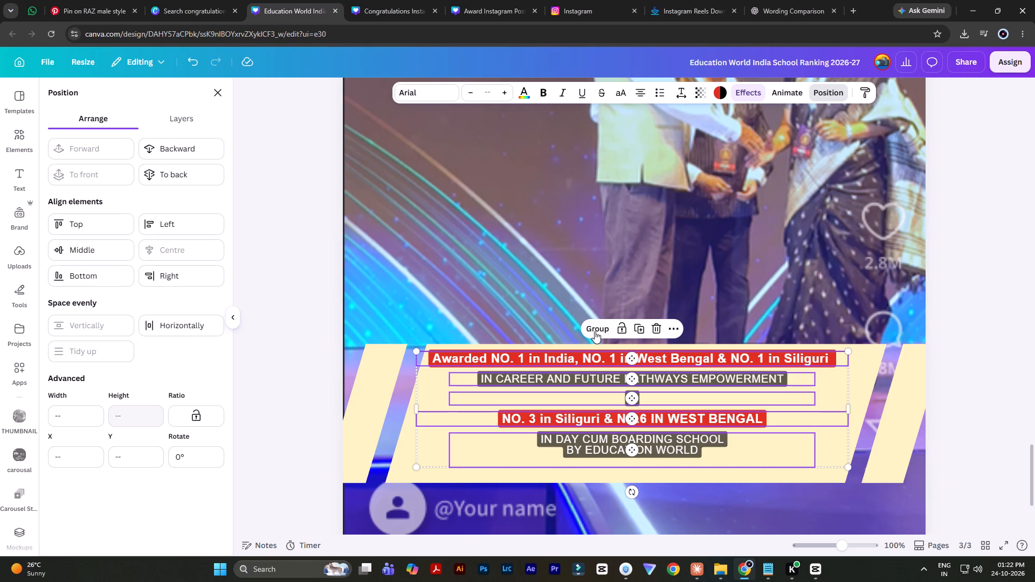
Group the five caption lines and enlarge the group proportionally to about 852 px wide.
left_click(595, 329)
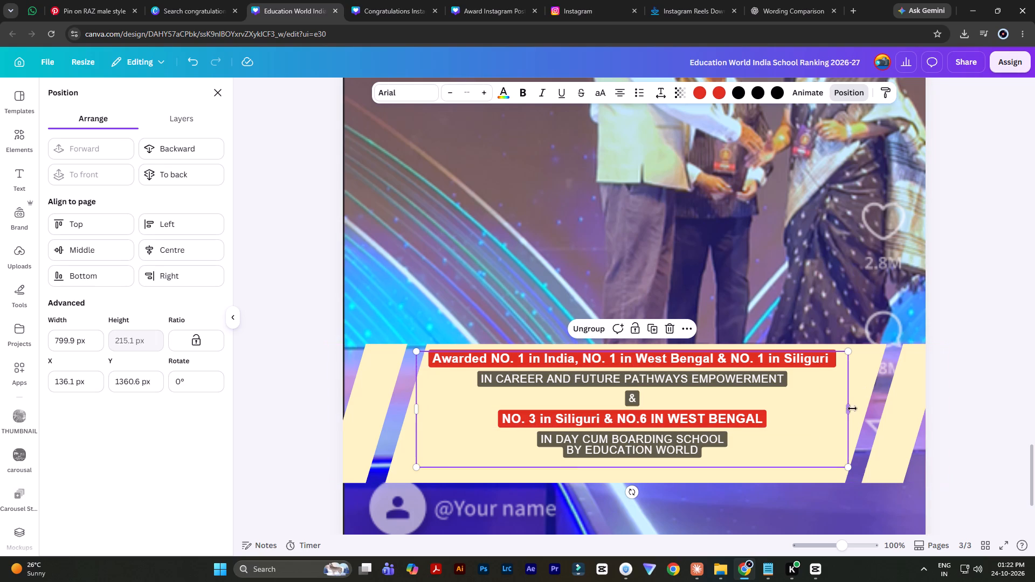
left_click_drag(848, 466, 881, 477)
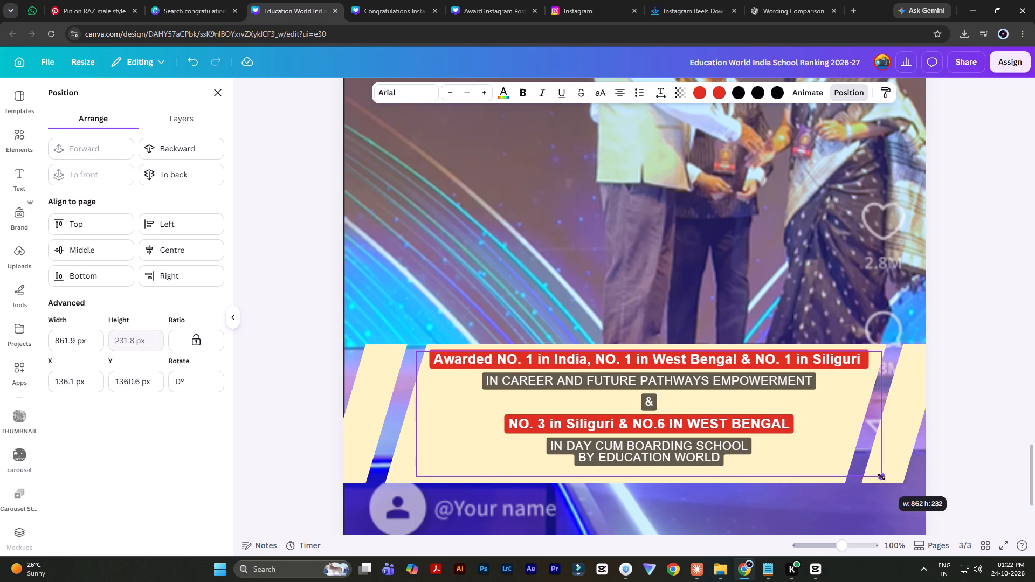
left_click_drag(881, 477, 877, 473)
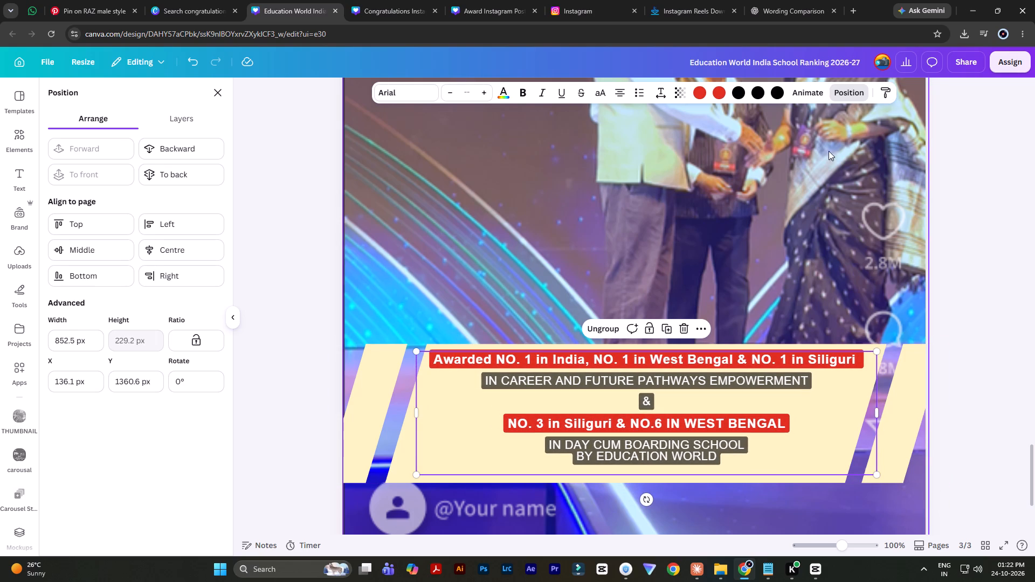
Centre the caption group horizontally on the page and move it slightly down on the cream band, to about Y 1369 px.
left_click(173, 248)
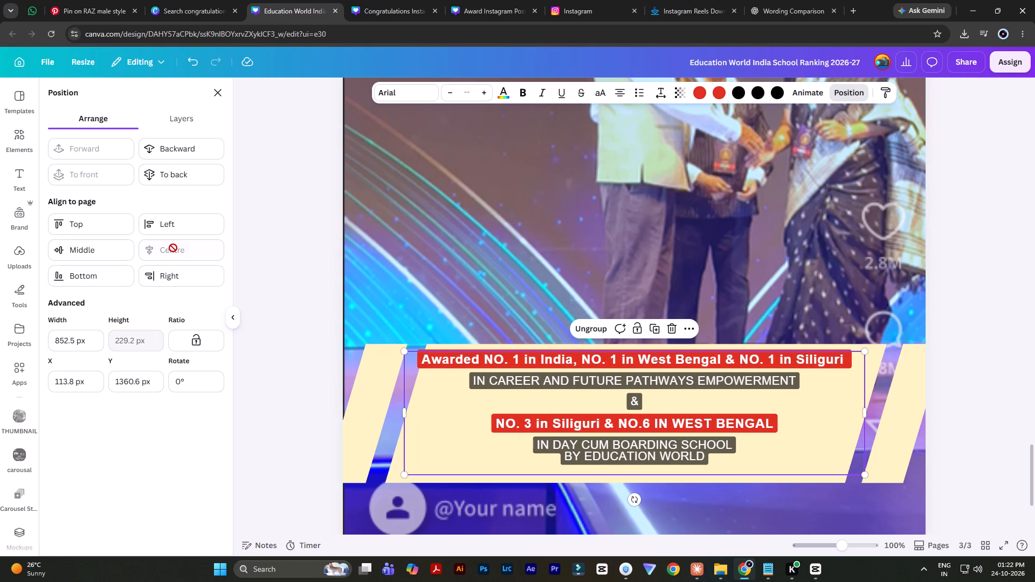
left_click(622, 370)
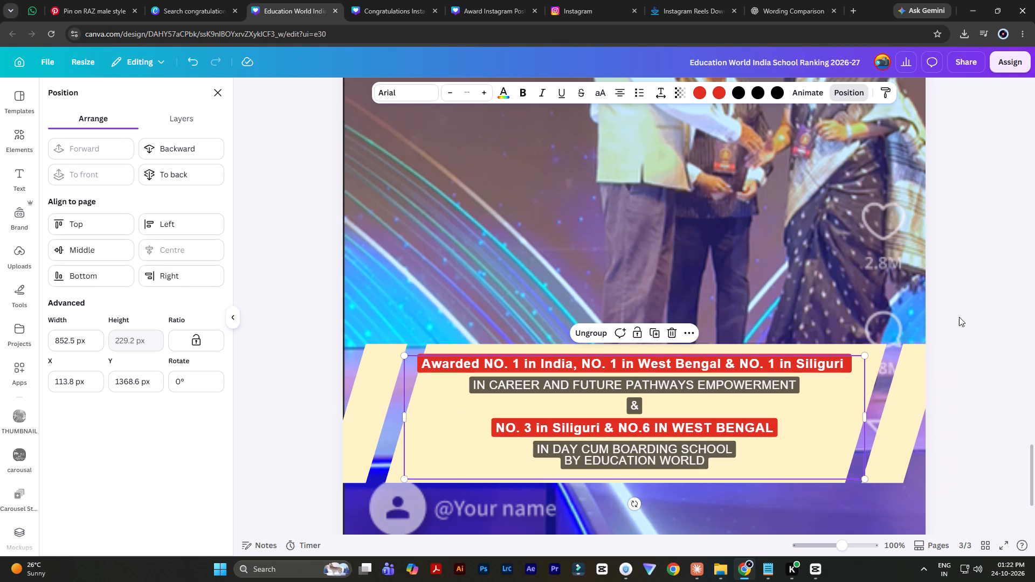
left_click(979, 307)
Enlarge the cream slanted band to about 1225 px wide and centre it horizontally on the page.
left_click(362, 393)
left_click_drag(326, 347, 325, 347)
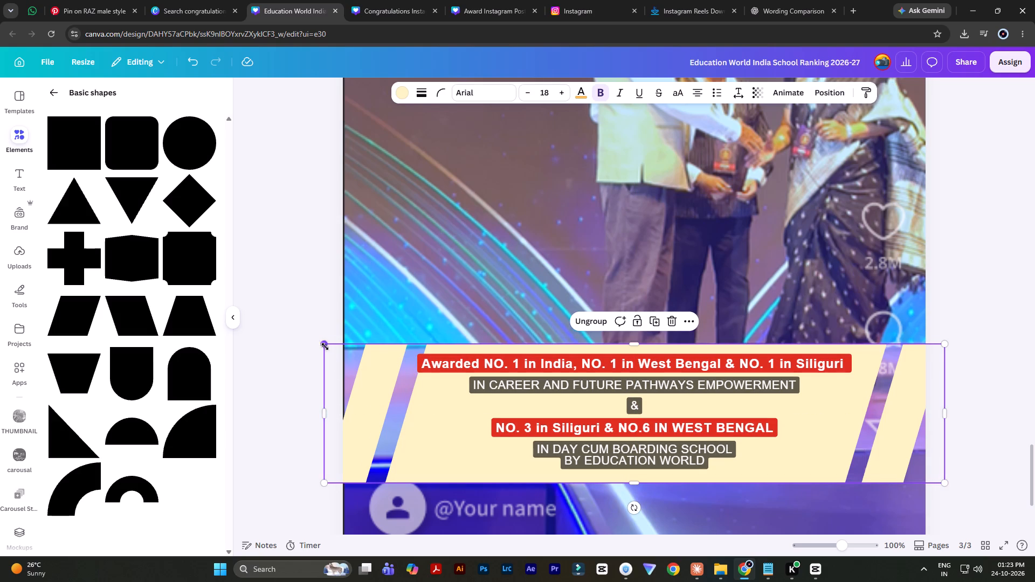
left_click_drag(325, 347, 315, 341)
left_click(829, 92)
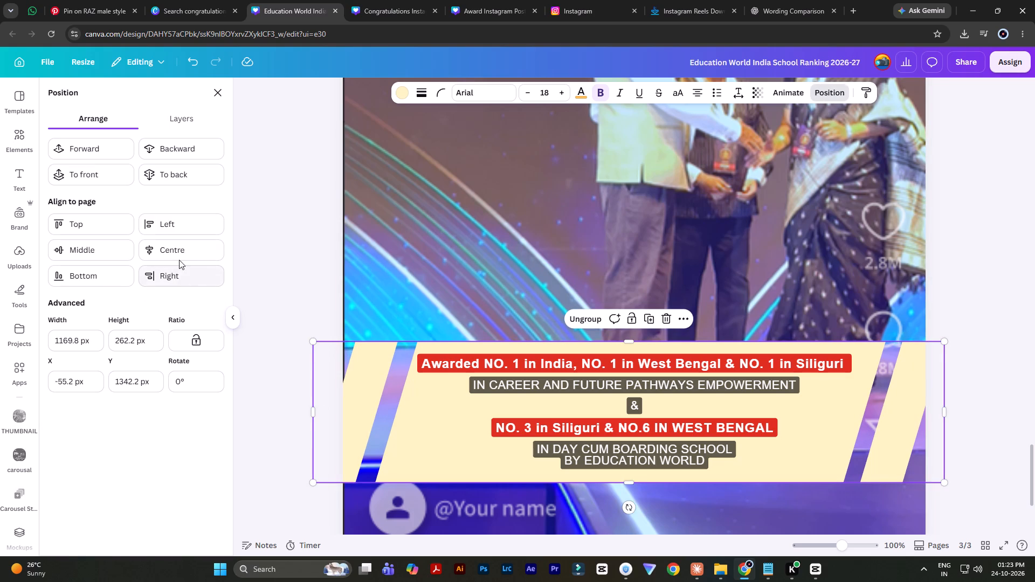
left_click(179, 248)
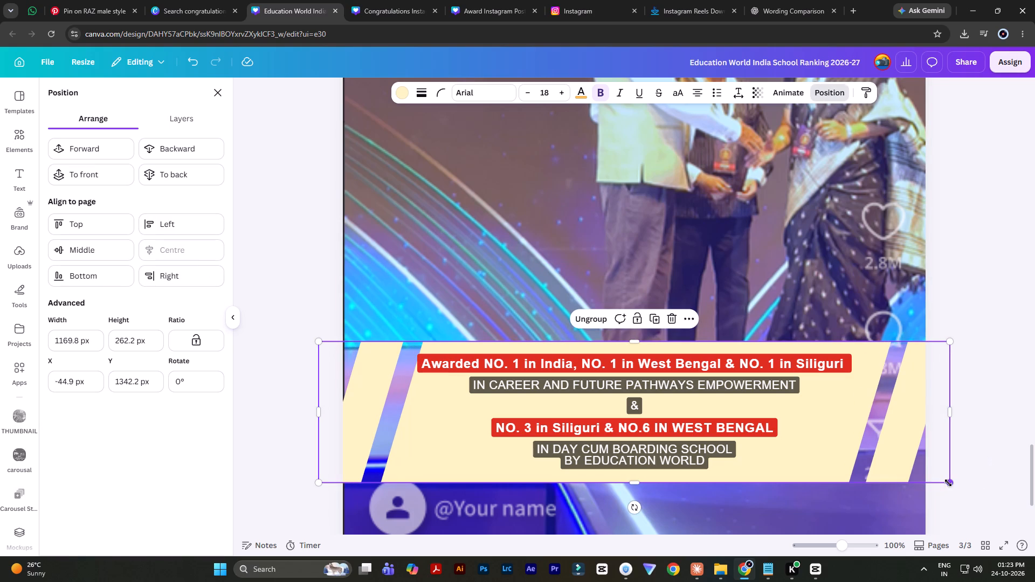
left_click_drag(948, 483, 982, 496)
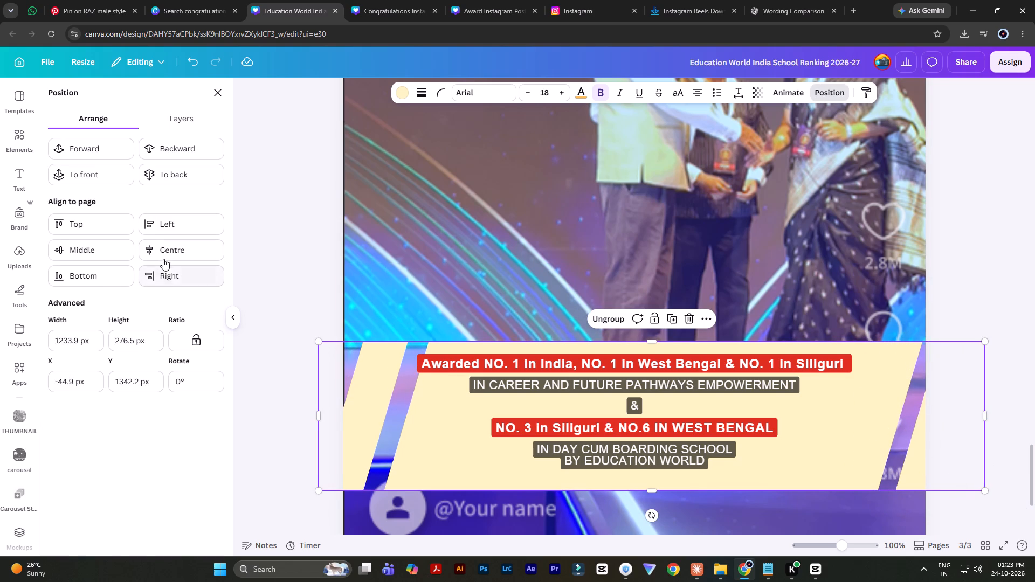
left_click(164, 257)
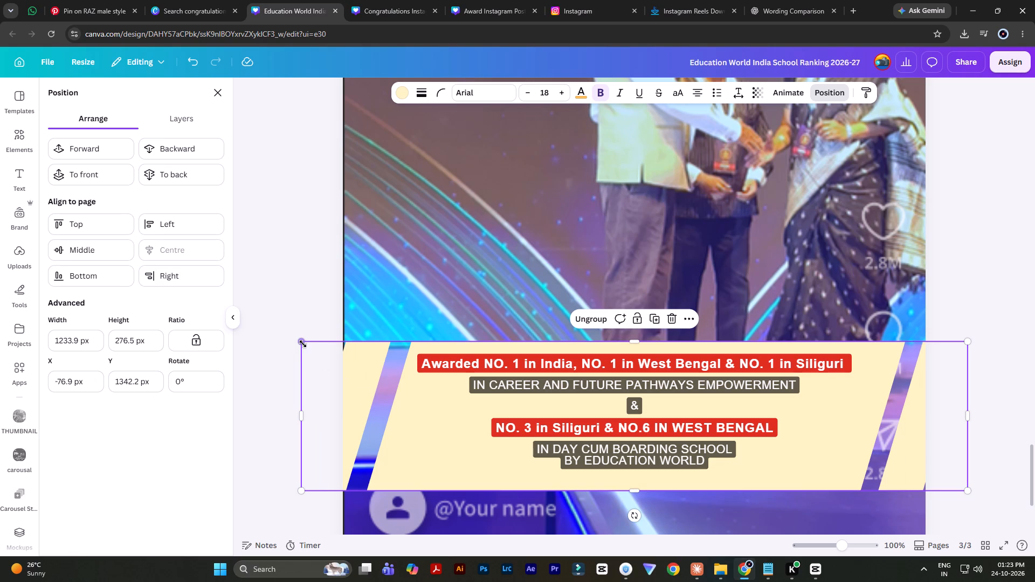
left_click(299, 342)
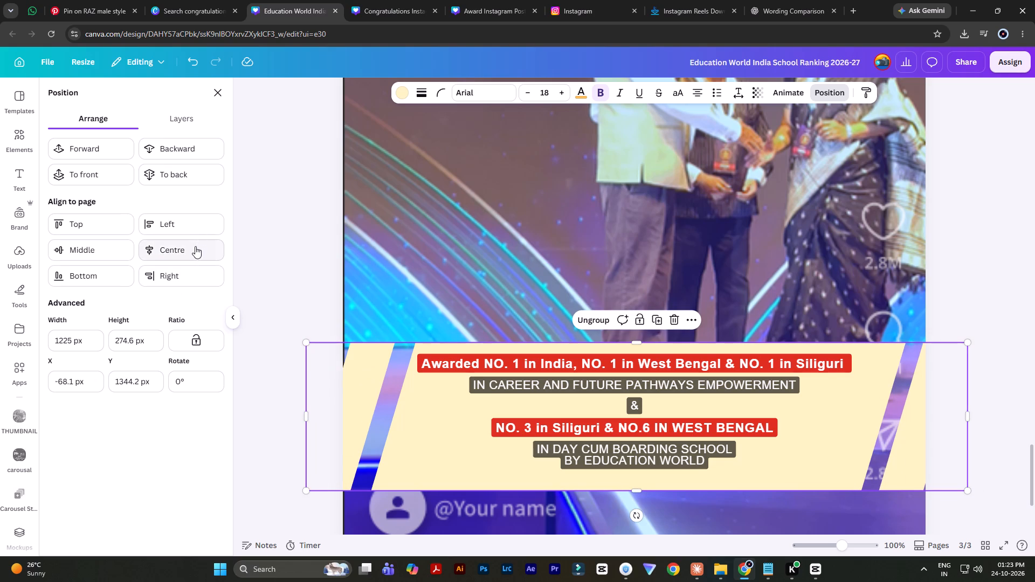
left_click(195, 246)
triple_click(988, 272)
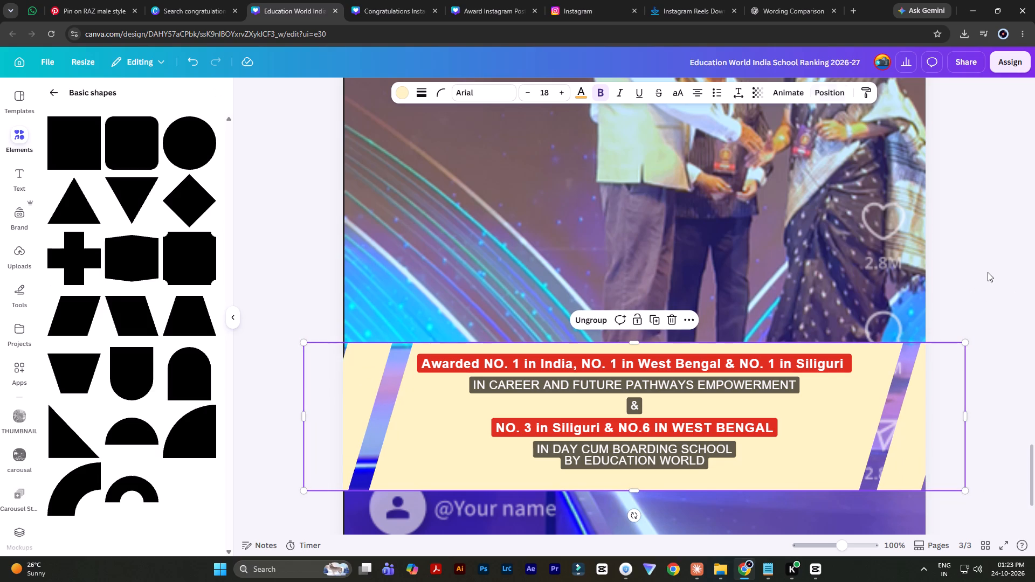
left_click(988, 272)
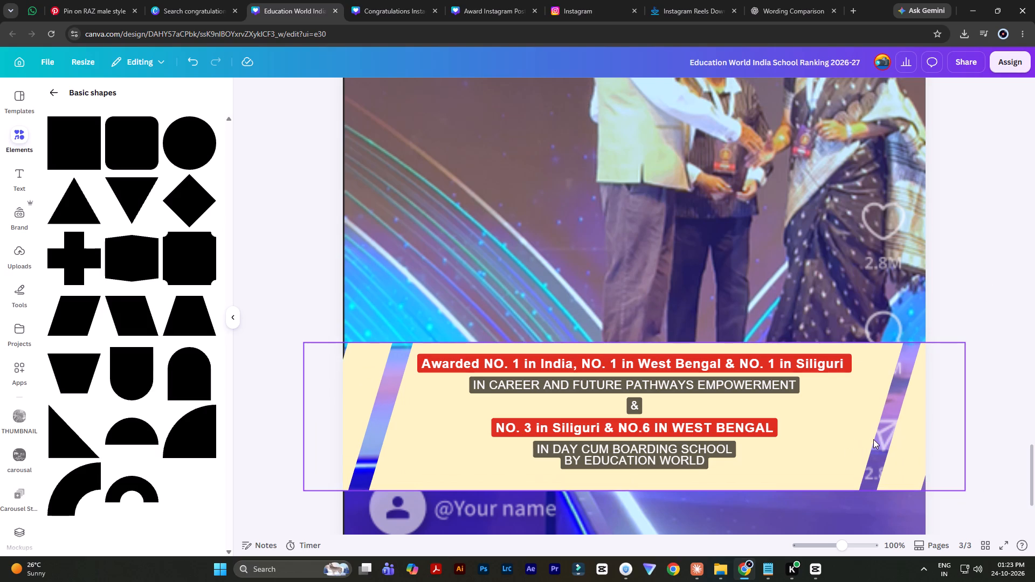
Align the caption group and the cream band with each other by their vertical middles.
left_click(873, 439)
left_click(637, 403, "shift")
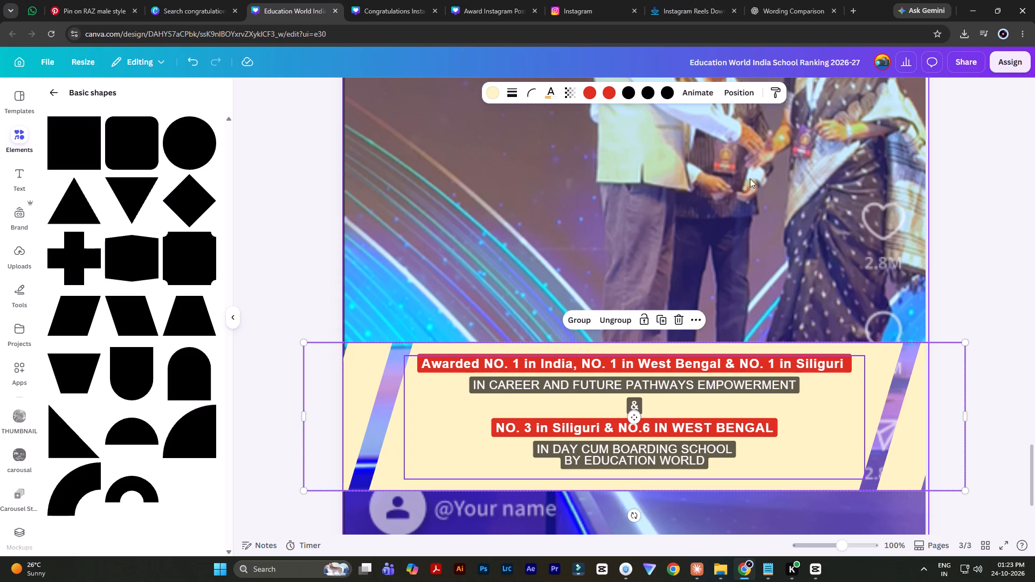
left_click(732, 92)
left_click(95, 253)
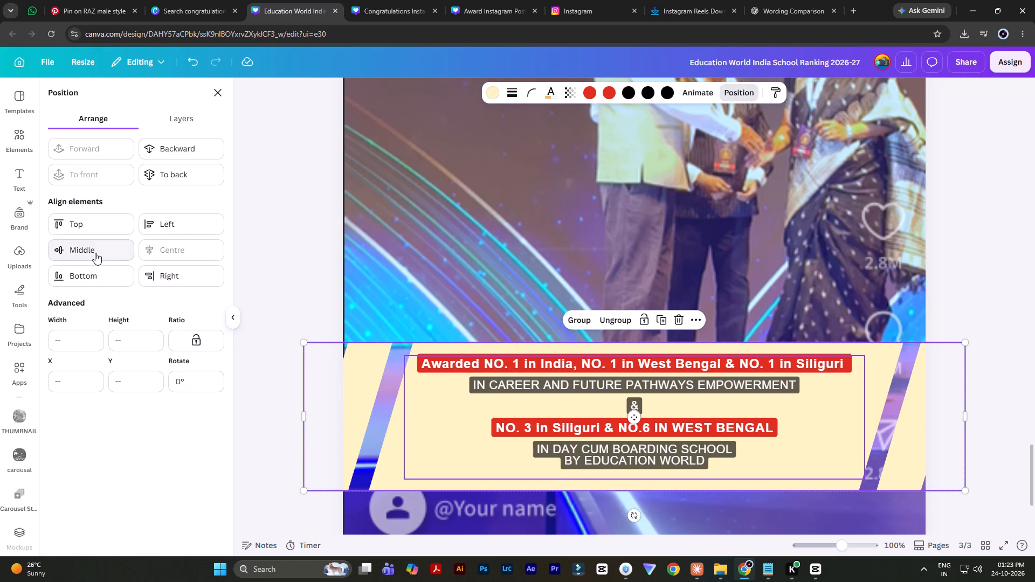
triple_click(995, 244)
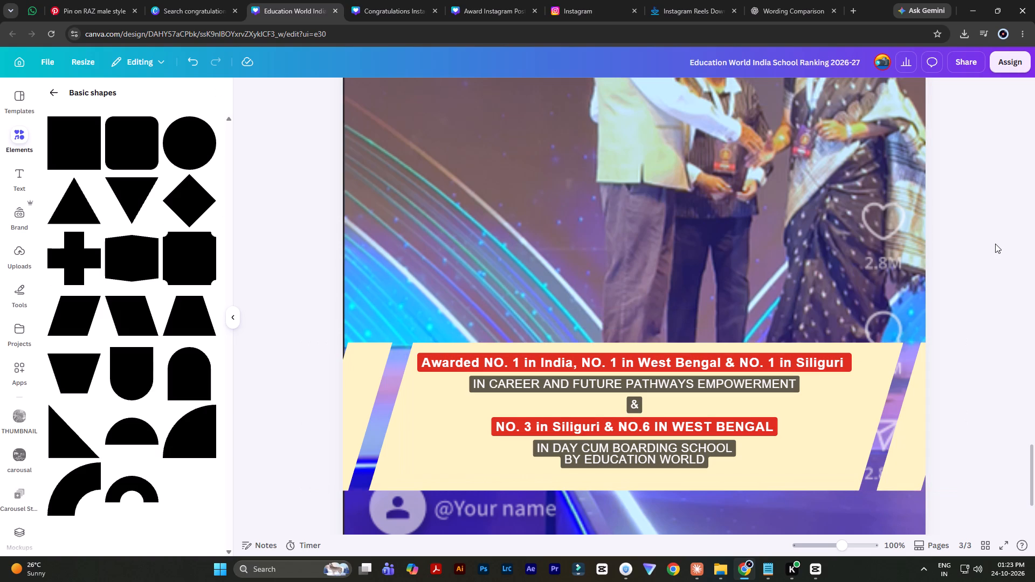
double_click(995, 244)
Change all three "NO." in the first red caption so it reads "Awarded No. 1 in India, No. 1 in West Bengal & No. 1 in Siliguri".
scroll(970, 280, "down", 4, "ctrl")
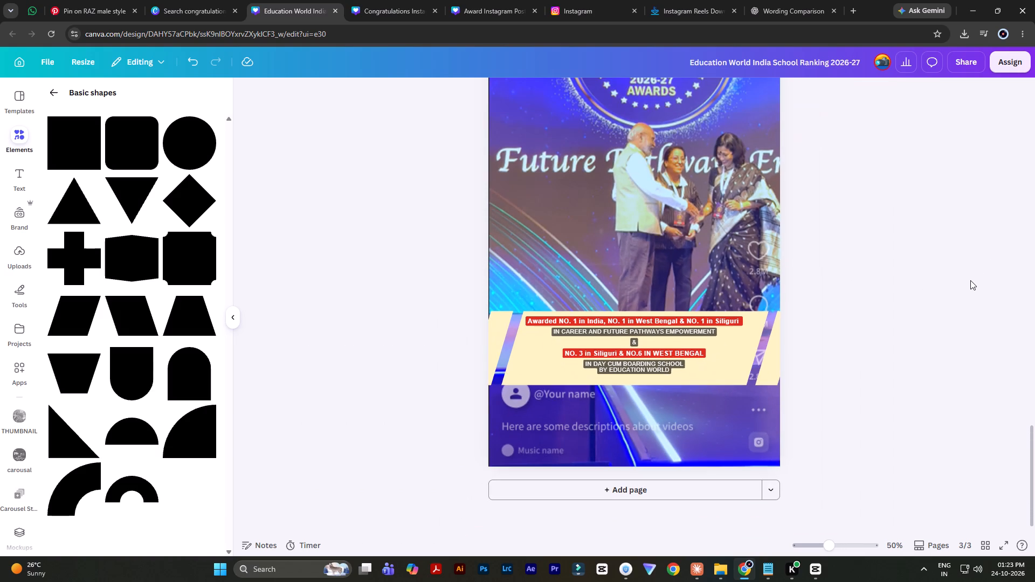
scroll(933, 309, "up", 1)
scroll(747, 424, "up", 2, "ctrl")
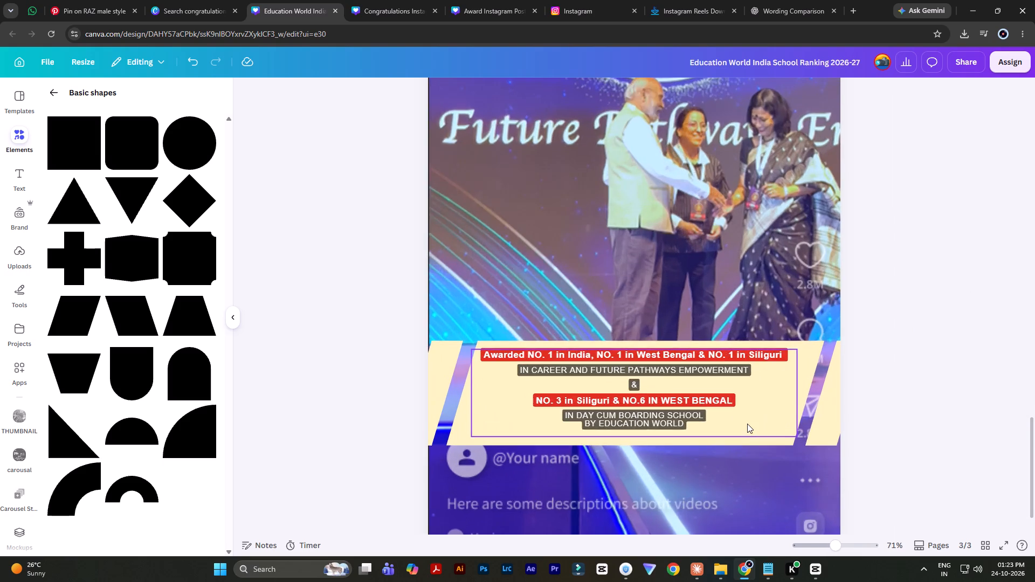
scroll(747, 424, "up", 4, "ctrl")
left_click(409, 286)
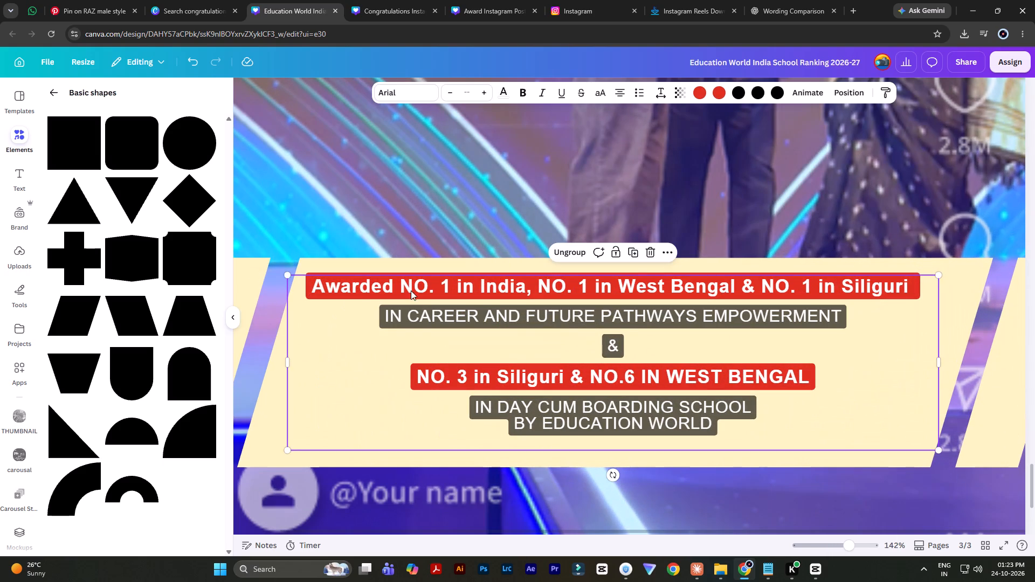
double_click(422, 290)
left_click(422, 287)
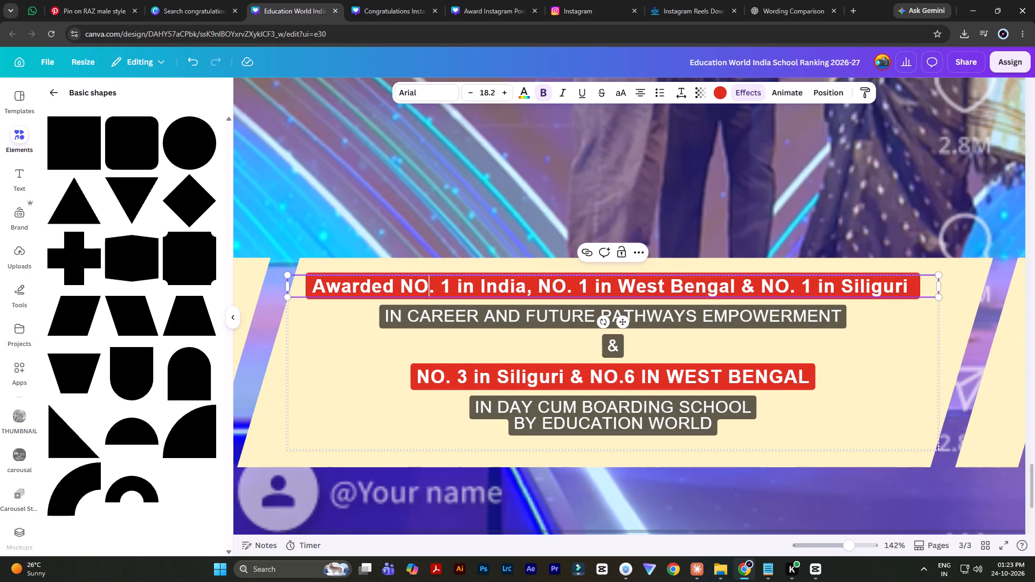
key("BackSpace")
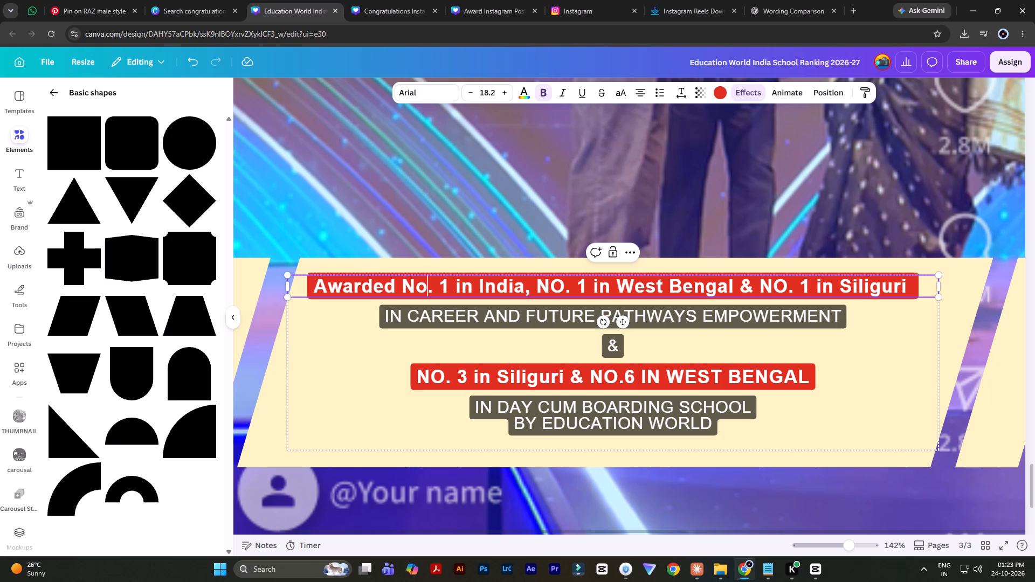
left_click(557, 288)
key("Delete")
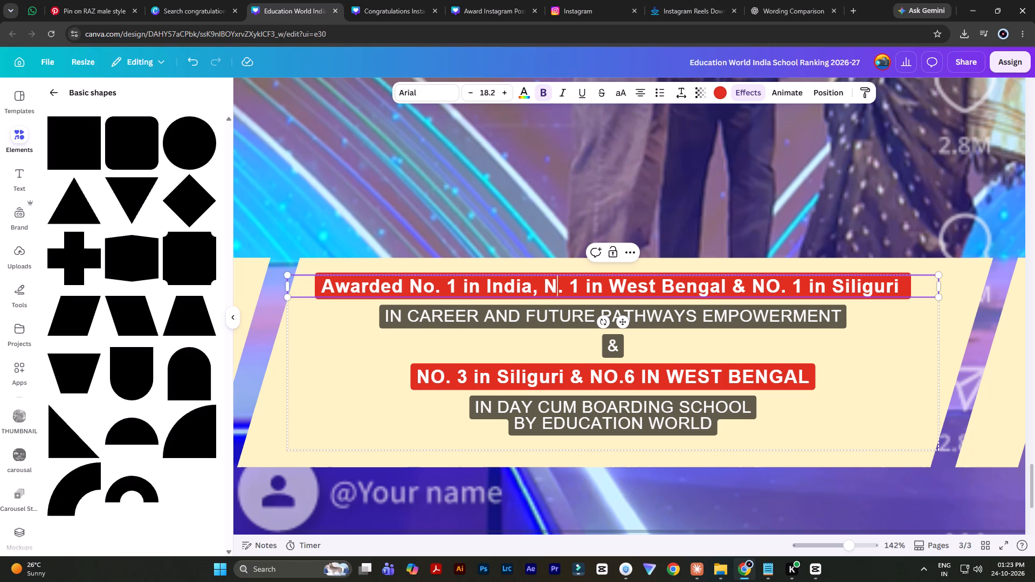
key("o")
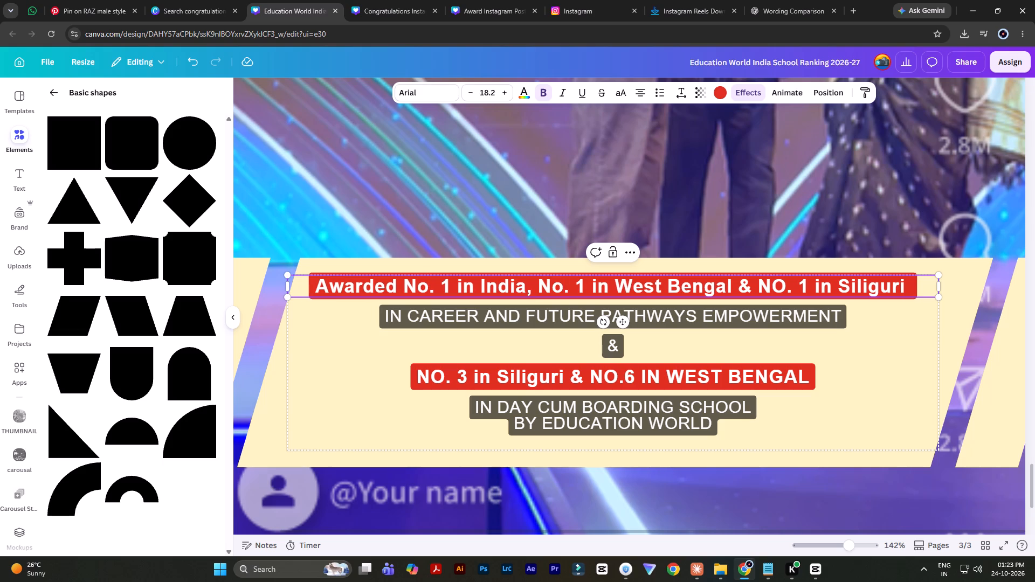
left_click(777, 286)
key("Delete")
key("o")
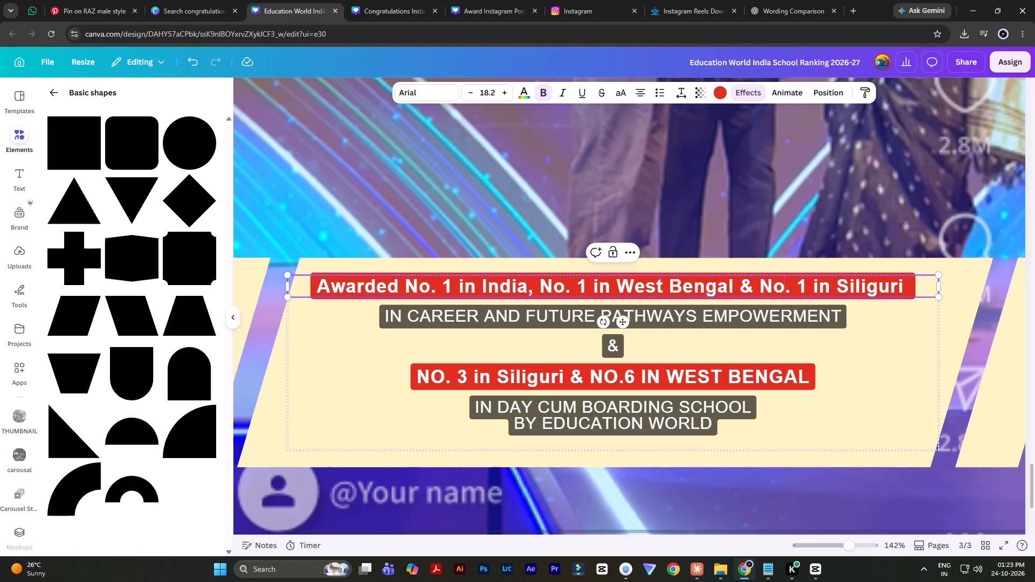
Change both "NO." in the second red caption so it reads "No. 3 in Siliguri & No.6 IN WEST BENGAL".
left_click(434, 373)
triple_click(433, 379)
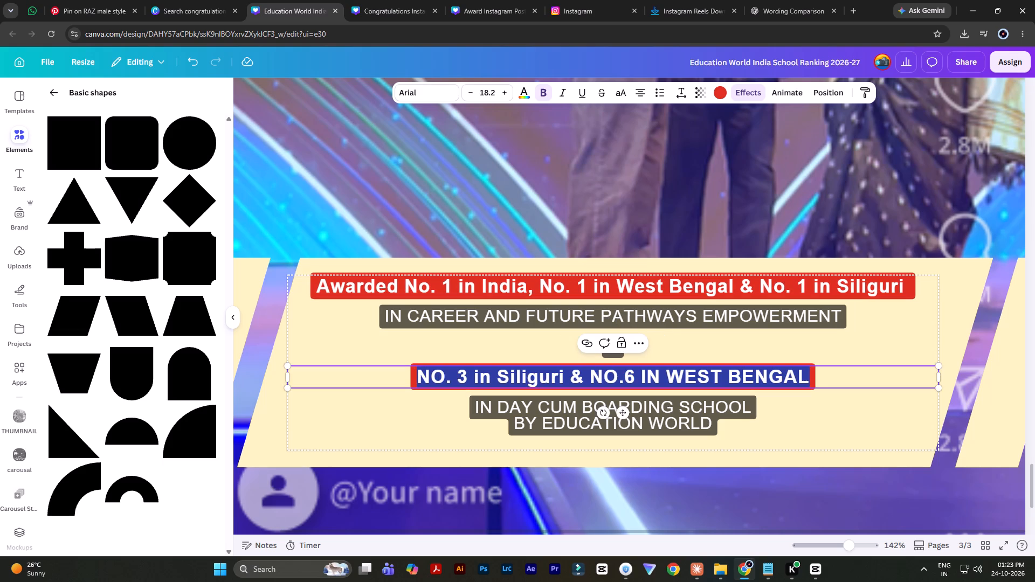
left_click(434, 376)
key("Delete")
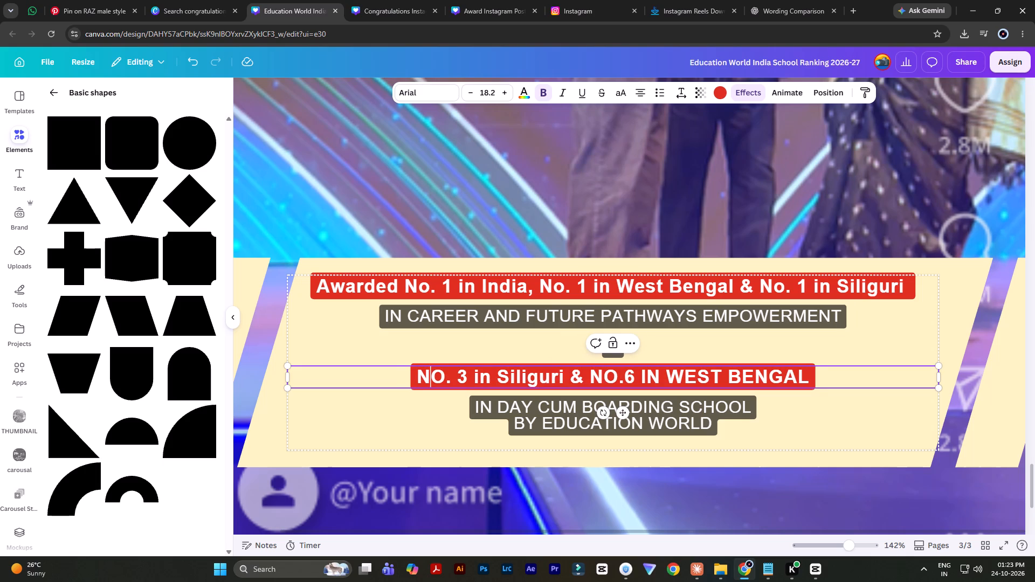
key("o")
double_click(608, 374)
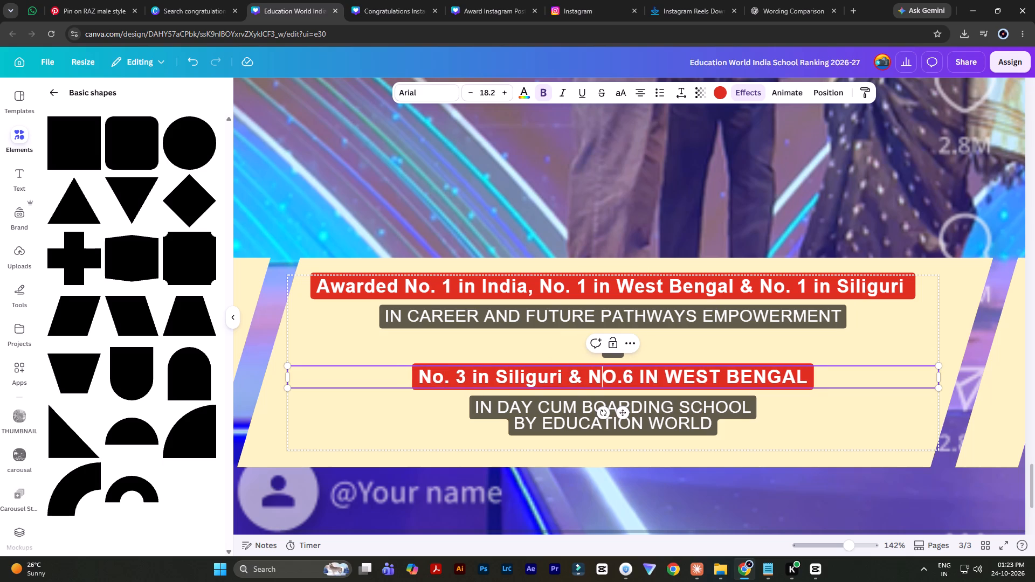
left_click(608, 377)
key("Delete")
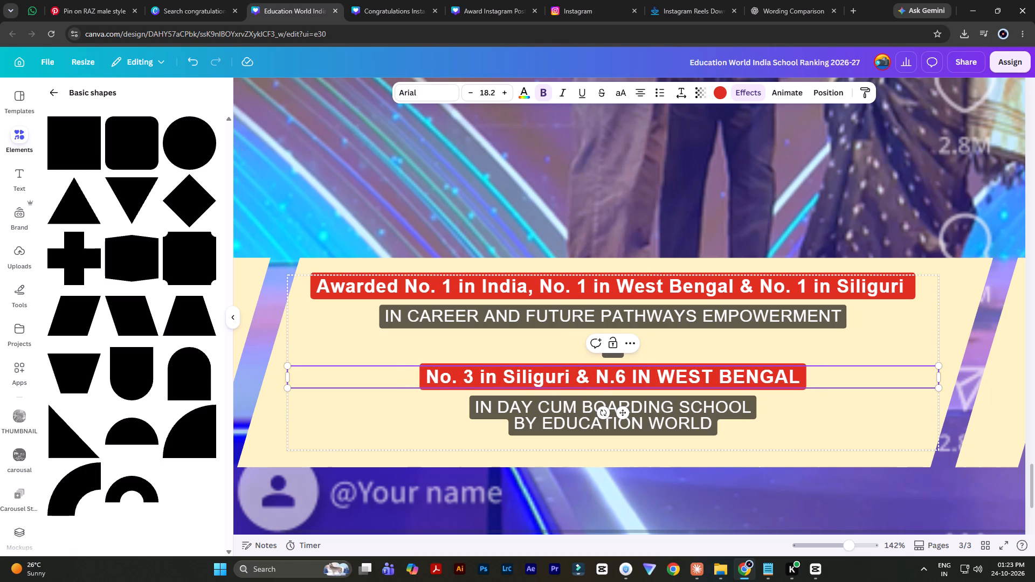
key("o")
left_click(395, 216)
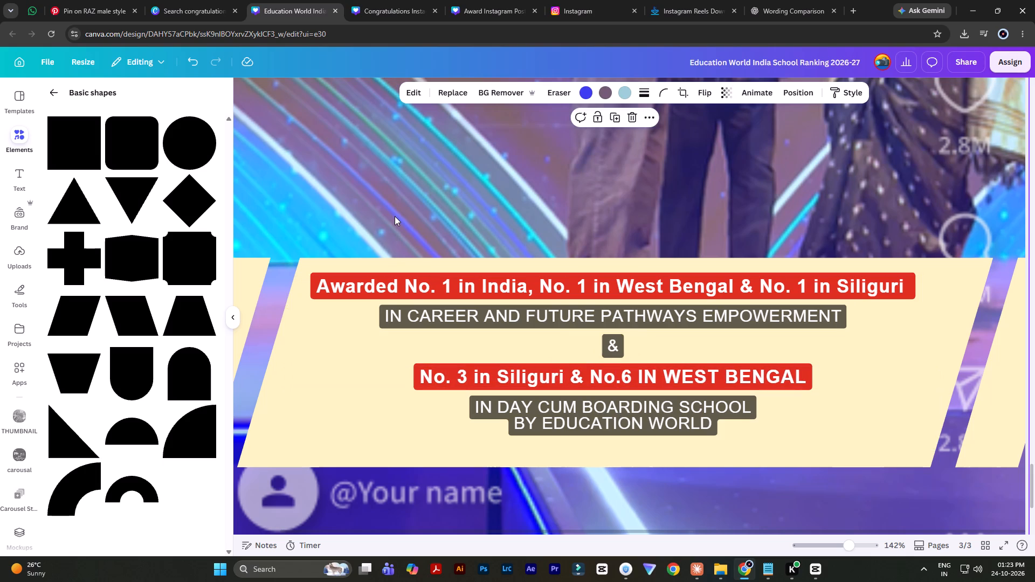
Remove the space after each "No." in the first red caption so it reads "Awarded No.1 in India, No.1 in West Bengal & No.1 in Siliguri".
scroll(430, 254, "down", 4, "ctrl")
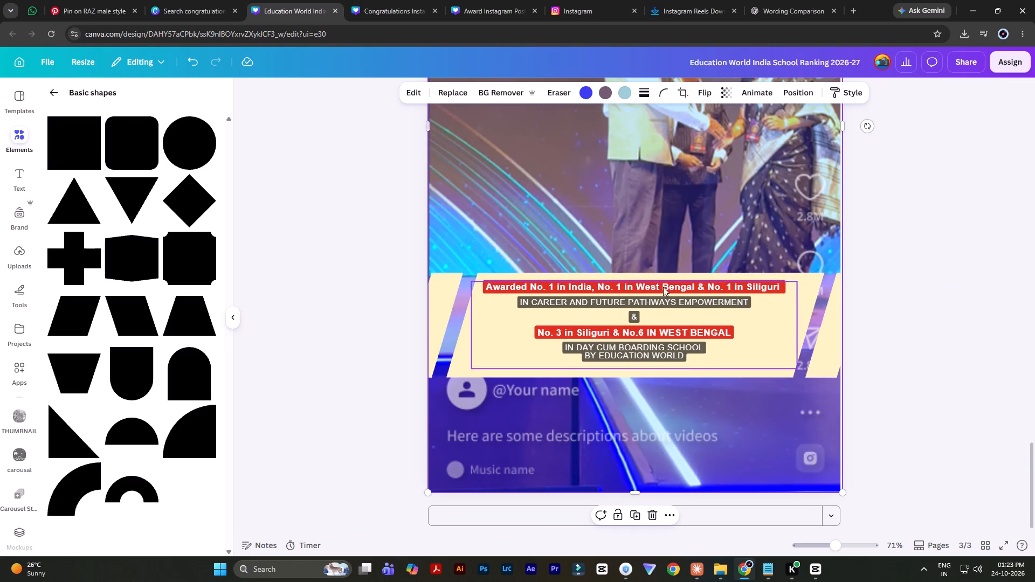
double_click(915, 225)
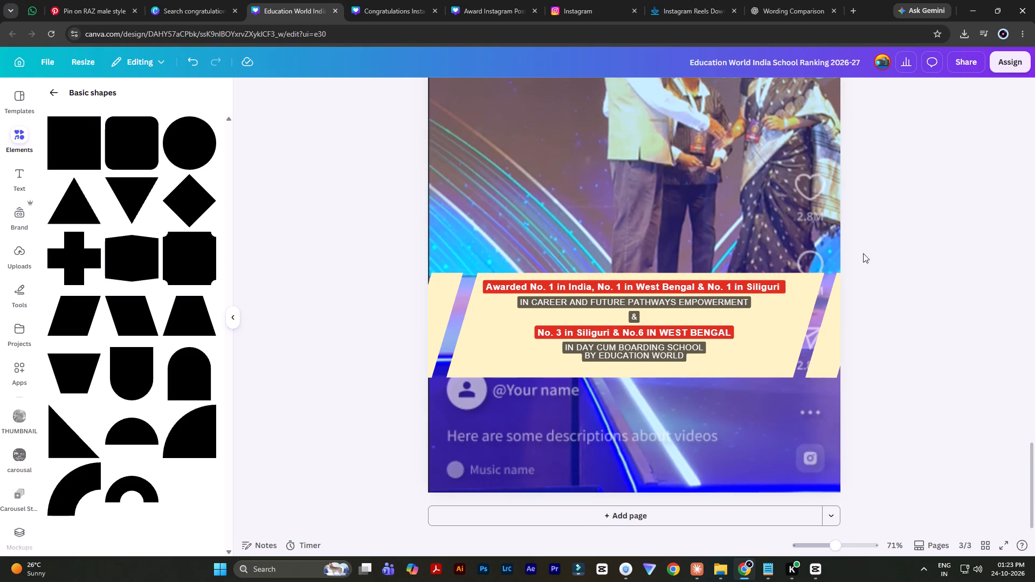
scroll(539, 301, "up", 6, "ctrl")
double_click(445, 268)
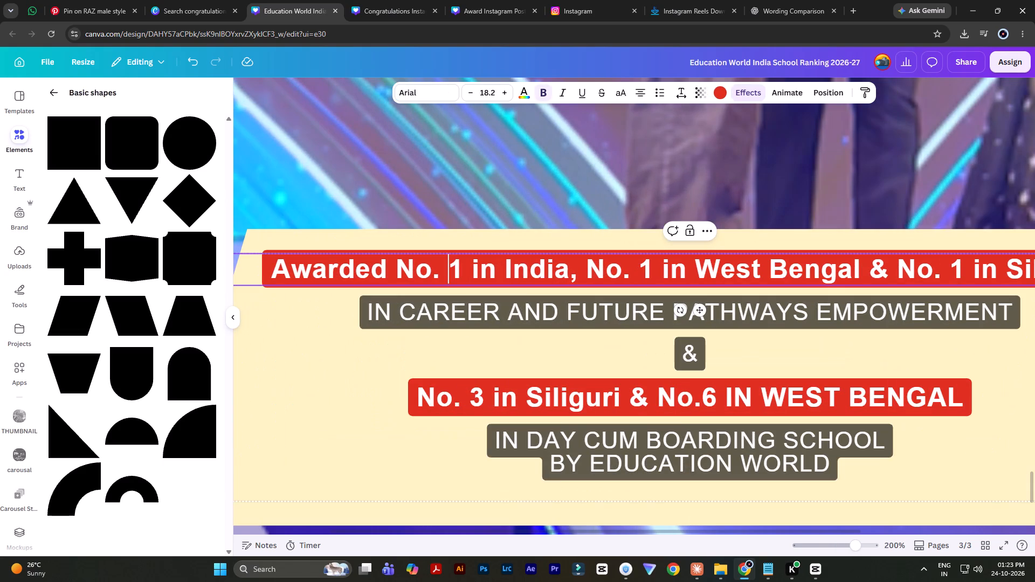
key("BackSpace")
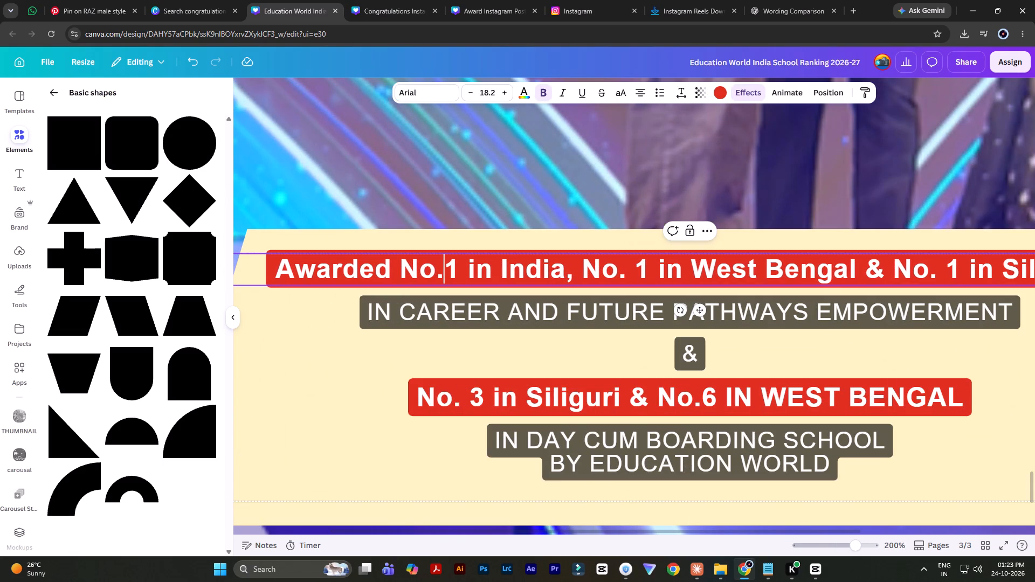
left_click(640, 276)
key("BackSpace")
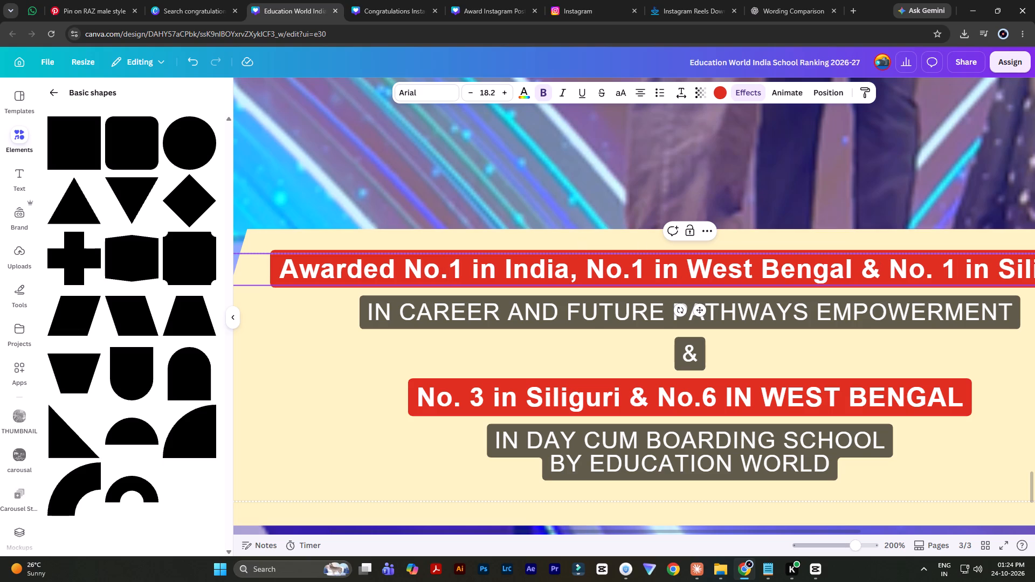
left_click(950, 266)
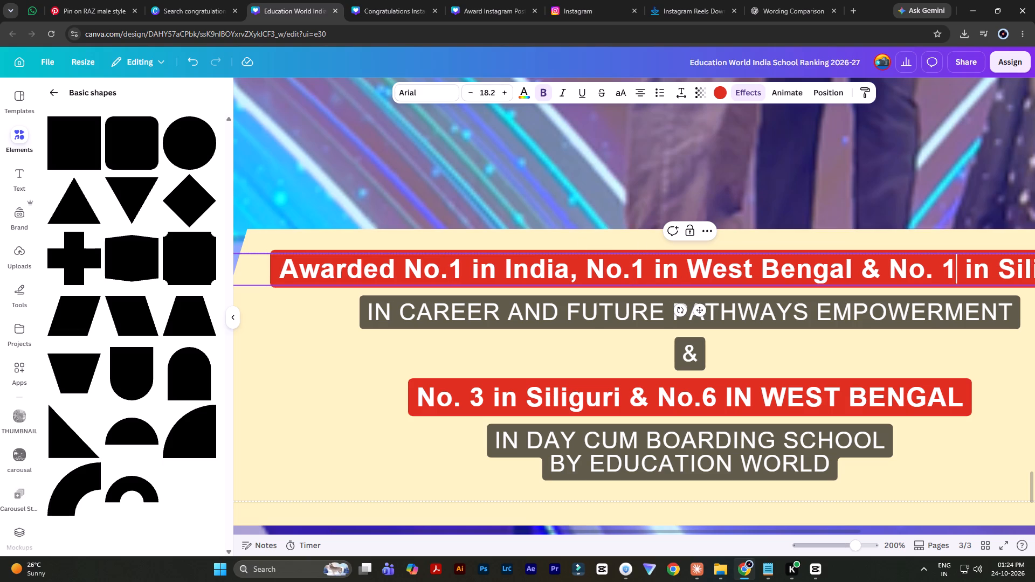
left_click(945, 269)
key("BackSpace")
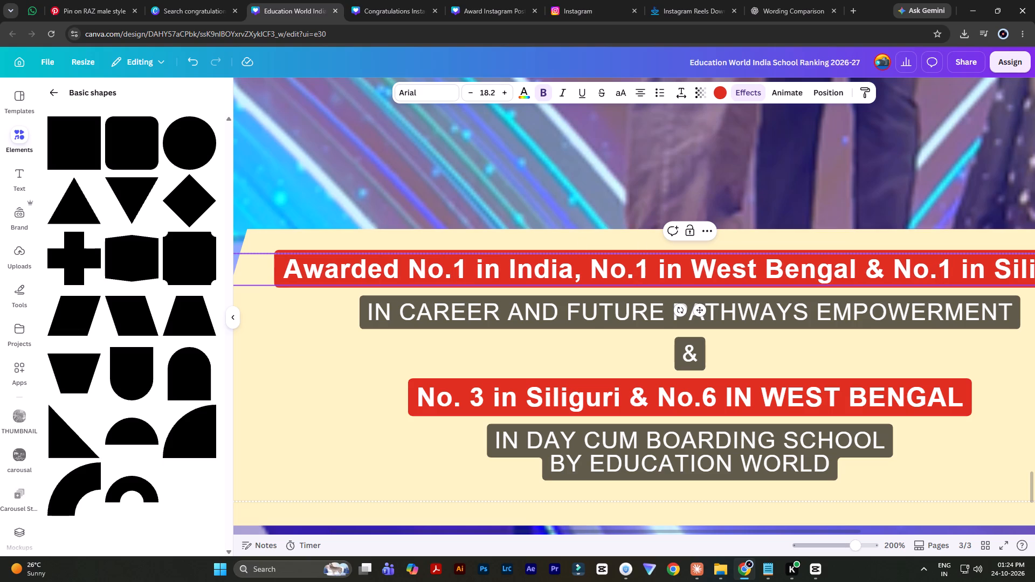
Remove the space after the first "No." in the second red caption so it reads "No.3 in Siliguri & No.6 IN WEST BENGAL".
double_click(474, 394)
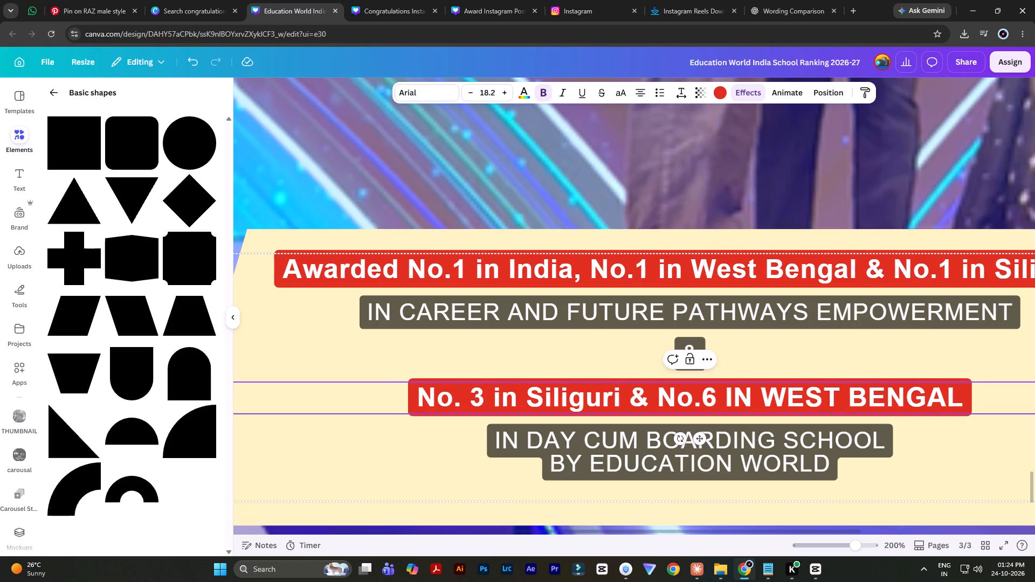
key("BackSpace")
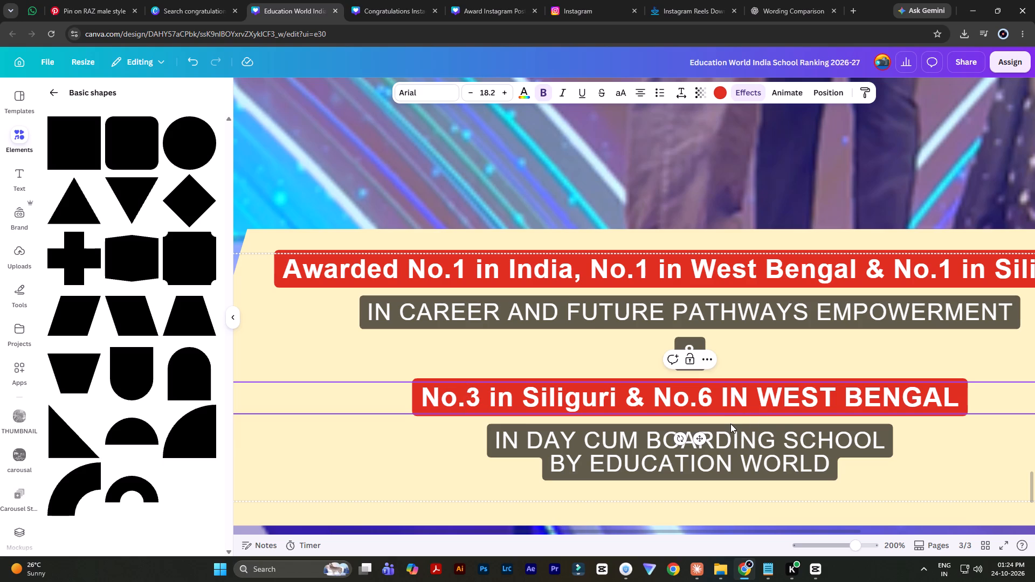
scroll(730, 424, "down", 2, "ctrl")
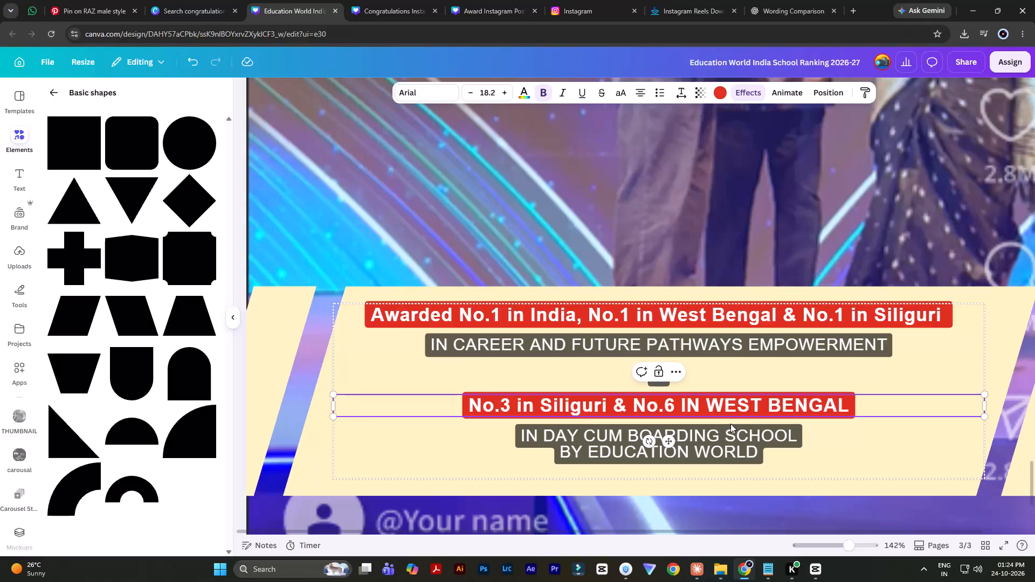
scroll(730, 424, "down", 3, "ctrl")
triple_click(946, 363)
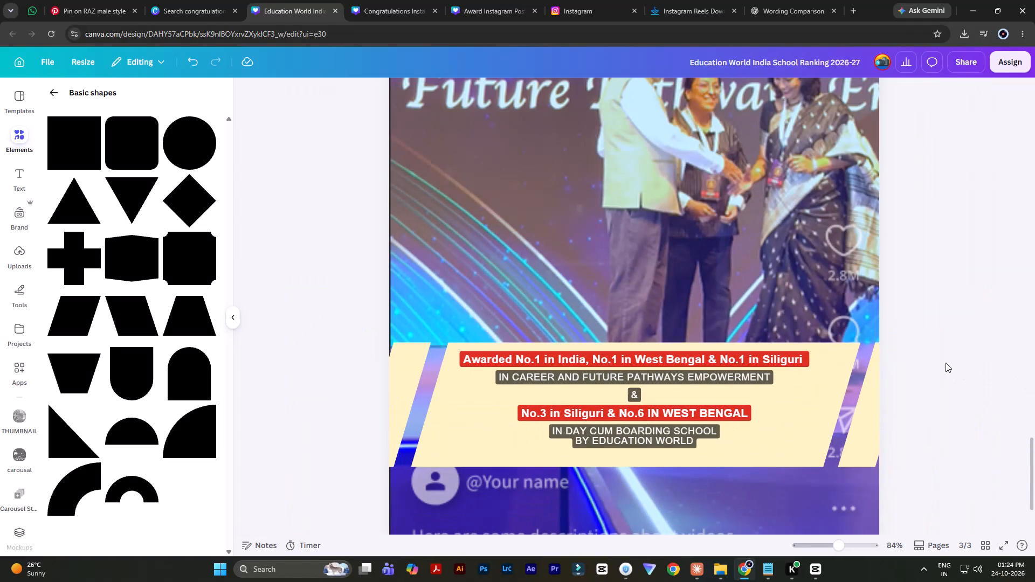
left_click(946, 363)
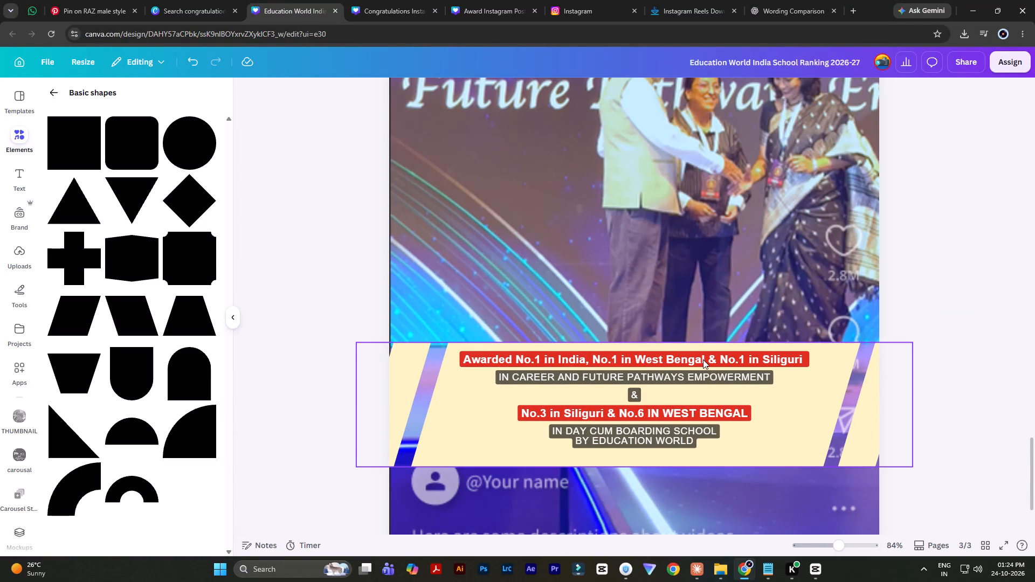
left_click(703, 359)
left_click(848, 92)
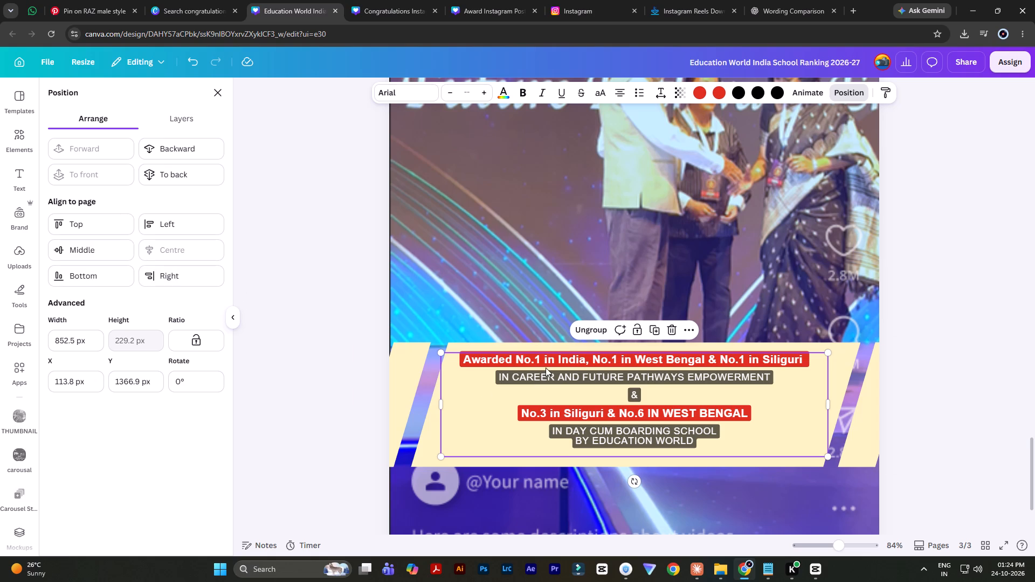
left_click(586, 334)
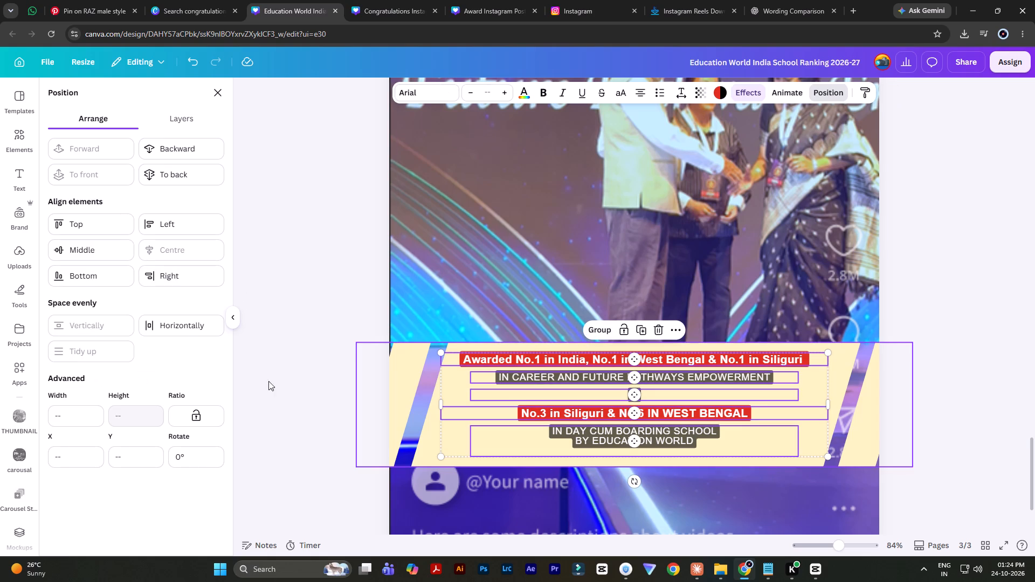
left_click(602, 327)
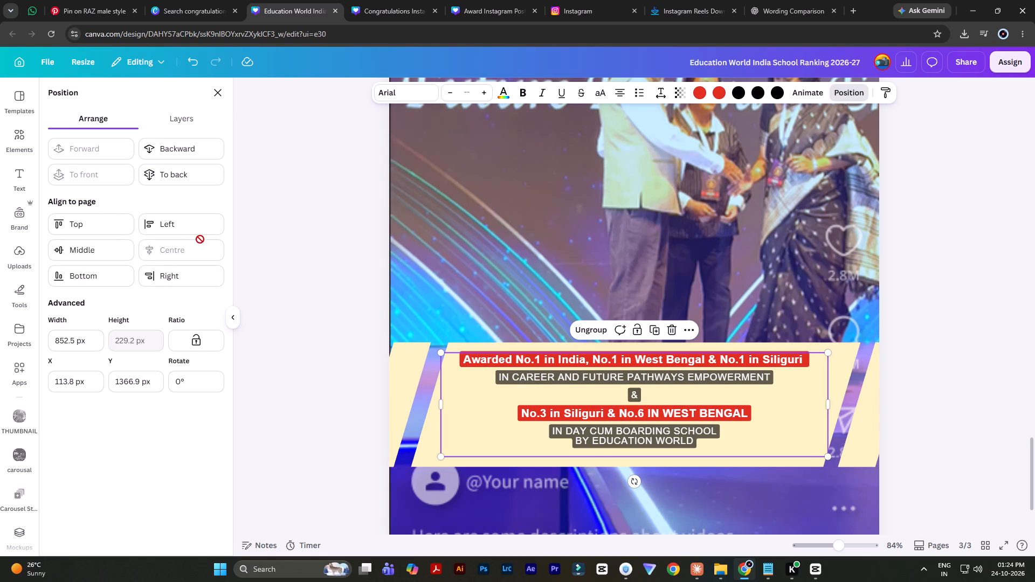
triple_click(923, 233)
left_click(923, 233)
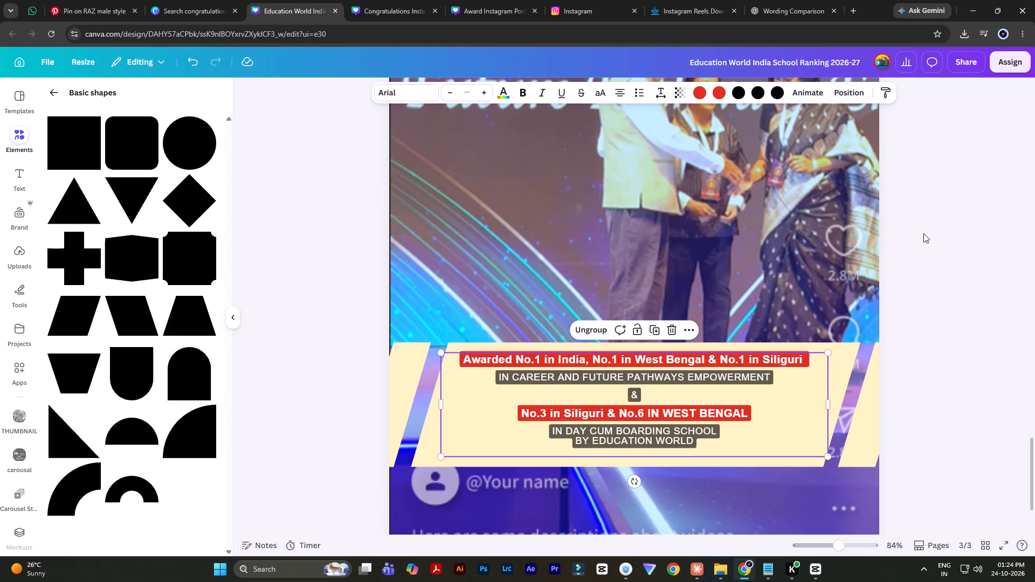
Shorten the cream slanted band by moving its bottom edge up slightly, just below the last caption line.
left_click(861, 390)
left_click_drag(634, 468, 632, 459)
triple_click(928, 293)
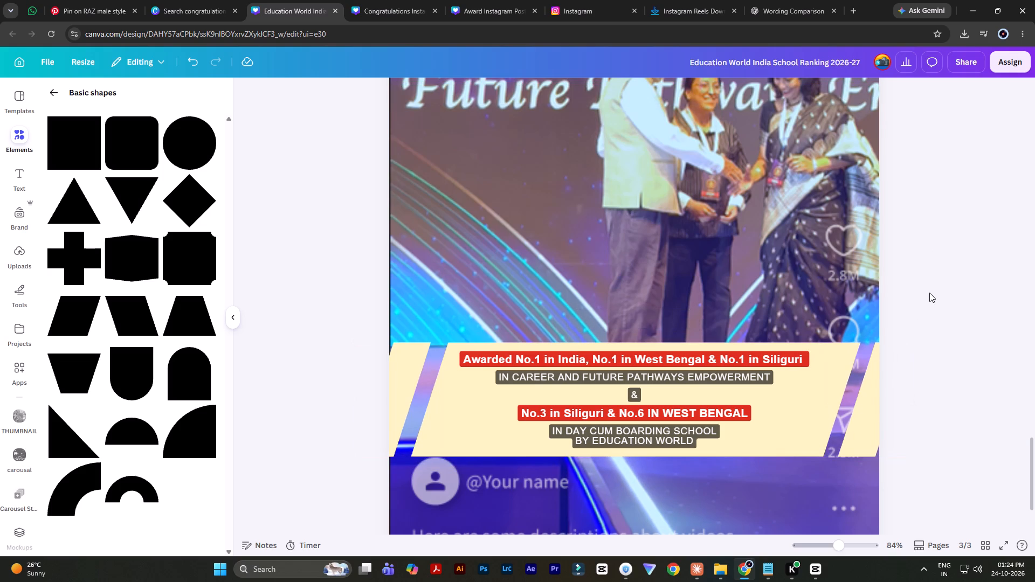
Duplicate page 3 with the finished overlay.
scroll(930, 299, "down", 2, "ctrl")
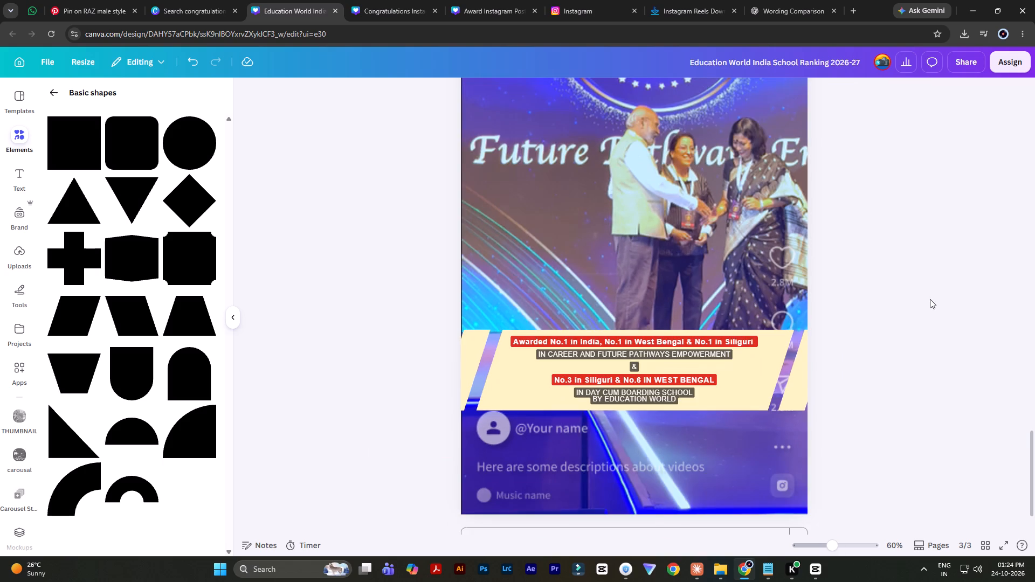
scroll(930, 299, "down", 2, "ctrl")
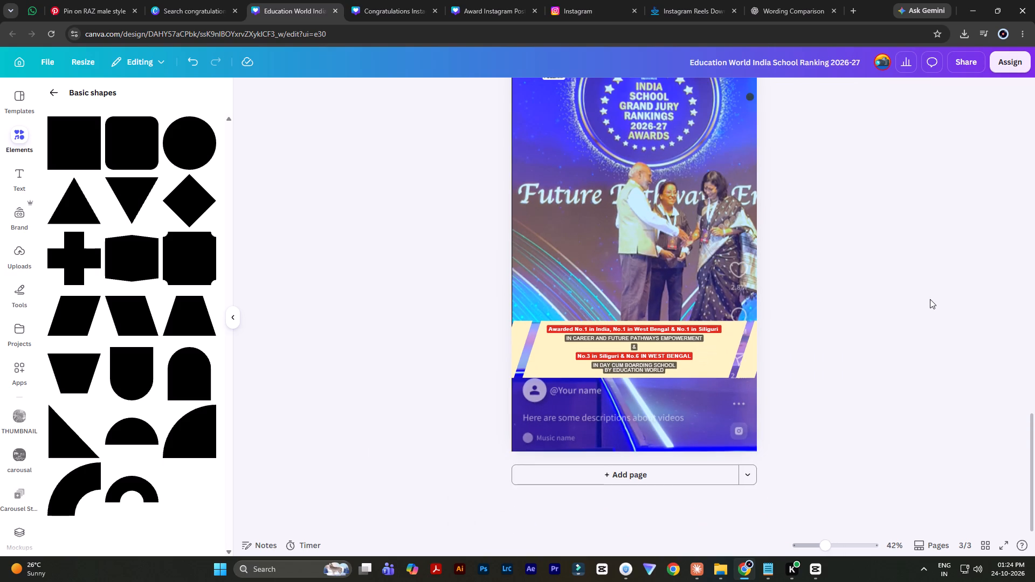
scroll(930, 299, "up", 1)
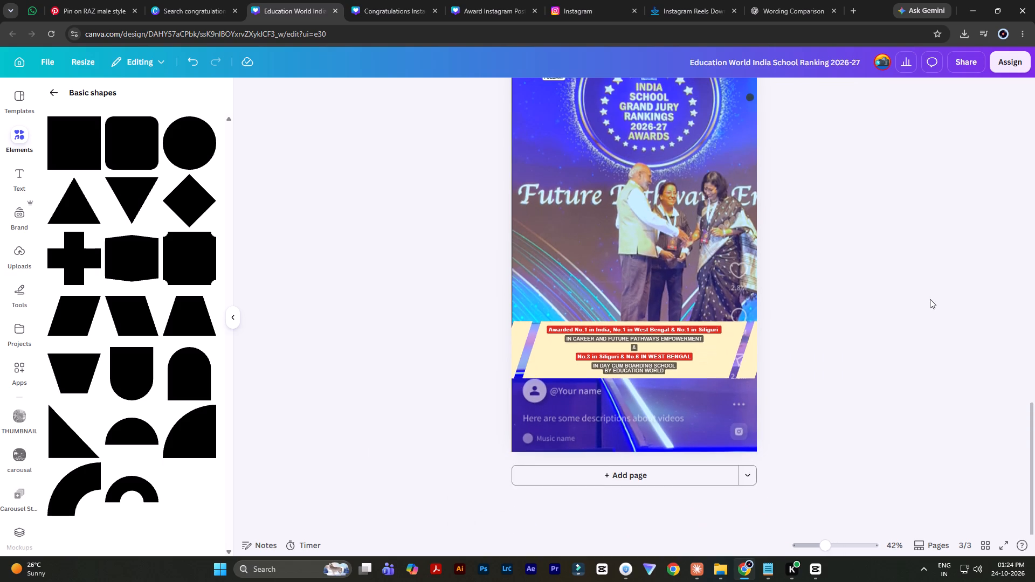
scroll(930, 299, "up", 2)
scroll(930, 299, "down", 1)
scroll(930, 299, "down", 2, "ctrl")
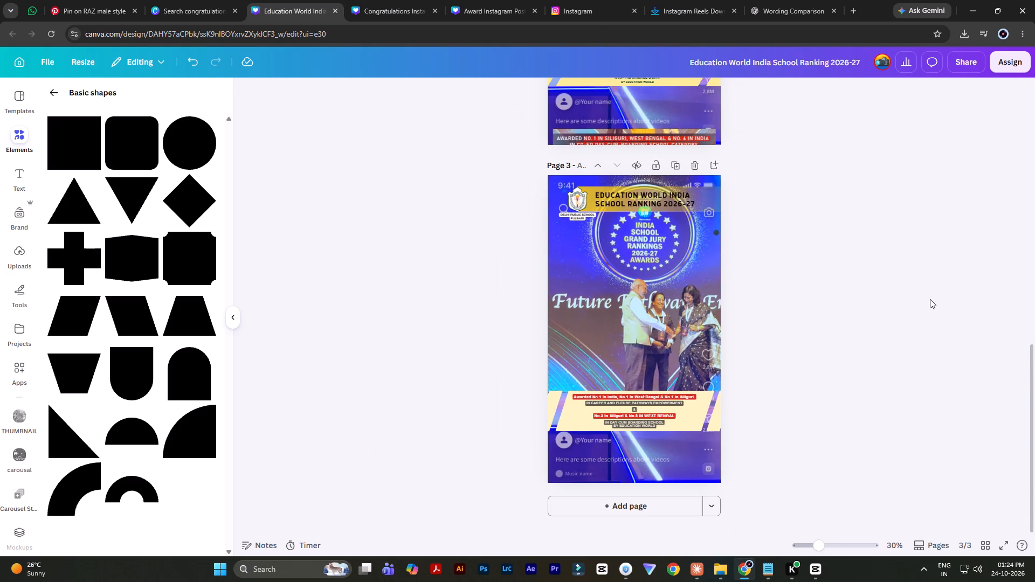
left_click(675, 165)
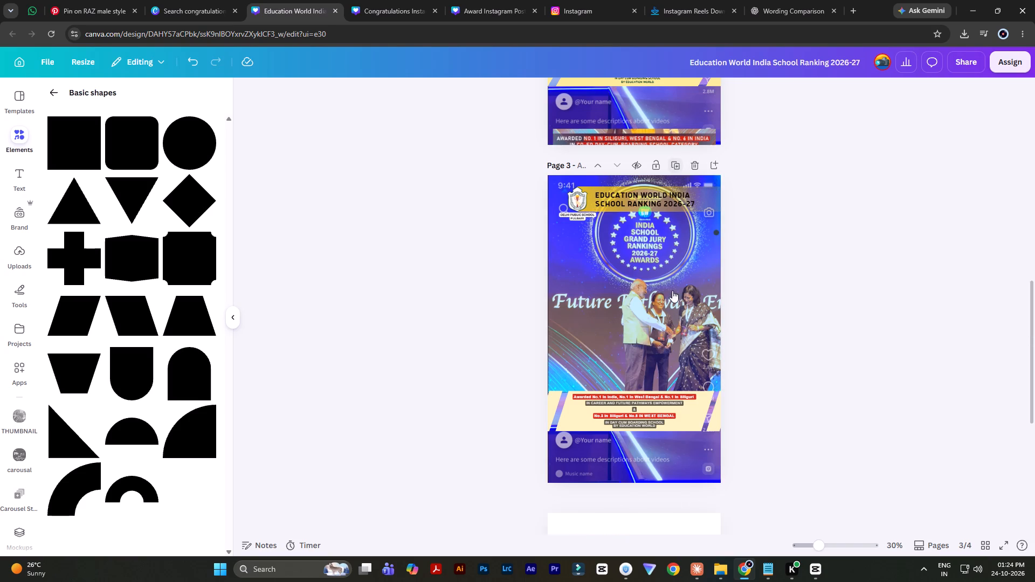
Delete the award photo, the faded reel-interface image and the dark circle from page 4.
key("alt+1")
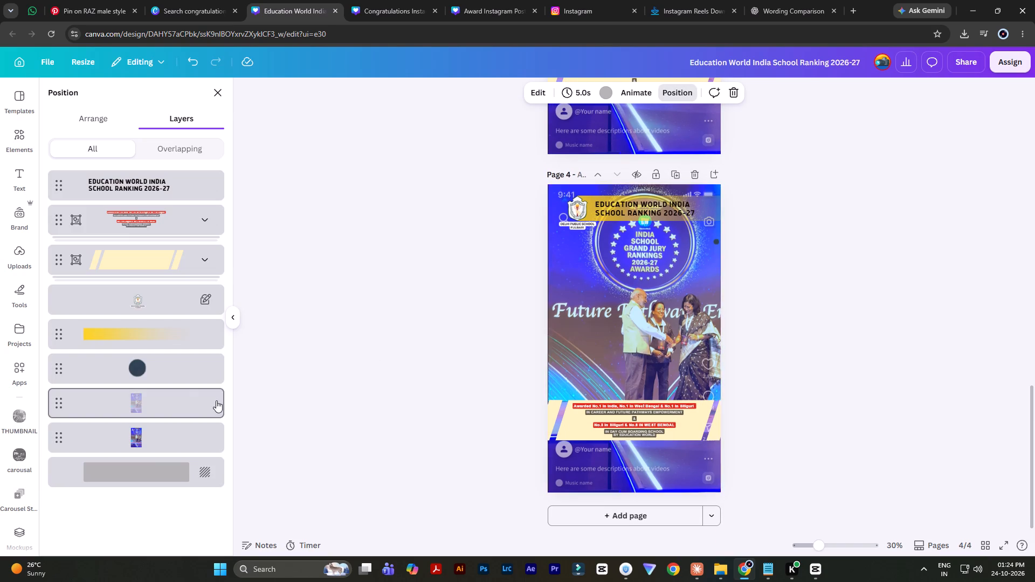
scroll(186, 406, "down", 3)
left_click(155, 443)
key("Delete")
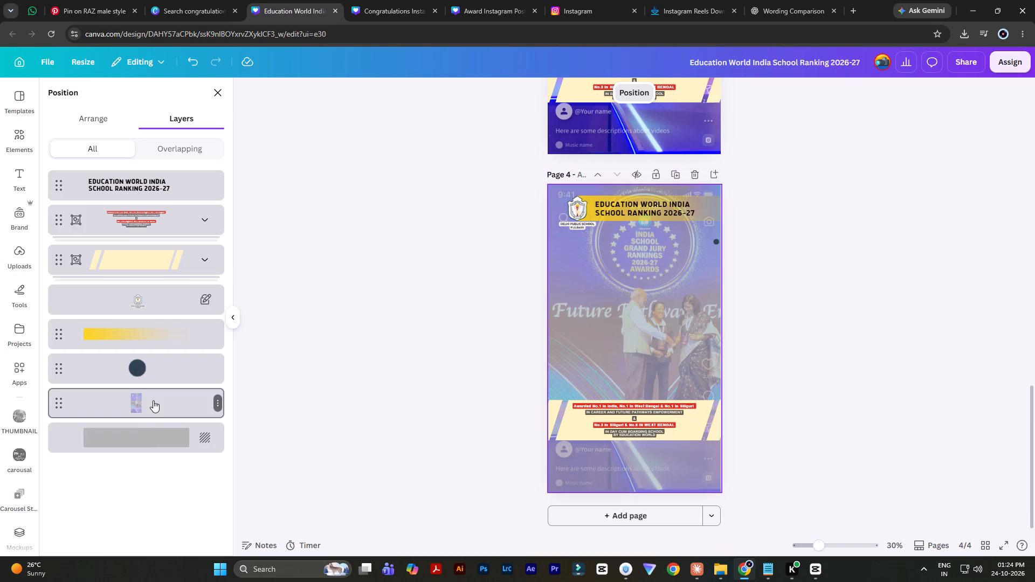
left_click(153, 400)
key("Delete")
left_click(150, 369)
key("Delete")
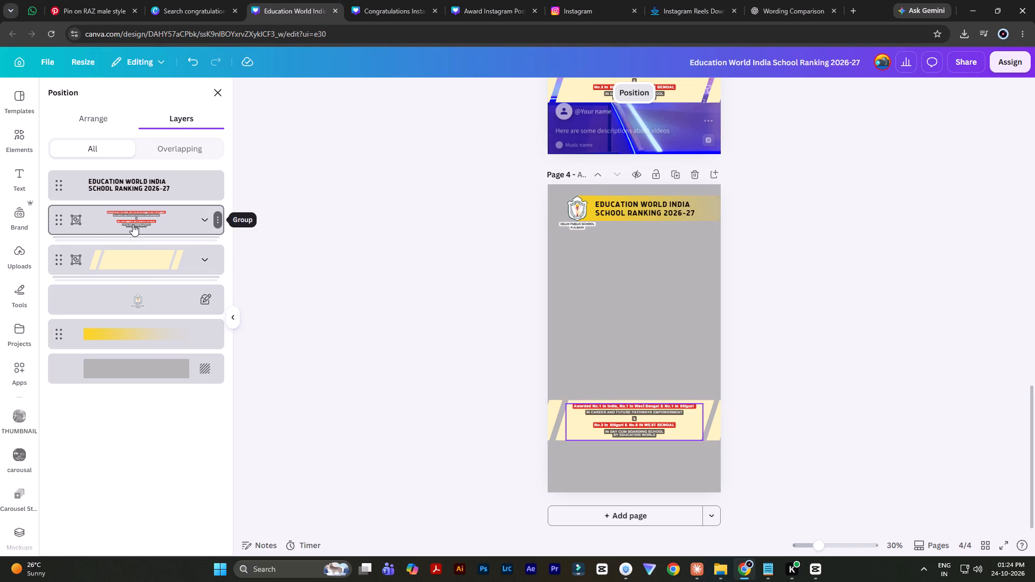
triple_click(868, 218)
left_click(966, 65)
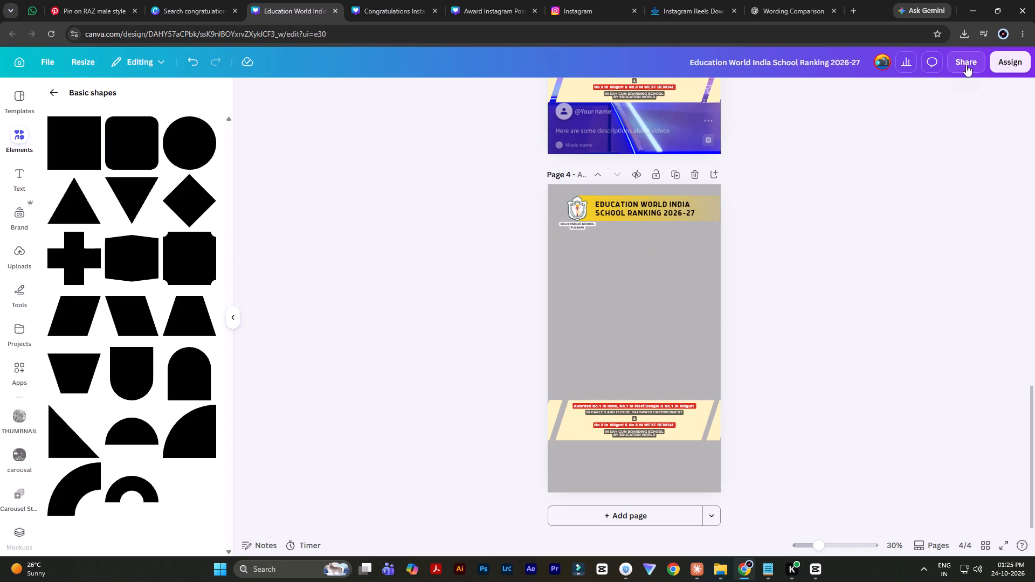
left_click(839, 300)
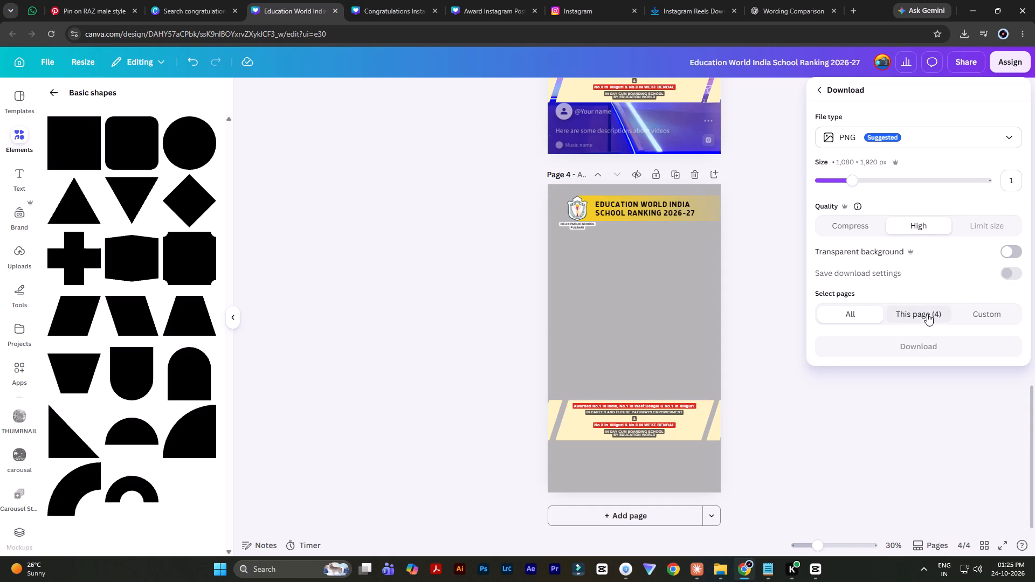
left_click(927, 314)
left_click(1013, 251)
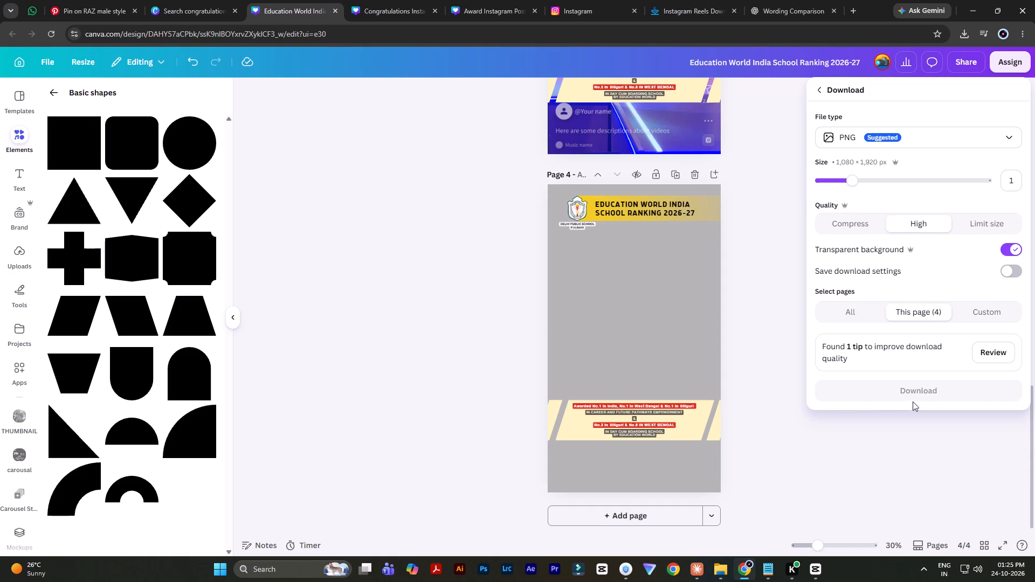
left_click(919, 394)
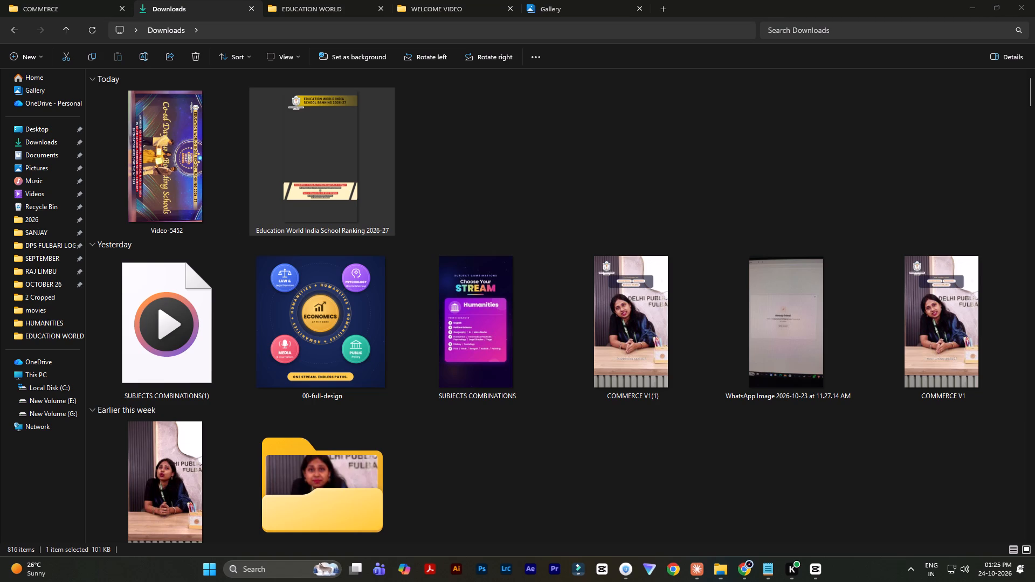
key("Escape")
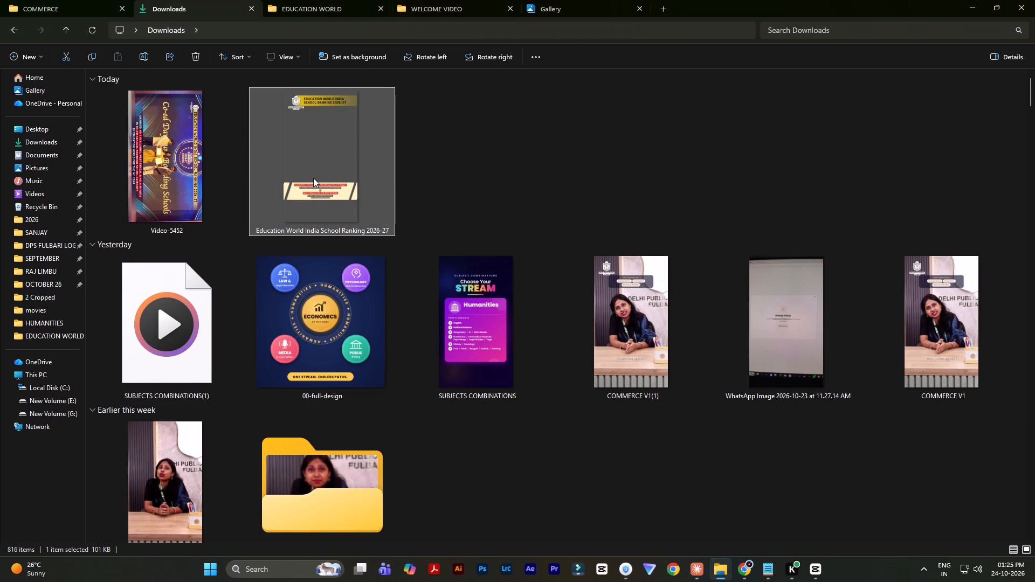
left_click_drag(315, 183, 809, 566)
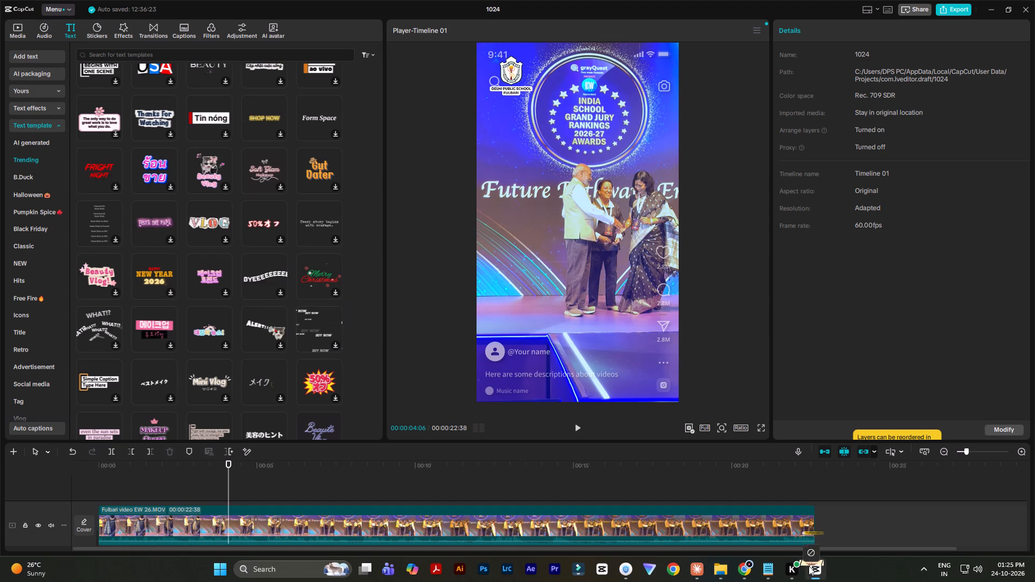
left_click_drag(809, 566, 377, 481)
scroll(337, 493, "up", 2)
scroll(294, 489, "down", 1)
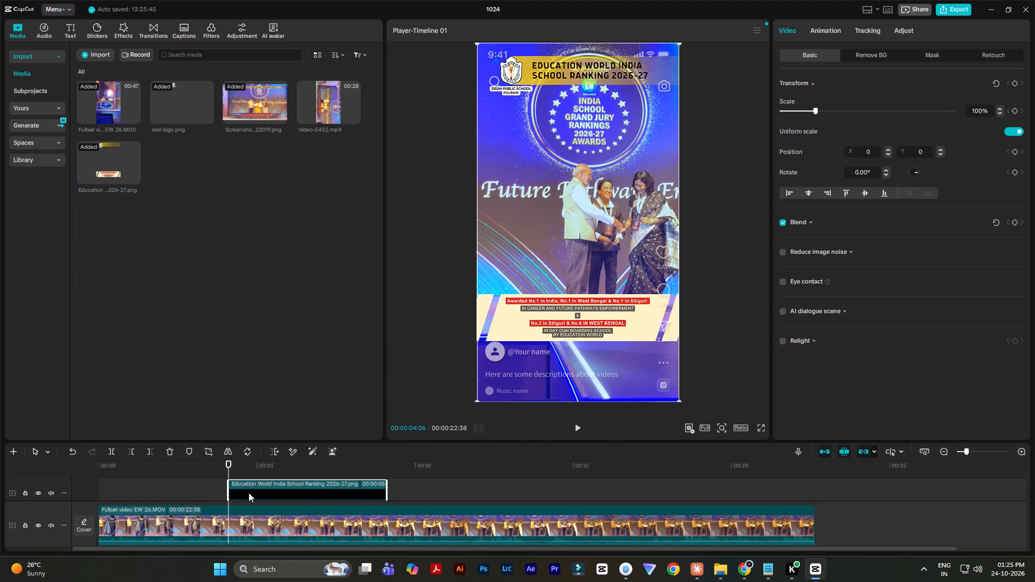
left_click_drag(229, 495, 4, 497)
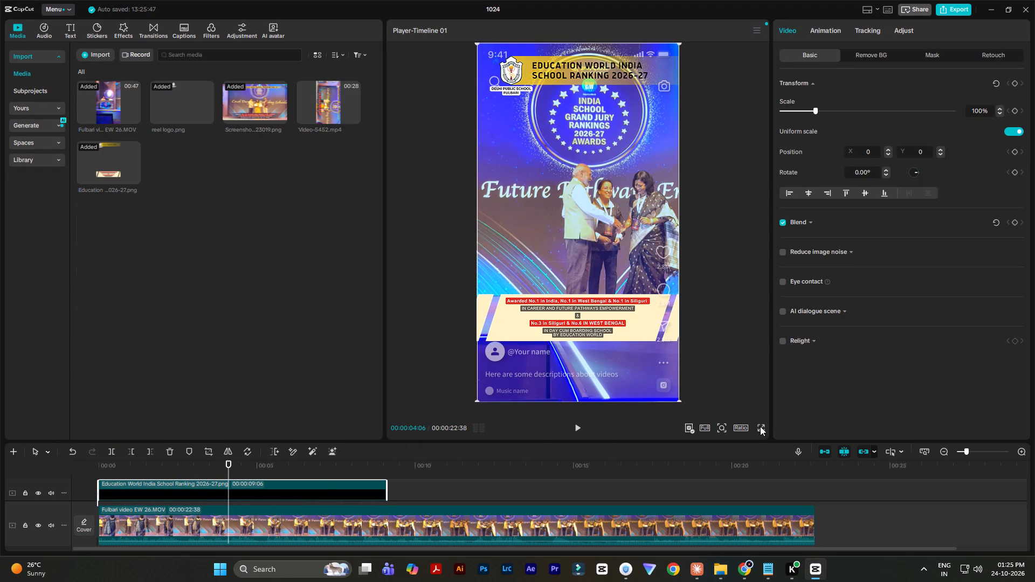
Preview the award video with the new overlay in full screen to check the caption band.
left_click(761, 426)
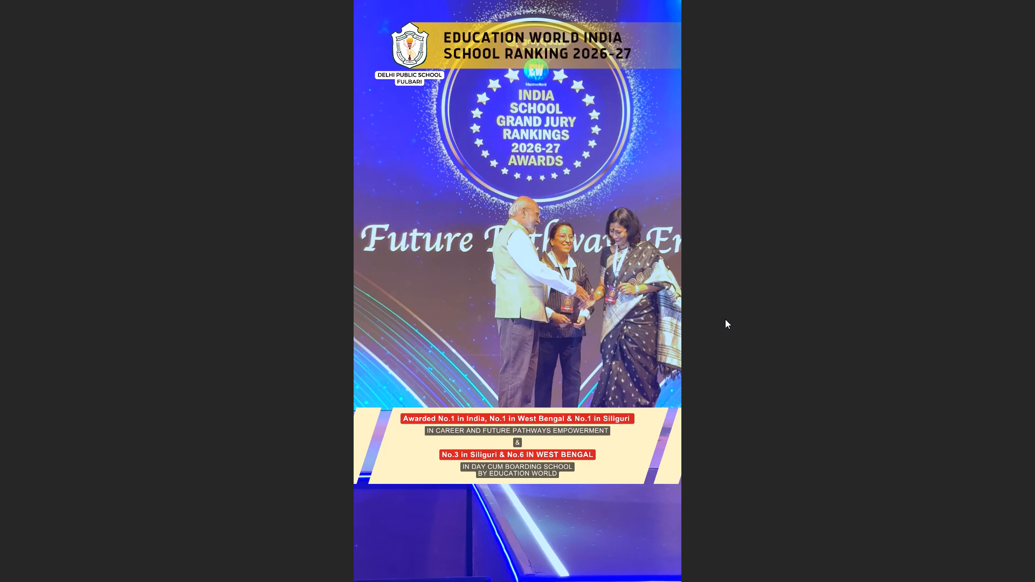
key("alt+Tab")
key("alt+Tab")
key("alt+Tab")
key("alt+Tab")
key("Escape")
key("Escape")
left_click(741, 290)
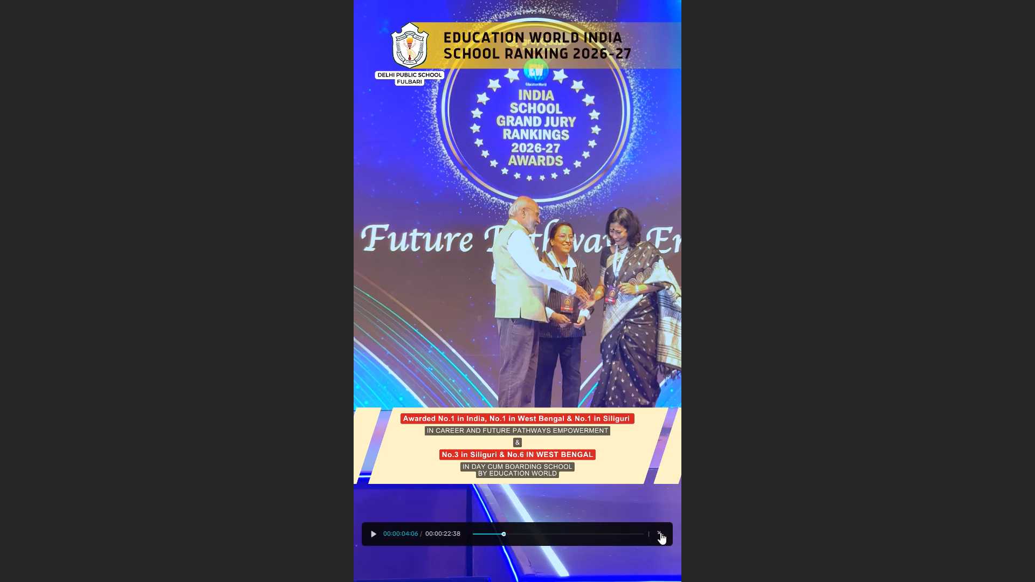
left_click(660, 532)
Switch to the Canva design in Chrome and select the caption band group on page 4.
left_click(739, 573)
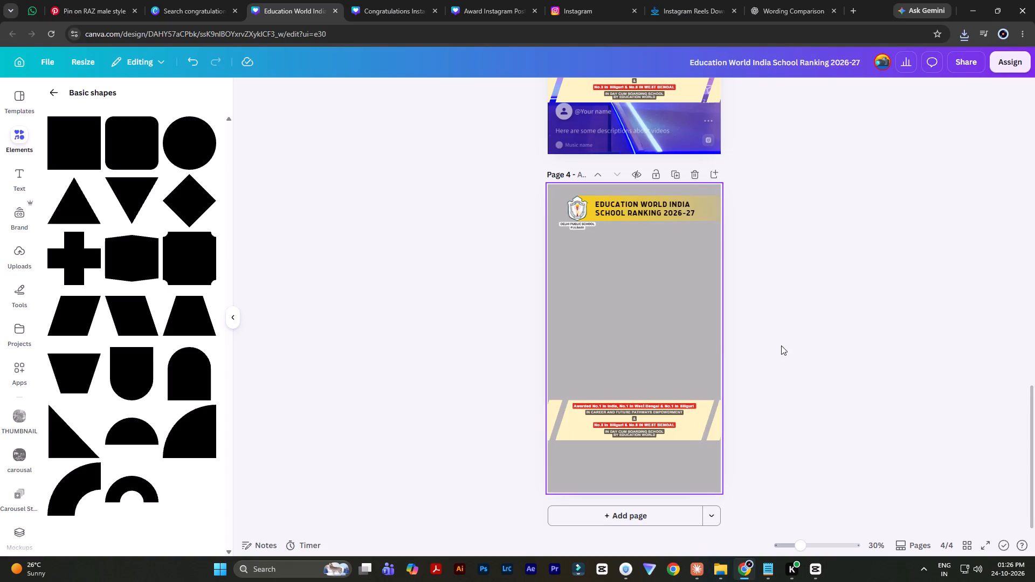
scroll(743, 444, "up", 3, "ctrl")
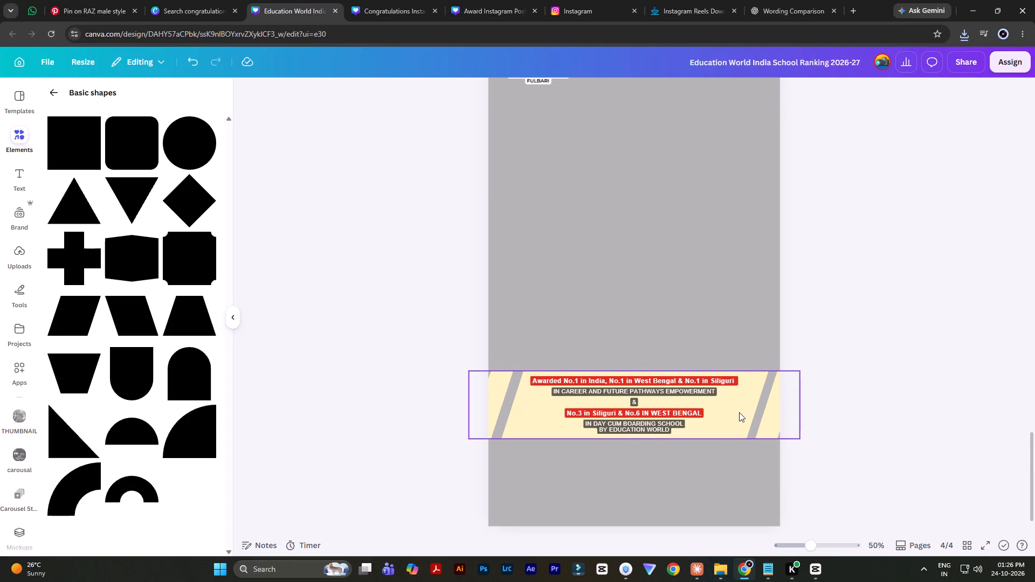
left_click(758, 416)
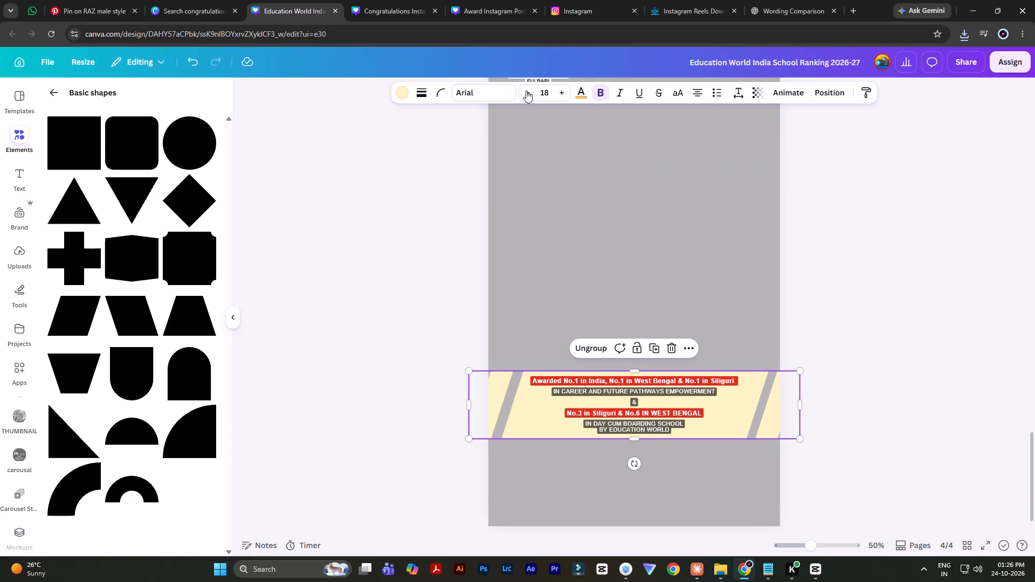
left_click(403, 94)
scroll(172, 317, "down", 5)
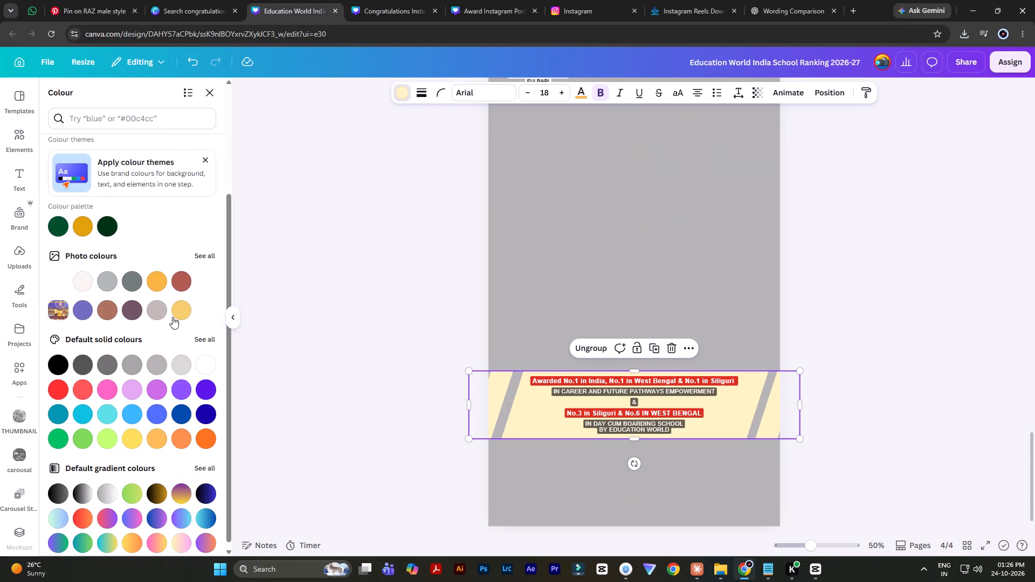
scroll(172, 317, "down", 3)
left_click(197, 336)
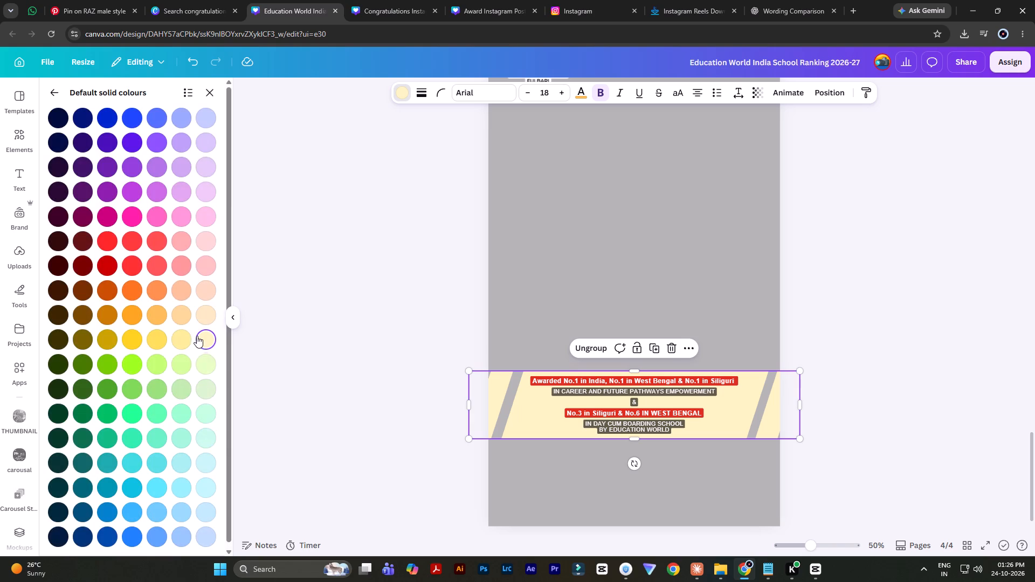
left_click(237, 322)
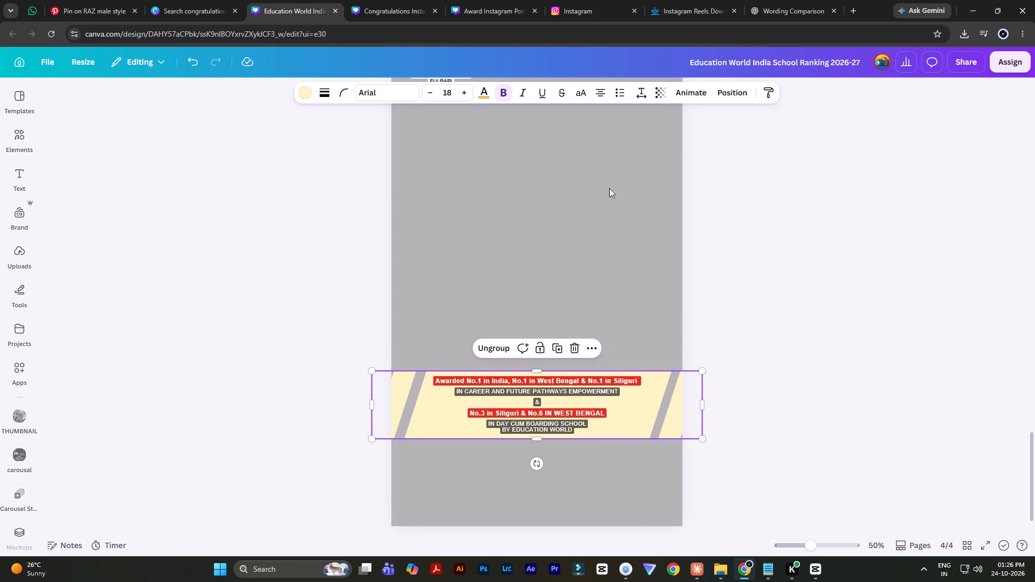
Set the cream caption band's transparency to 39.
left_click(664, 94)
left_click_drag(685, 141, 655, 148)
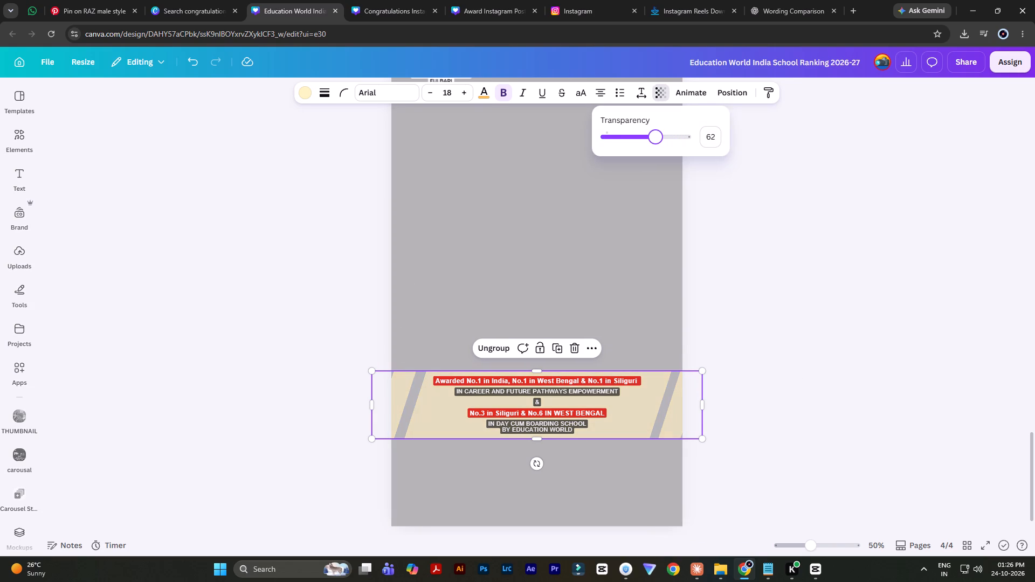
left_click_drag(655, 148, 645, 153)
left_click_drag(645, 153, 637, 157)
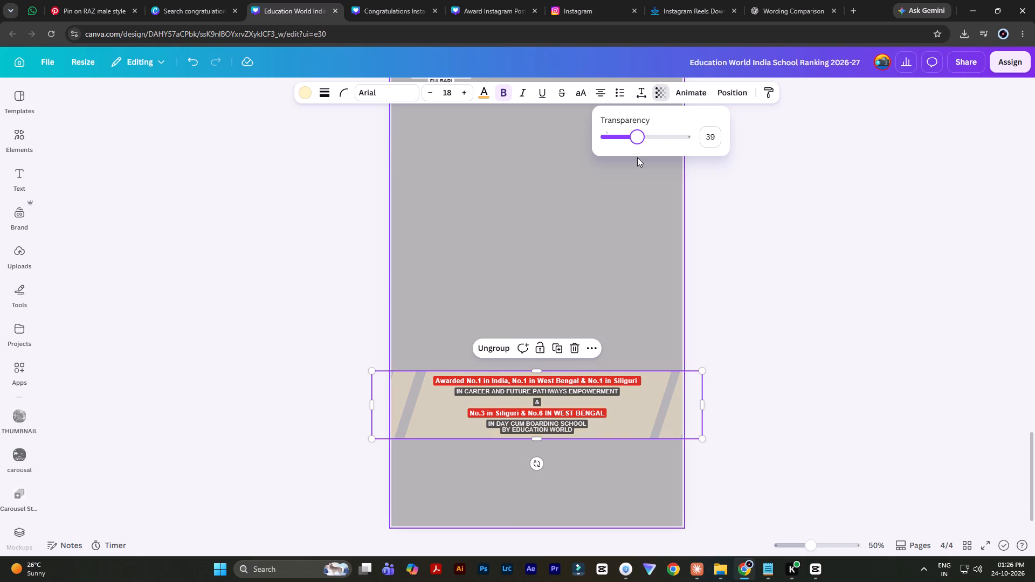
triple_click(777, 230)
Download only page 4 again as a high-quality PNG with a transparent background.
scroll(777, 230, "down", 2, "ctrl")
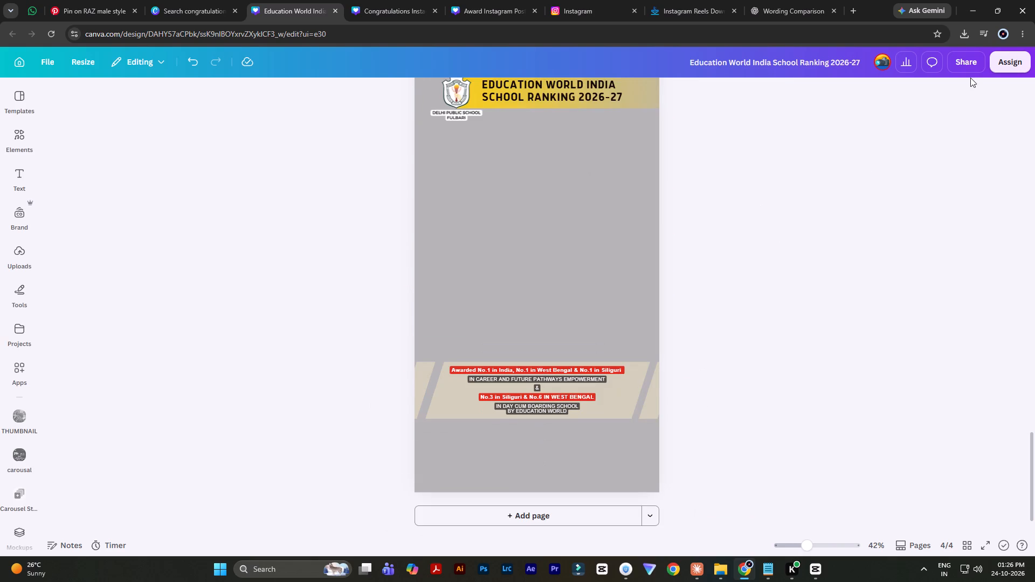
left_click(965, 65)
left_click(837, 327)
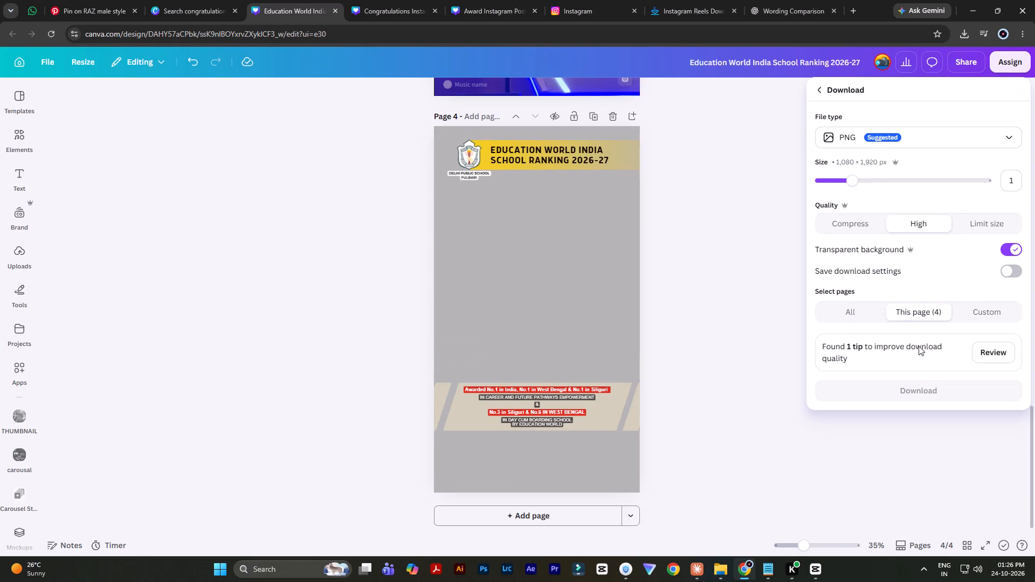
left_click(915, 392)
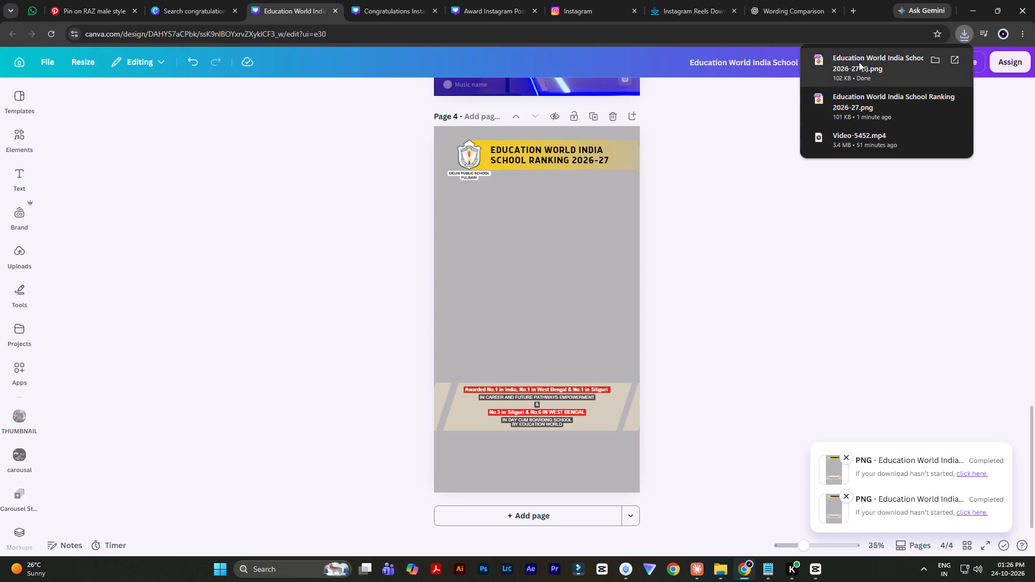
Import the newly downloaded overlay PNG into the CapCut project and replace the existing overlay clip on the top track with it.
left_click_drag(859, 62, 245, 259)
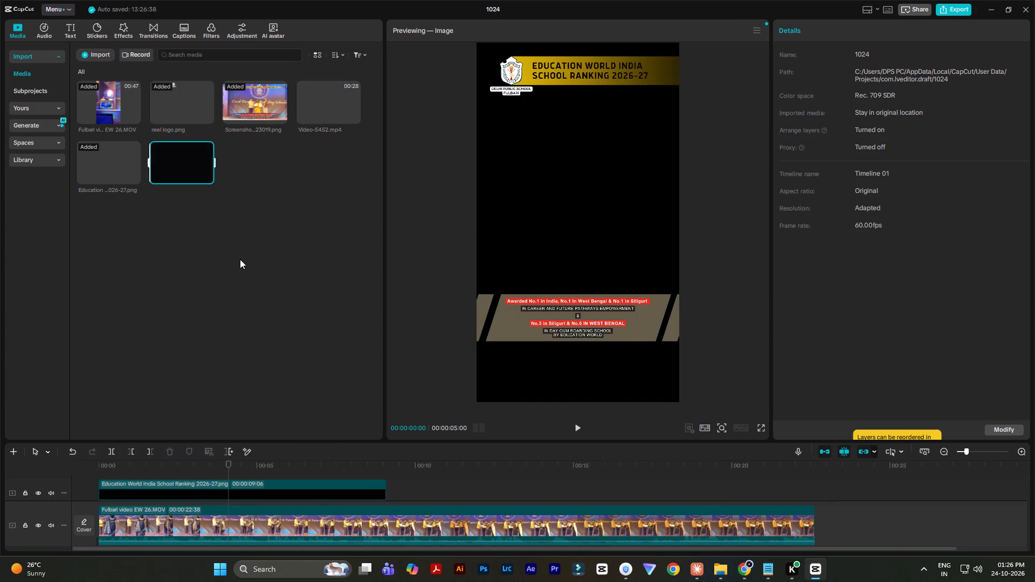
scroll(383, 438, "down", 8)
scroll(245, 456, "up", 1)
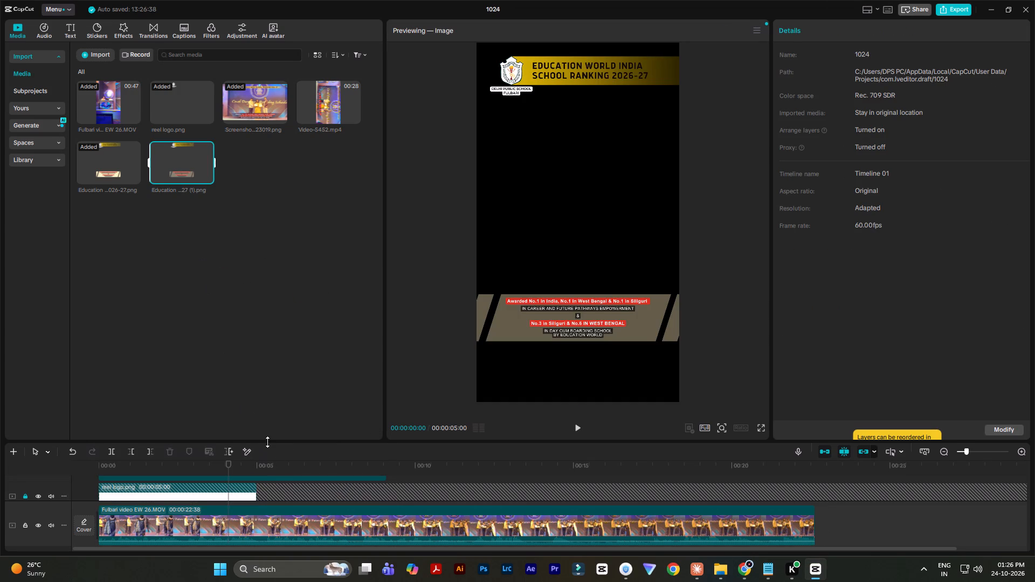
left_click_drag(267, 441, 261, 350)
left_click_drag(177, 162, 208, 395)
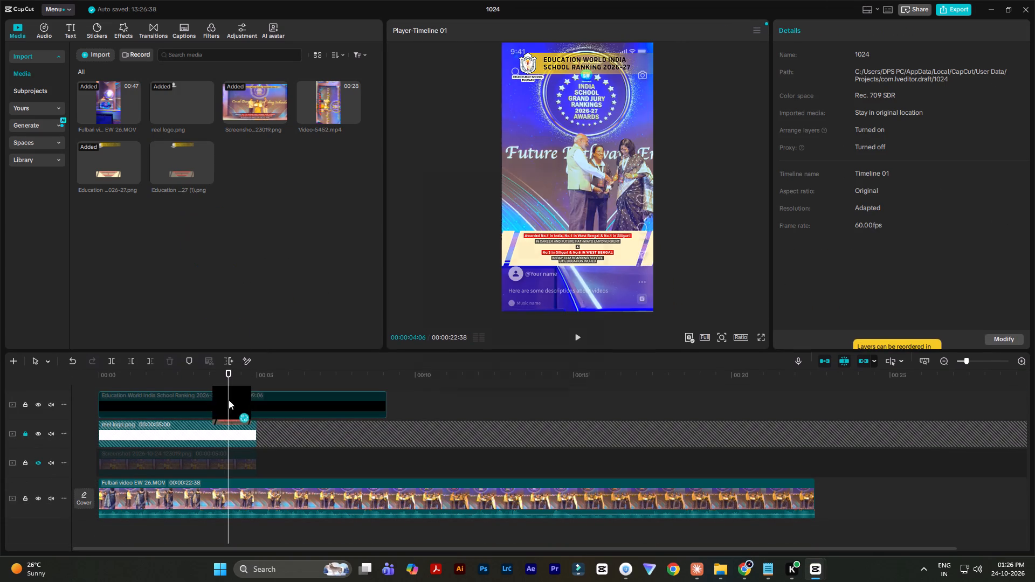
left_click(558, 389)
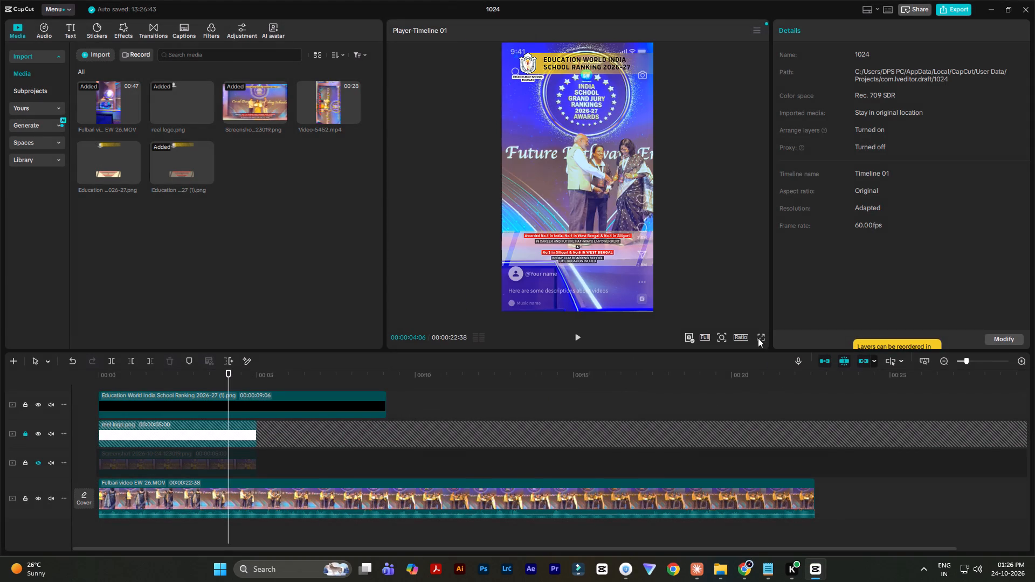
Preview the video with the replaced overlay in full screen.
left_click(758, 338)
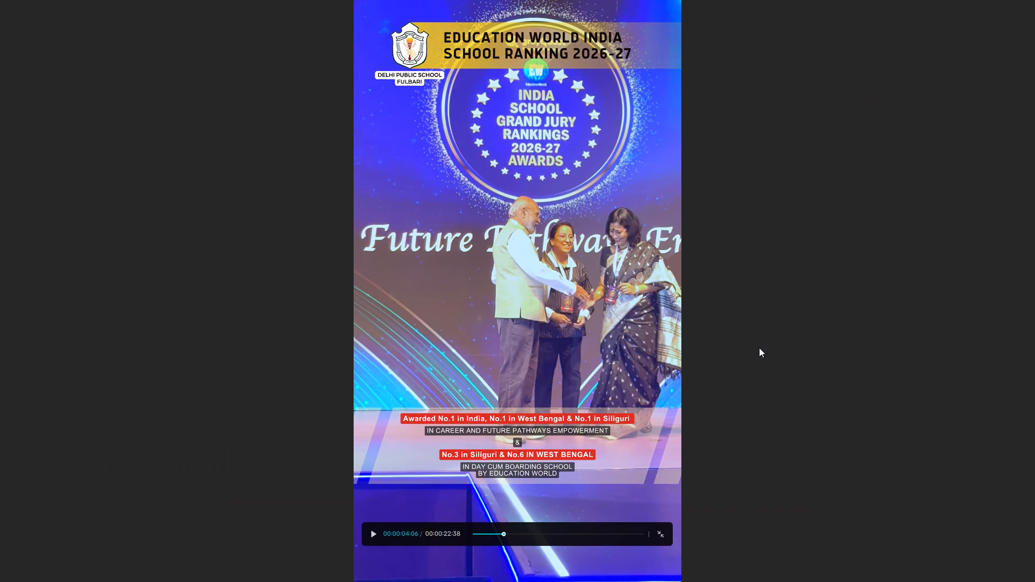